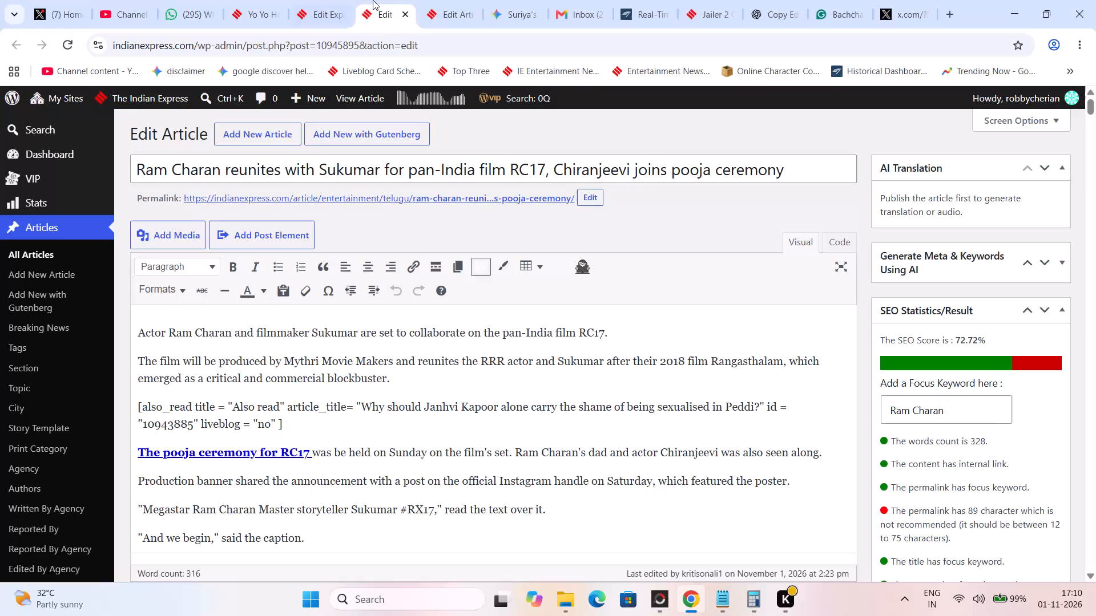
# Switch to the open draft article about Richard Gere and Nikkhil Advani.
pyautogui.click(442, 0)
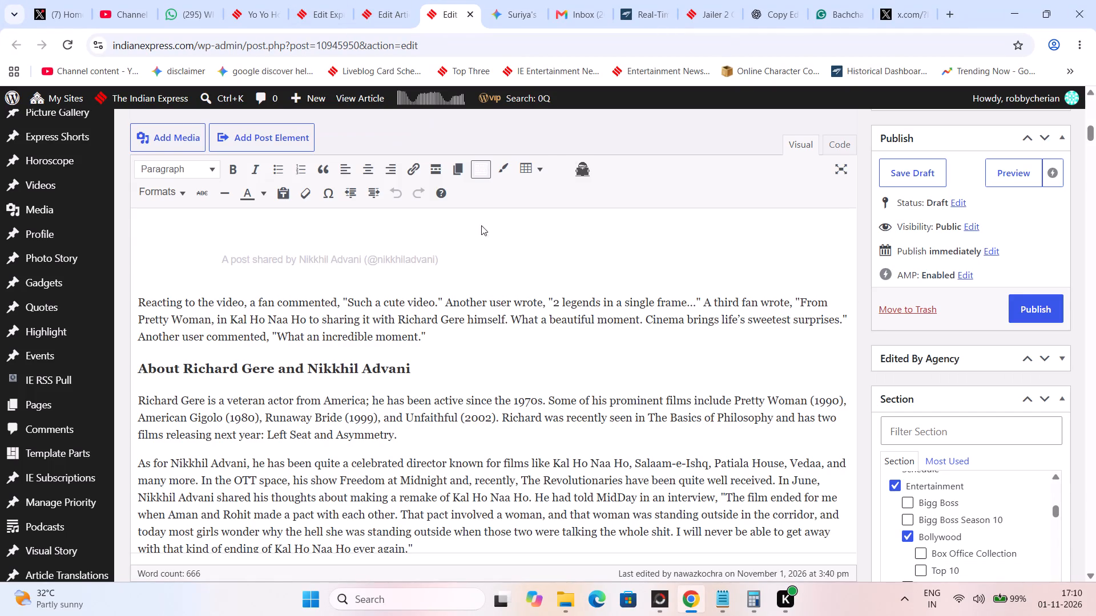
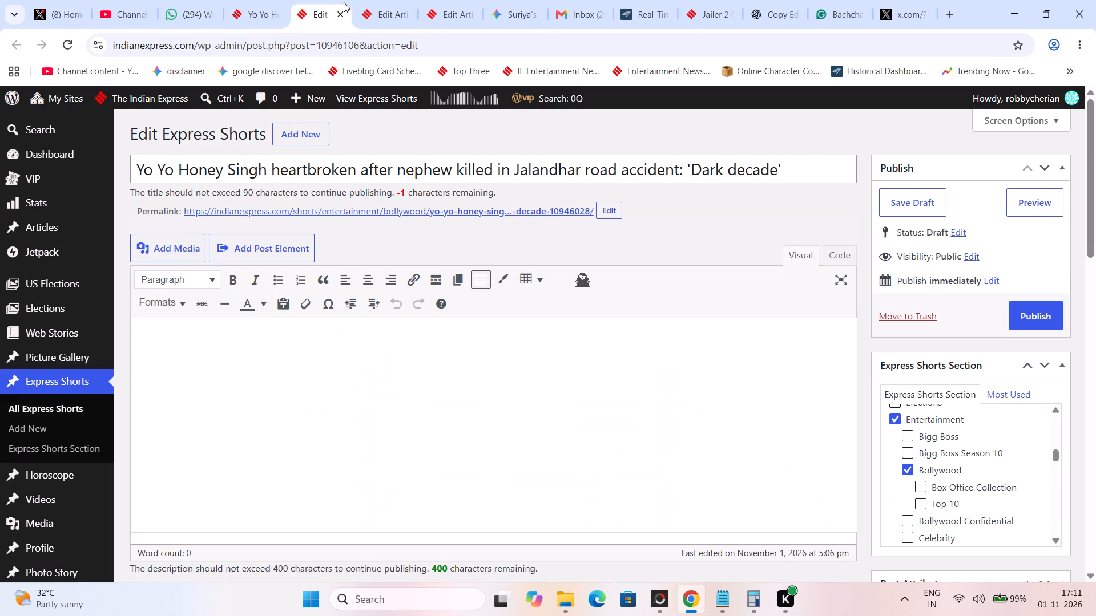
# Switch to the open draft article on Ram Charan and Sukumar's RC17 and place the cursor at the end of its opening paragraph.
pyautogui.click(373, 0)
pyautogui.click(278, 0)
pyautogui.click(400, 0)
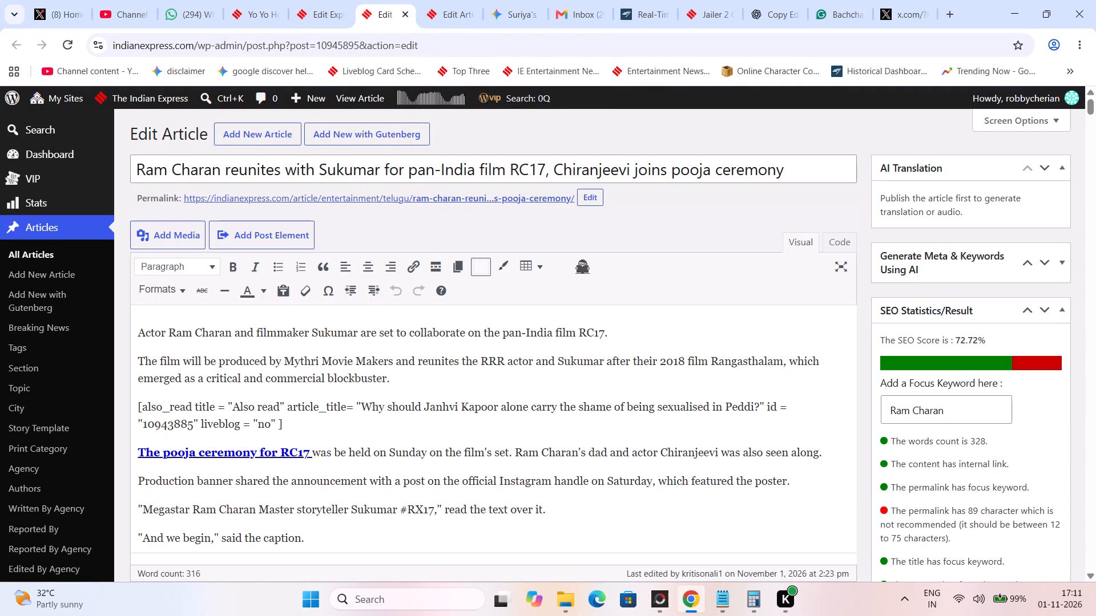
pyautogui.click(685, 326)
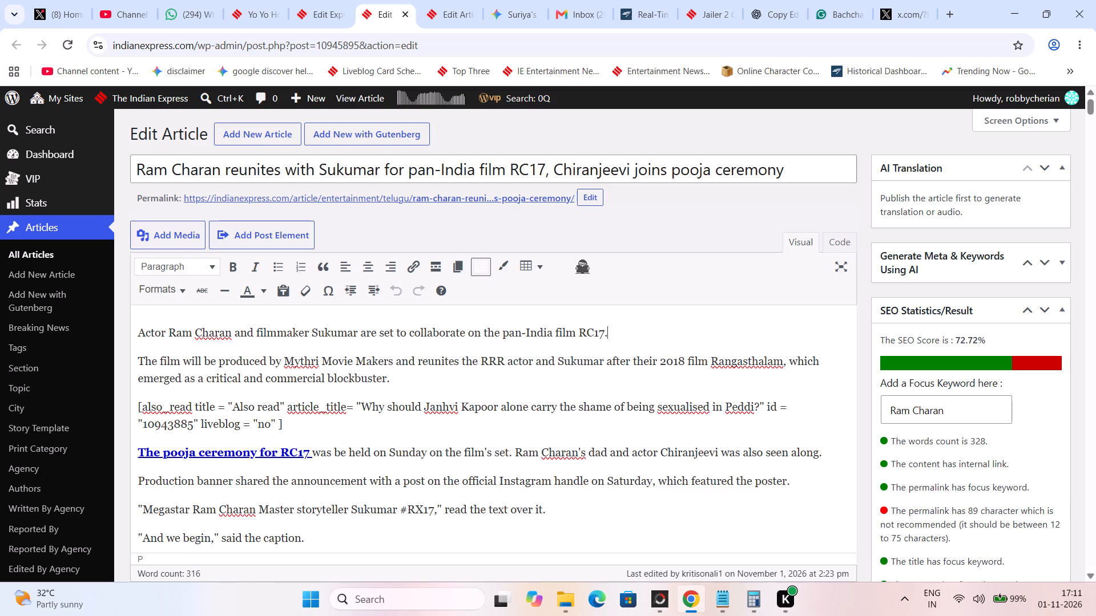
# Remove and re-insert the paragraph break between the opening sentence ending "RC17." and "The film will be produced".
pyautogui.press('Delete')
pyautogui.press('Return')
# Delete the trailing space at the end of the bold linked phrase "The pooja ceremony for RC17".
pyautogui.press('Right')
pyautogui.press('Right')
pyautogui.press('Right')
pyautogui.press('Right')
pyautogui.press('Right')
pyautogui.press('Right')
pyautogui.press('Right')
pyautogui.press('Right')
pyautogui.press('Right')
pyautogui.press('Right')
pyautogui.press('Right')
pyautogui.press('Right')
pyautogui.press('Right')
pyautogui.press('Right')
pyautogui.press('Right')
pyautogui.press('Right')
pyautogui.press('Right')
pyautogui.press('Right')
pyautogui.press('Right')
pyautogui.press('Right')
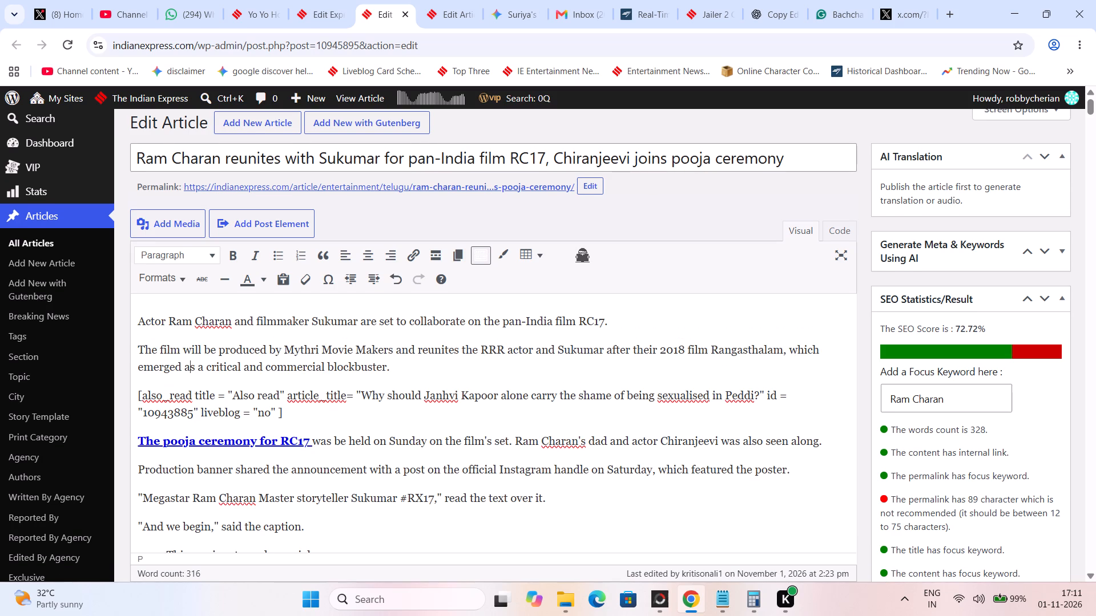
pyautogui.press('Down')
pyautogui.press('Down')
pyautogui.press('Down')
pyautogui.press('Right')
pyautogui.press('Right')
pyautogui.press('Right')
pyautogui.press('Right')
pyautogui.press('Right')
pyautogui.press('Right')
pyautogui.press('Right')
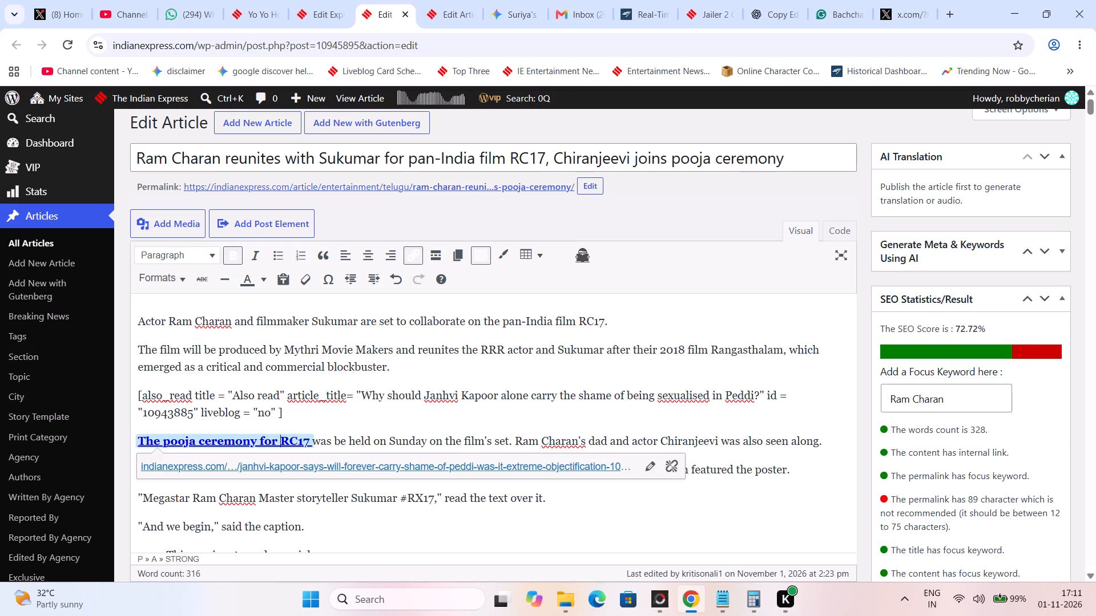
pyautogui.press('Right')
pyautogui.press('Left')
pyautogui.press('Left')
pyautogui.press('Left')
pyautogui.press('Right')
pyautogui.press('Right')
pyautogui.press('BackSpace')
# Replace the trailing space inside the bold linked phrase "The pooja ceremony for RC17" with a plain space before "was be held".
pyautogui.press('BackSpace')
pyautogui.press('Right')
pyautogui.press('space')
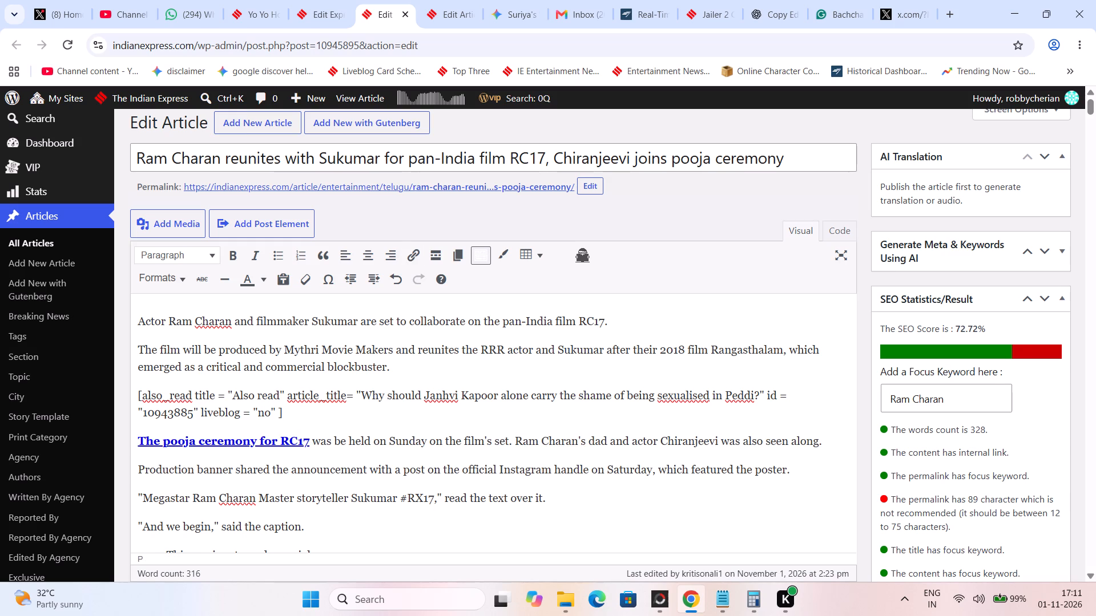
# Remove the hyperlink from the bold phrase "The pooja ceremony for RC17".
pyautogui.scroll(-1, 533, 392)
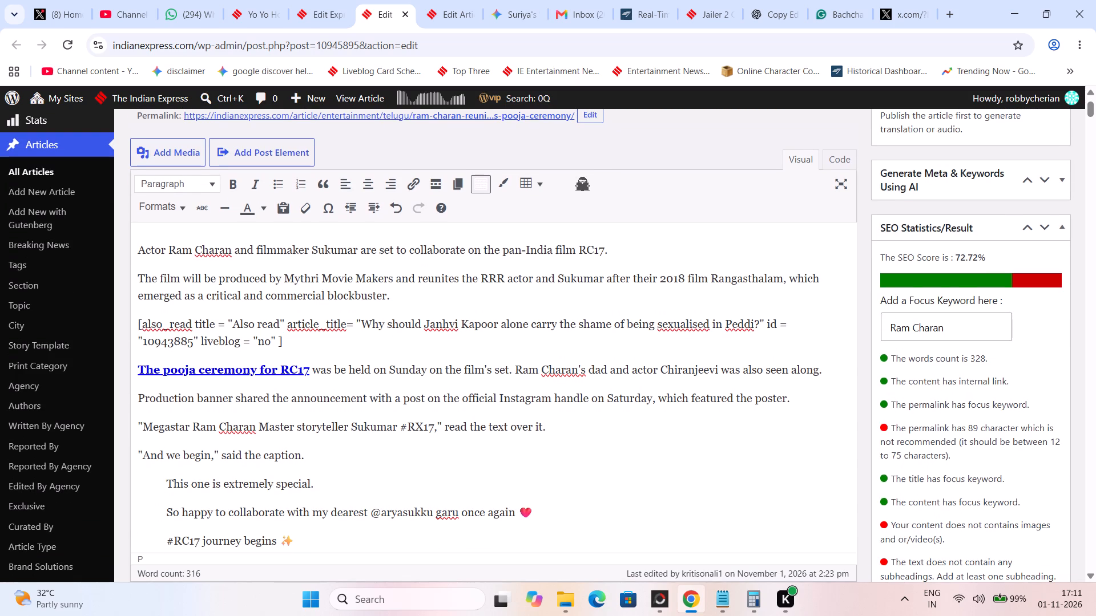
pyautogui.click(263, 370)
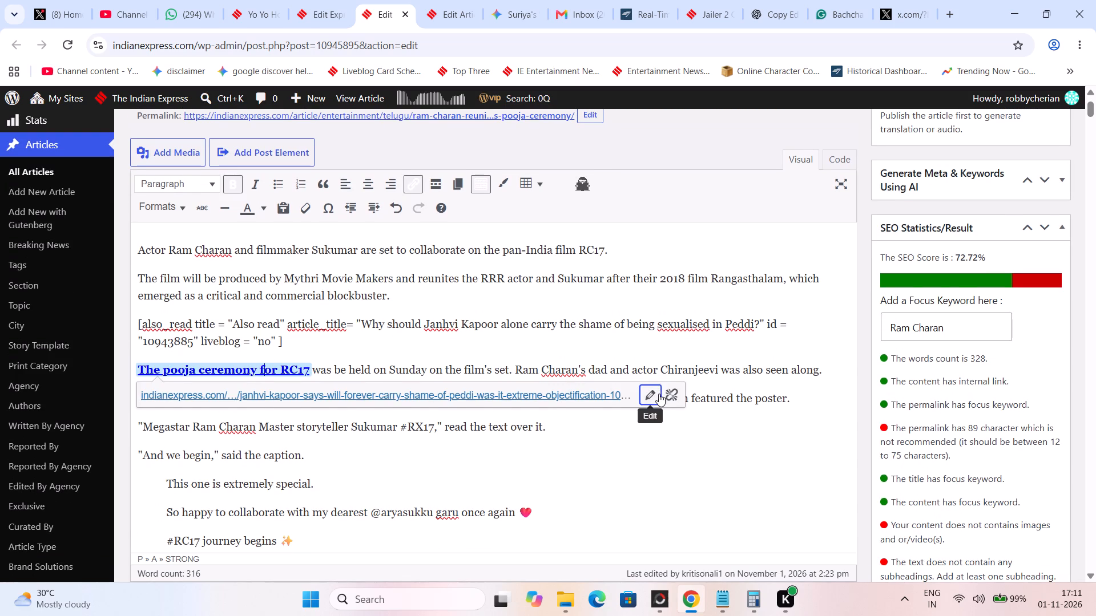
pyautogui.click(665, 395)
# Search Google for the article's full headline.
pyautogui.scroll(4, 511, 367)
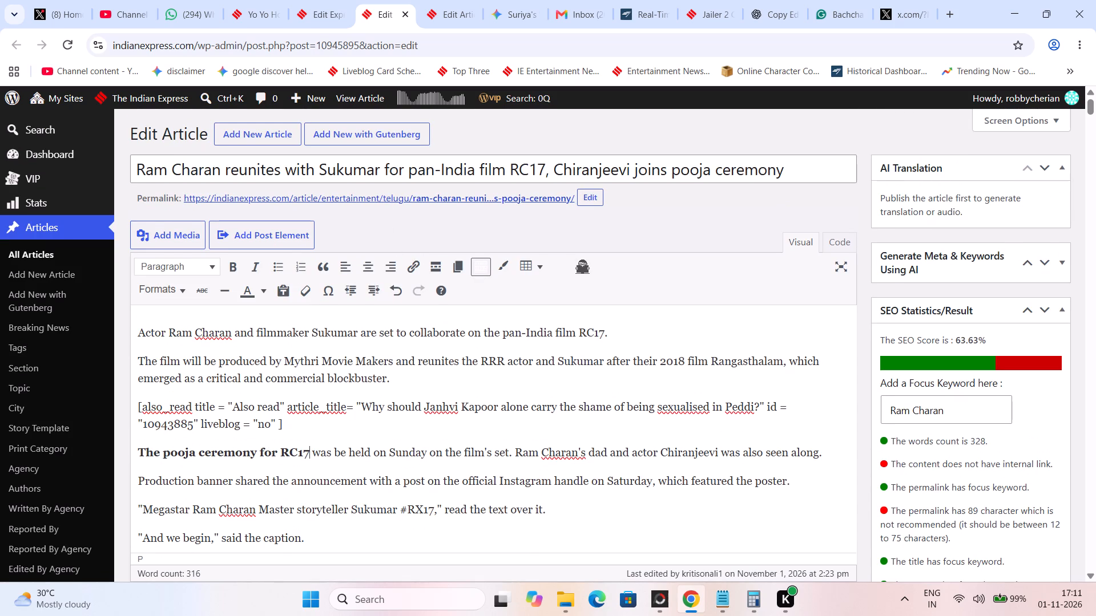
pyautogui.tripleClick(386, 176)
pyautogui.rightClick(384, 175)
pyautogui.tripleClick(338, 165)
pyautogui.rightClick(338, 165)
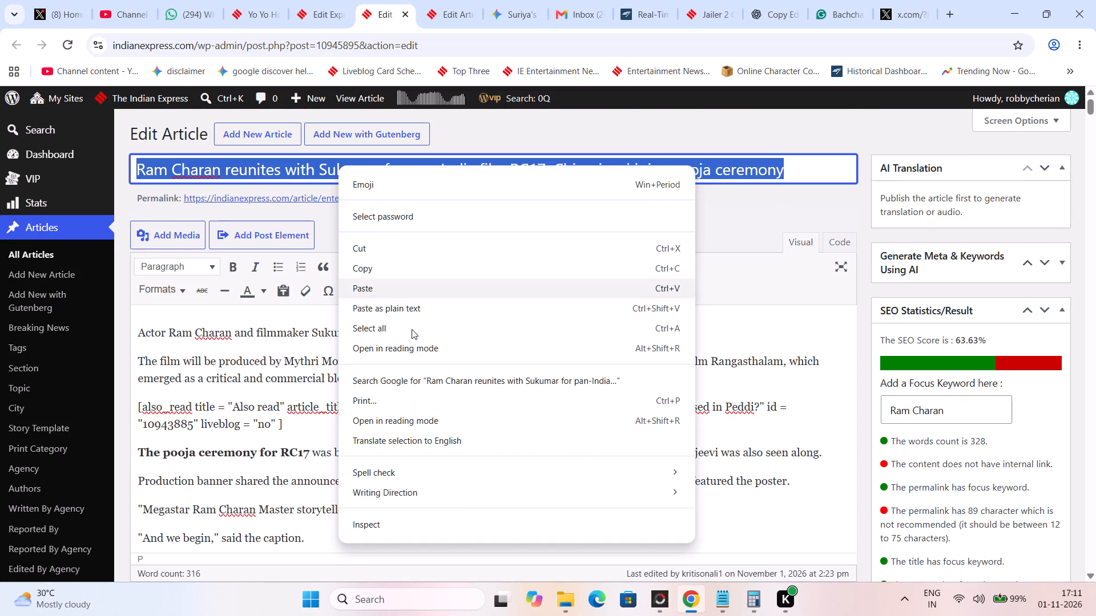
pyautogui.click(425, 377)
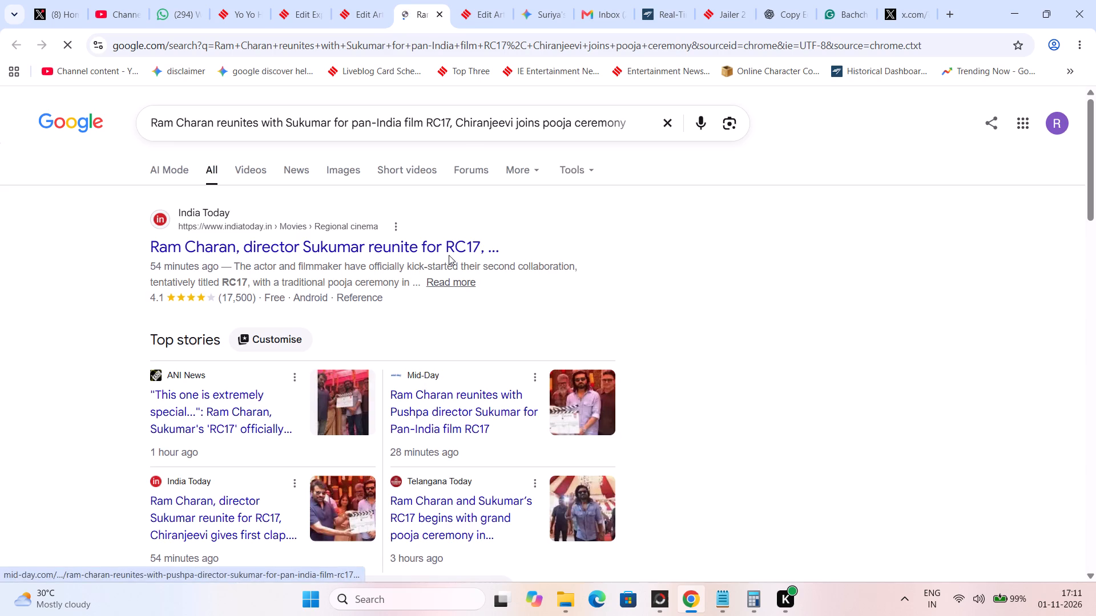
# Add "pti" to the headline search query, rerun the search and look through the results for coverage of the RC17 story.
pyautogui.click(626, 115)
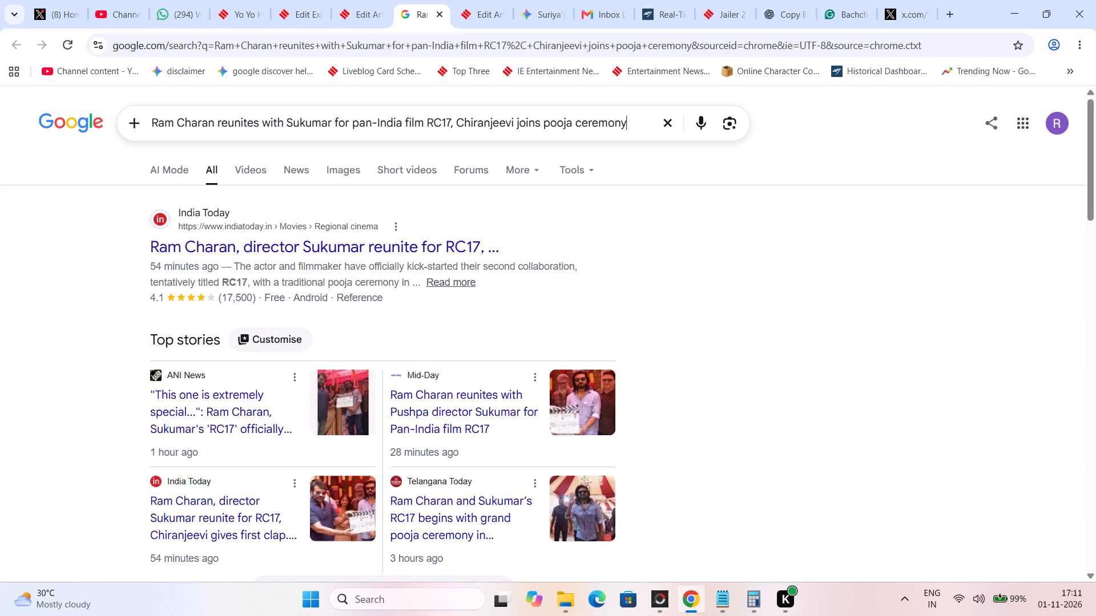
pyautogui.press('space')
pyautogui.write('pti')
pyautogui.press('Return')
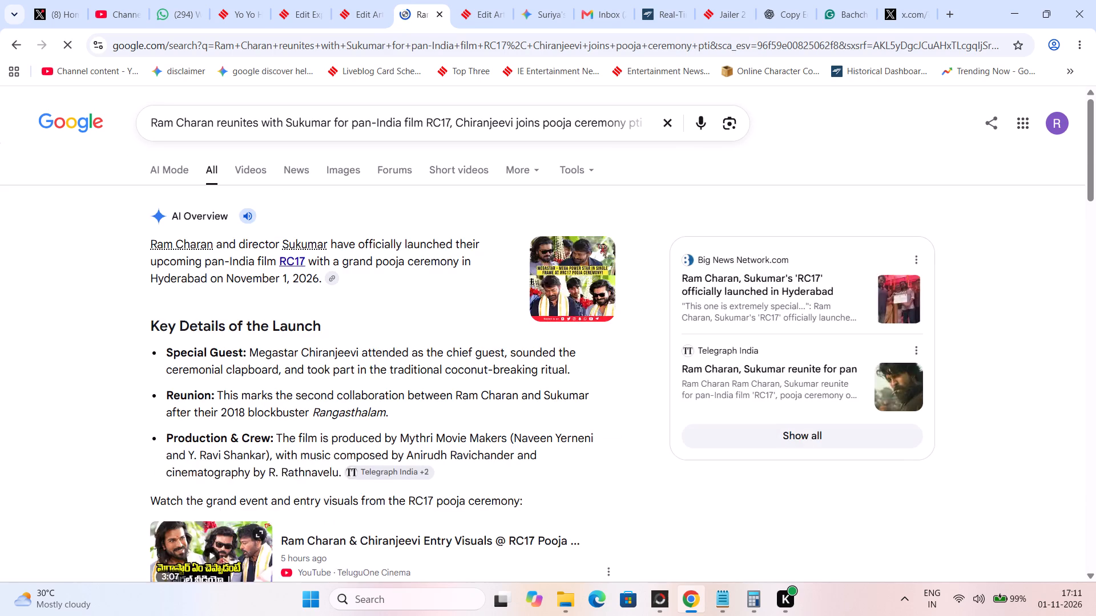
pyautogui.scroll(-12, 187, 374)
pyautogui.scroll(3, 189, 374)
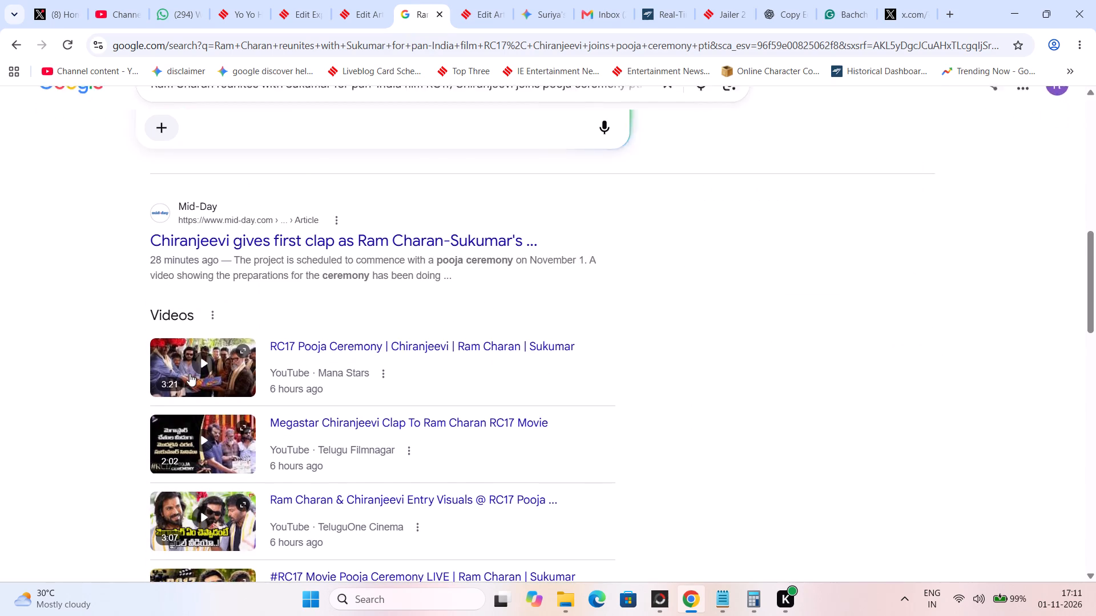
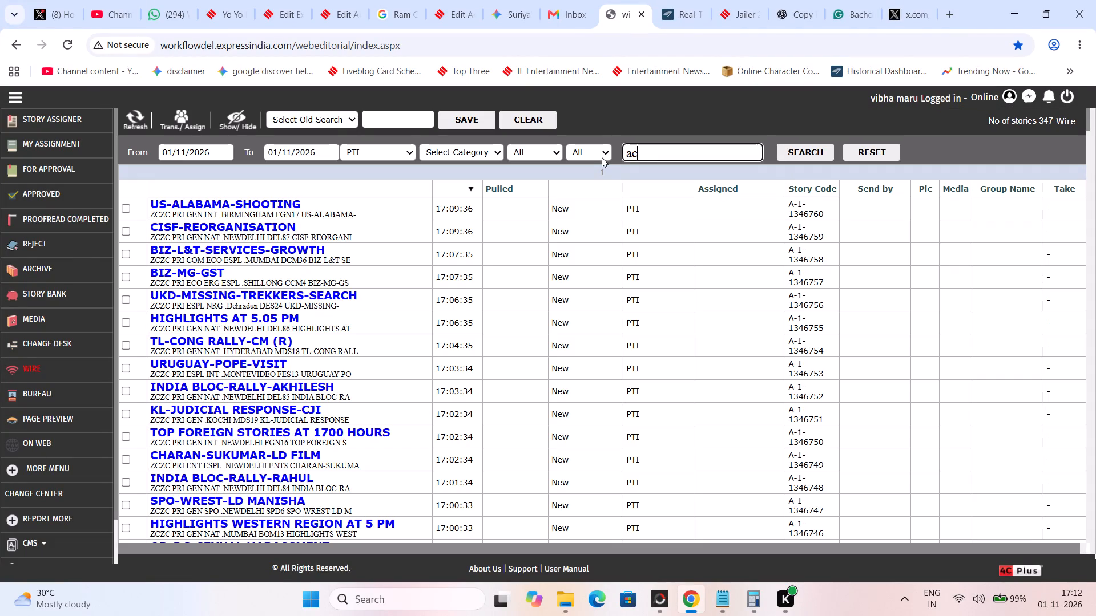
# Search the PTI wire stories for "actor" and open the CHARAN-SUKUMAR-LD FILM story to read its text.
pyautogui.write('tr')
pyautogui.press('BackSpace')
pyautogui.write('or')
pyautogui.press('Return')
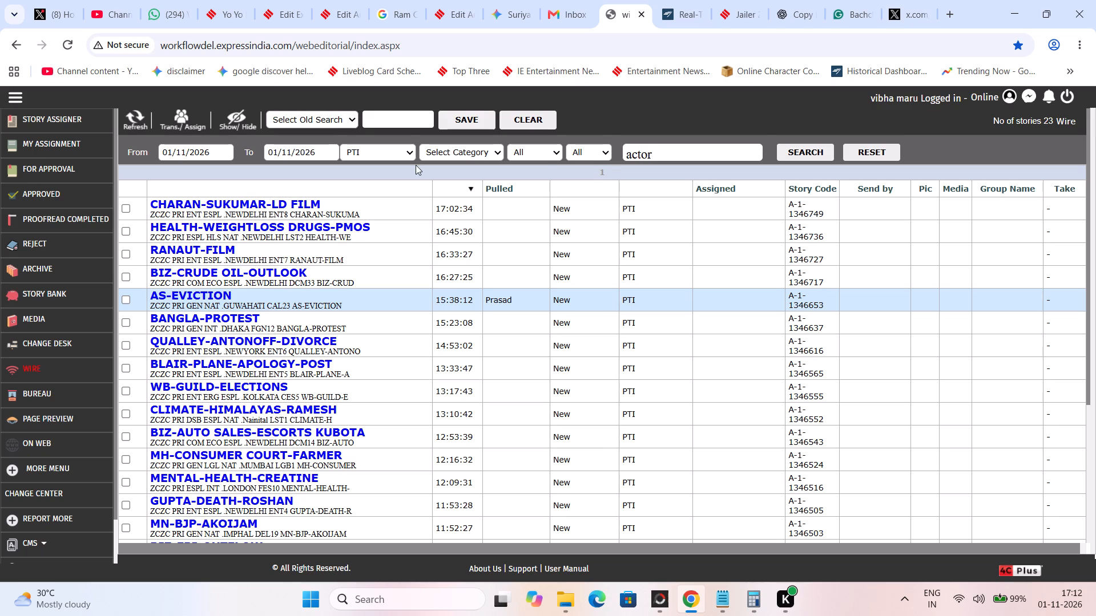
pyautogui.click(241, 207)
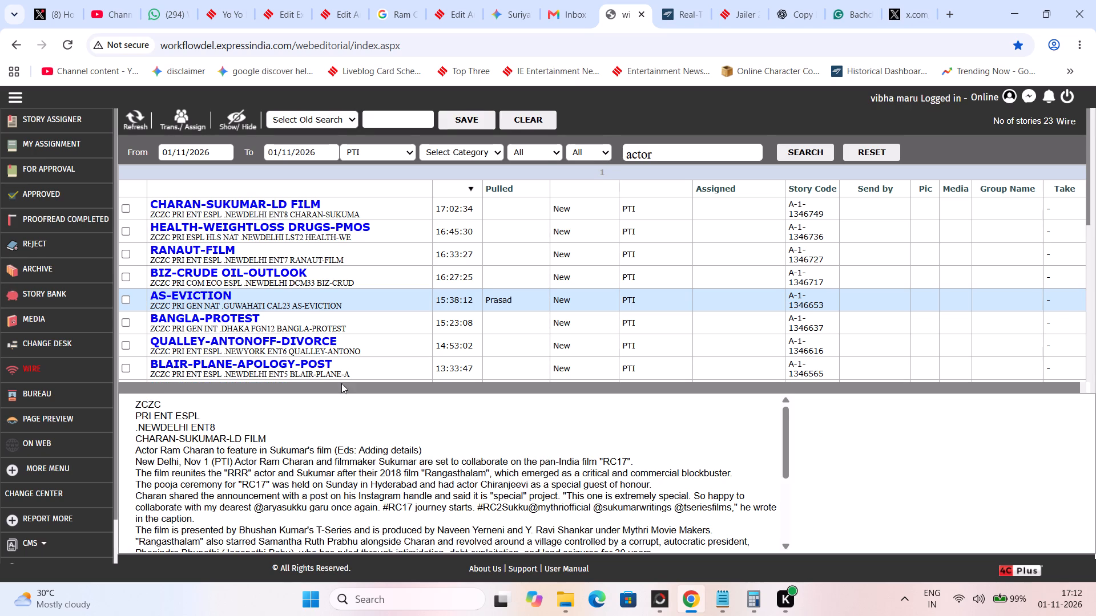
# Copy the CHARAN-SUKUMAR-LD FILM wire story's body text, from "Actor Ram Charan and filmmaker Sukumar" through "track athlete.".
pyautogui.scroll(-2, 377, 448)
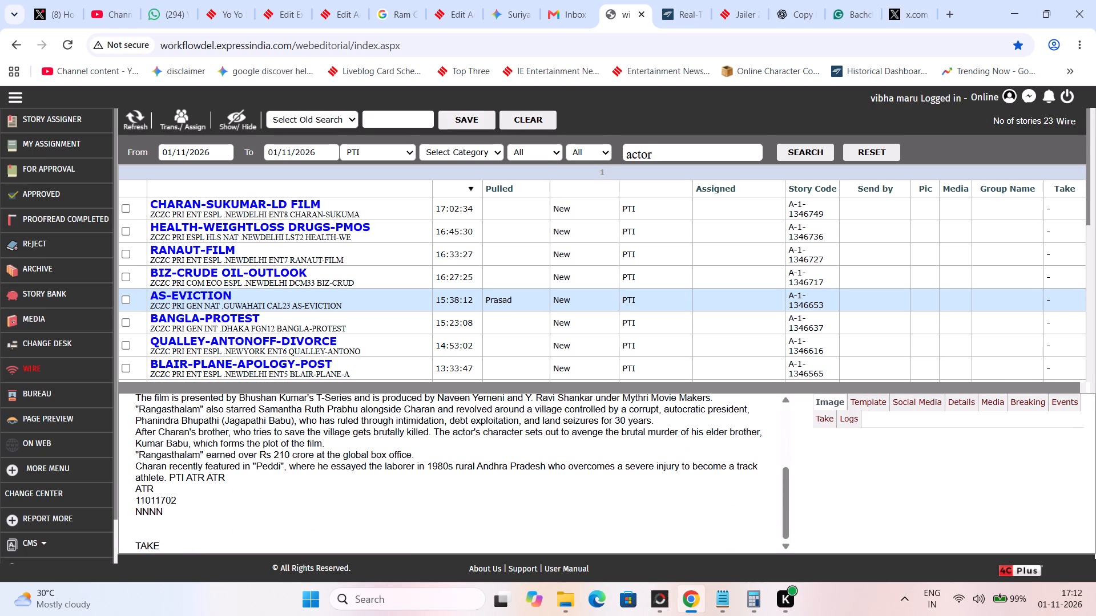
pyautogui.moveTo(166, 476); pyautogui.dragTo(225, 459)
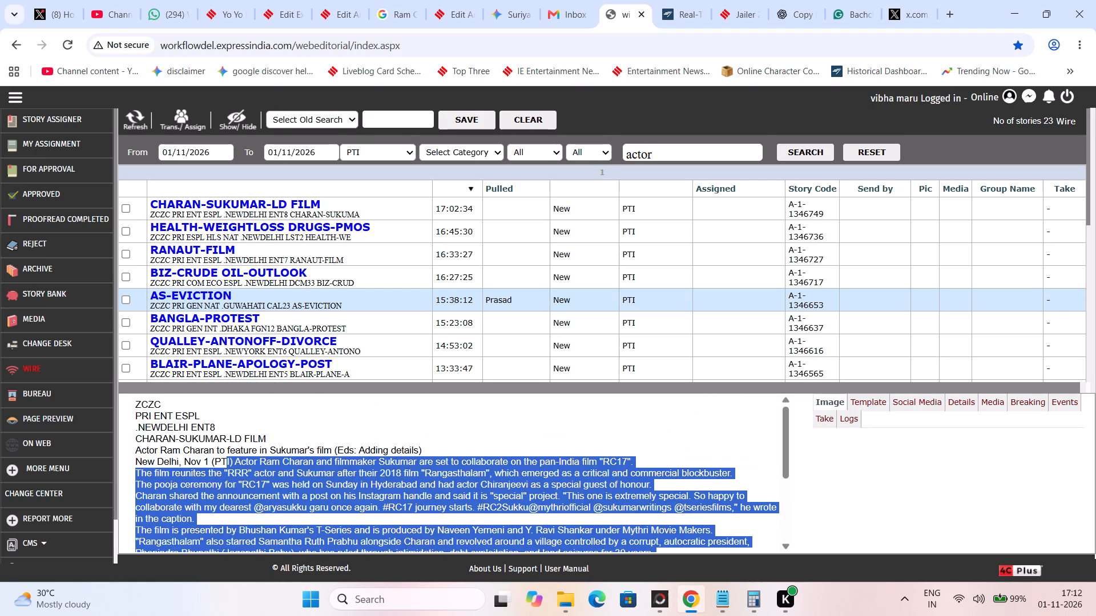
pyautogui.moveTo(225, 459); pyautogui.dragTo(236, 459)
pyautogui.hotkey('ctrl', 'c')
# In the Ram Charan article, replace the text from the opening sentence through "And we begin," said the caption with the copied wire copy.
pyautogui.click(279, 0)
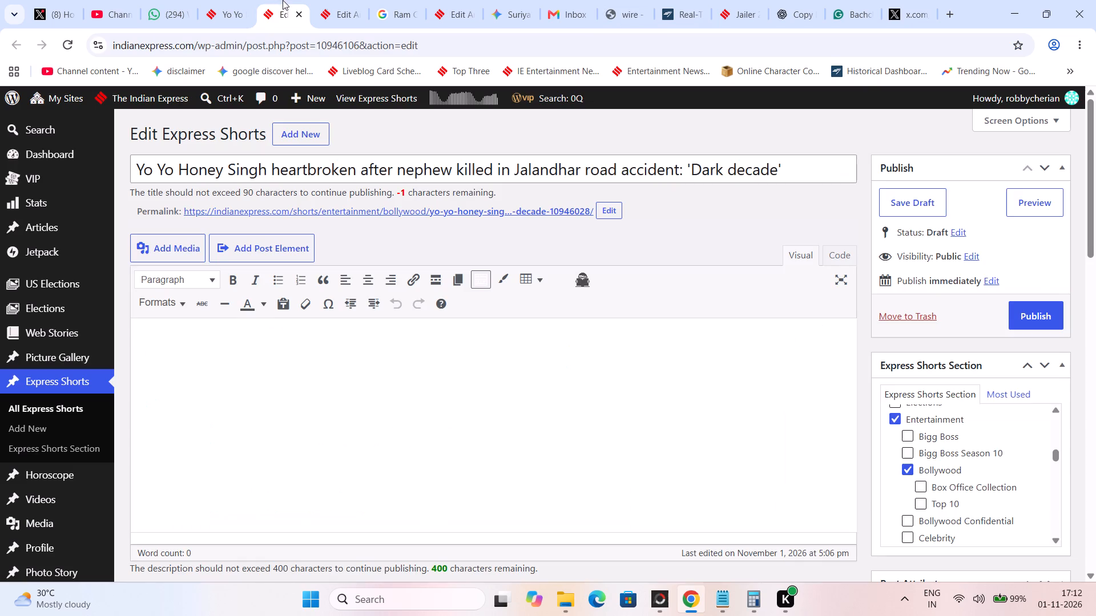
pyautogui.click(338, 0)
pyautogui.scroll(-6, 361, 291)
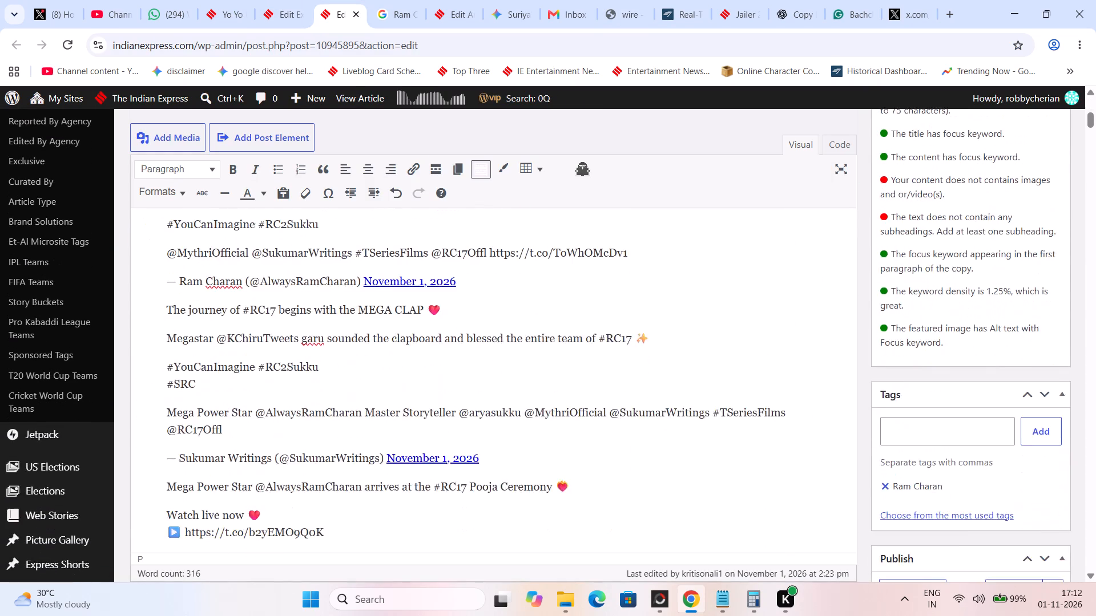
pyautogui.scroll(-5, 365, 317)
pyautogui.scroll(8, 365, 317)
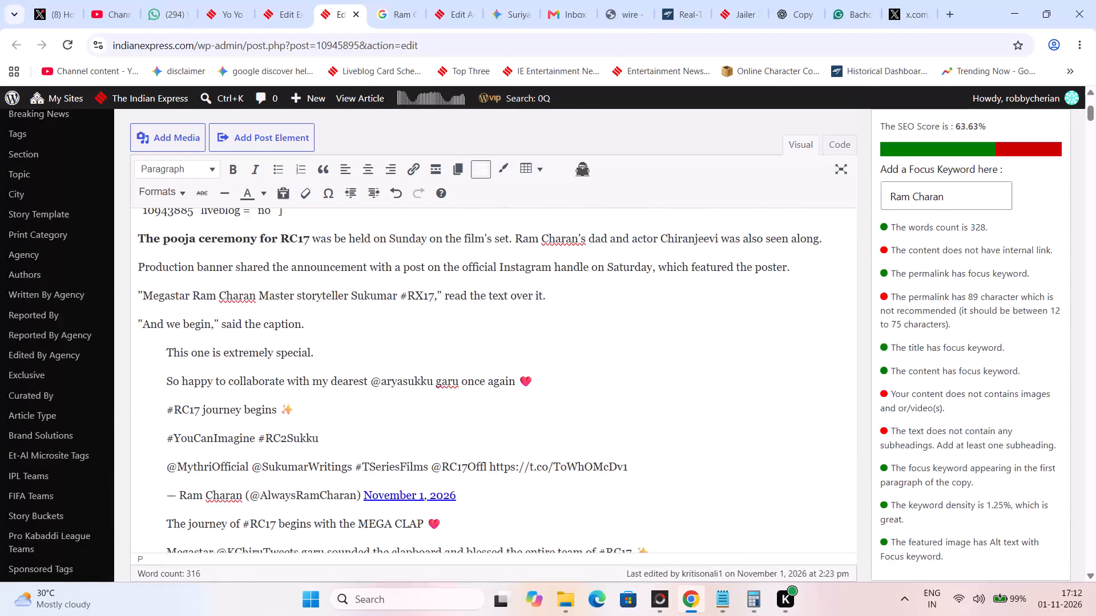
pyautogui.scroll(2, 365, 317)
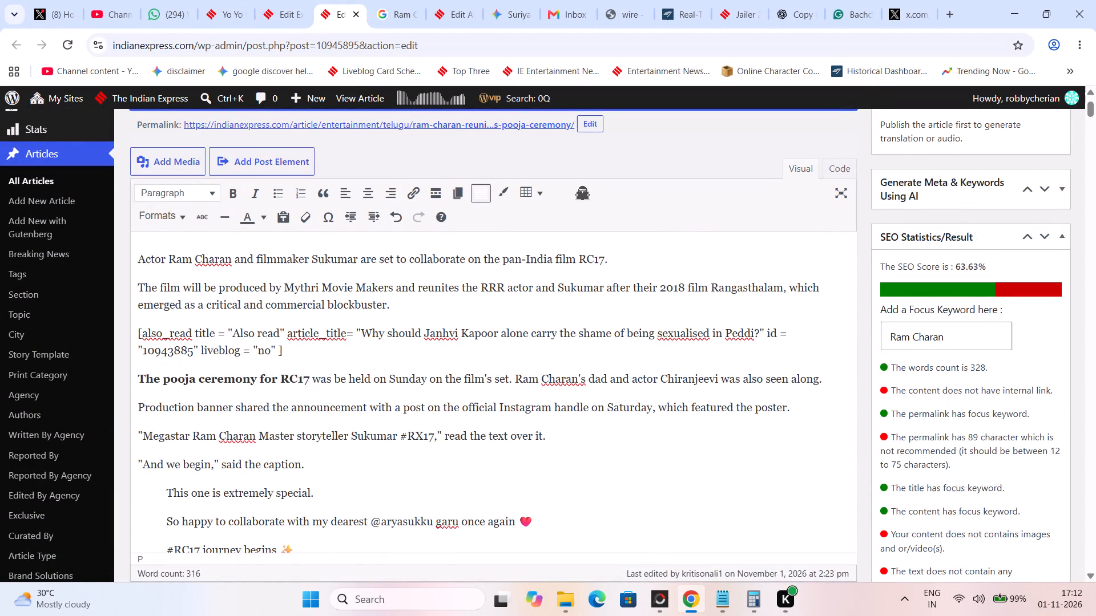
pyautogui.moveTo(323, 461); pyautogui.dragTo(135, 236)
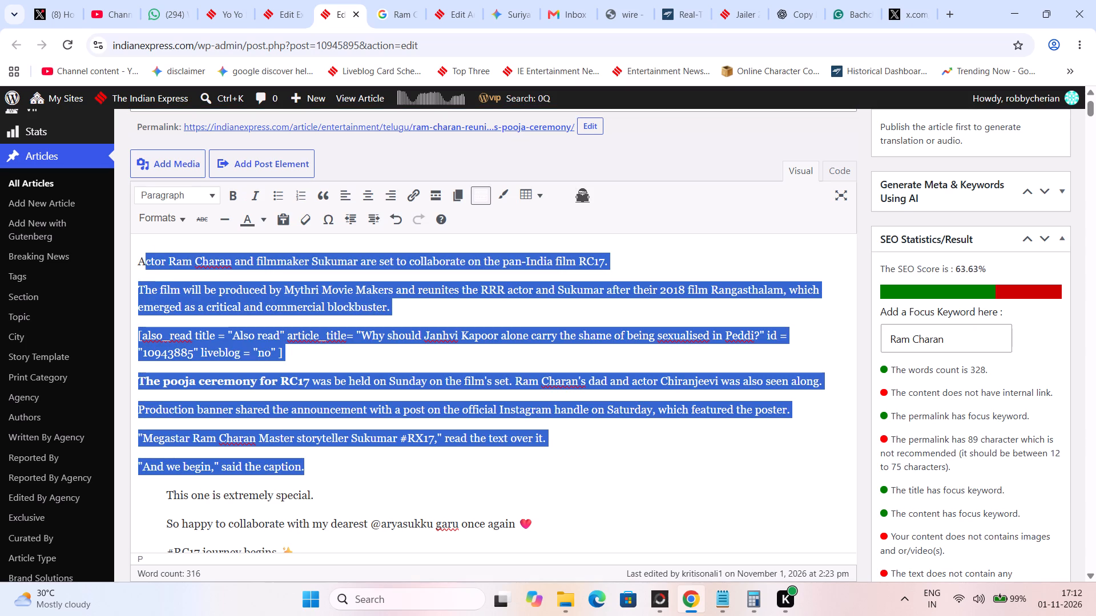
pyautogui.rightClick(198, 278)
pyautogui.click(236, 347)
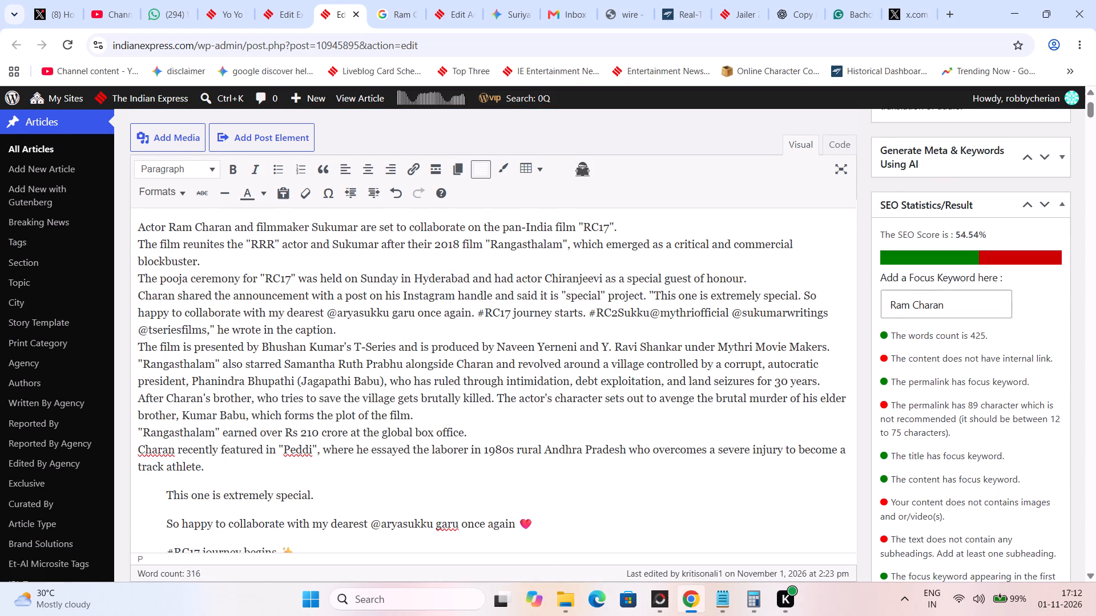
# Remove the quotation marks around RC17 in the article's opening sentence.
pyautogui.scroll(2, 251, 338)
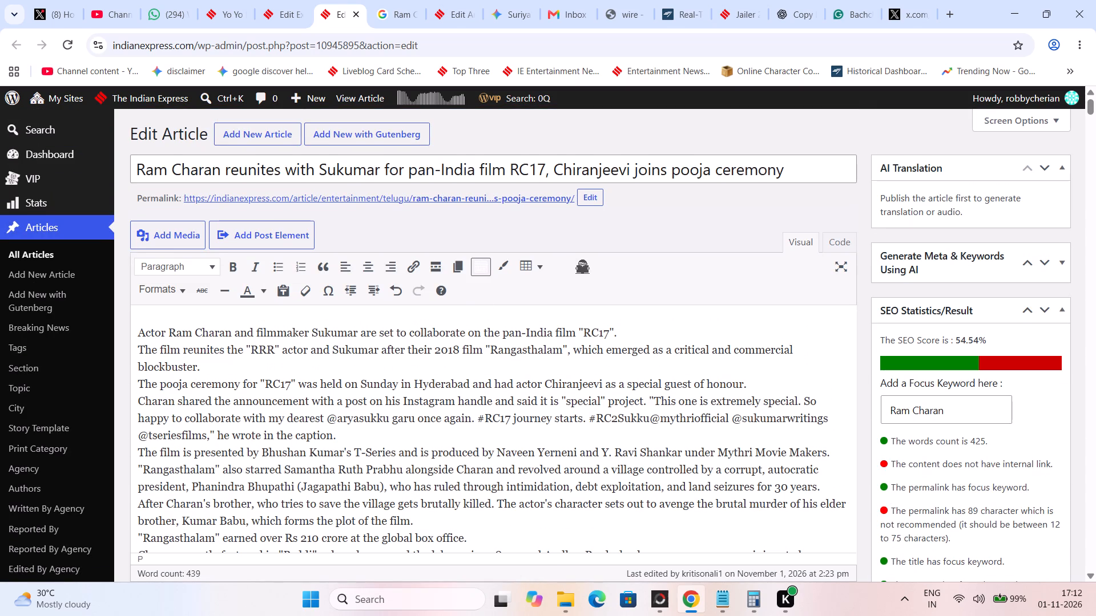
pyautogui.tripleClick(503, 325)
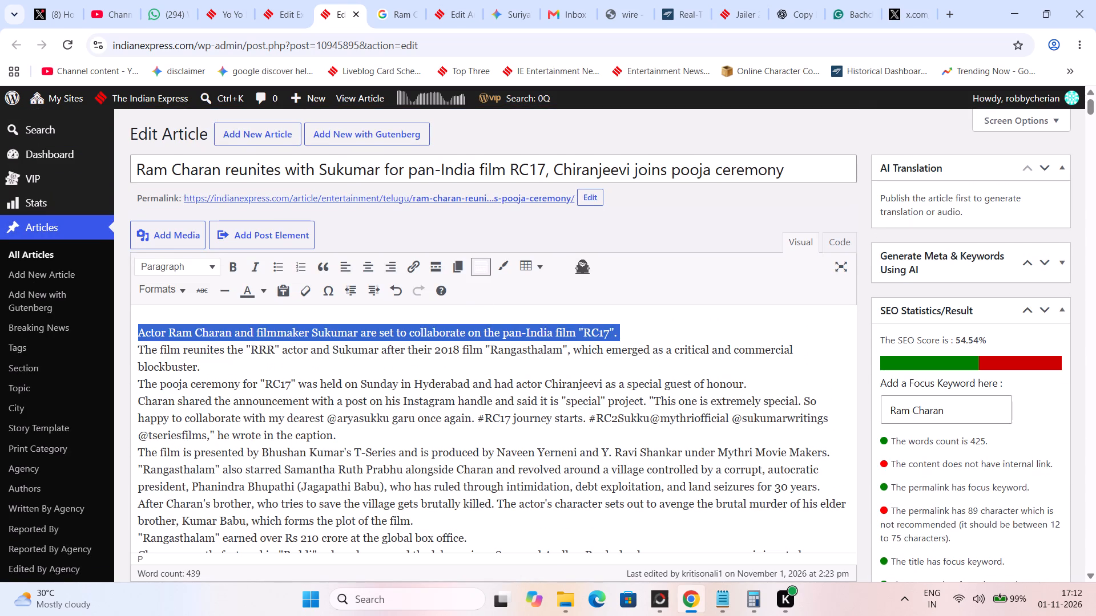
pyautogui.click(581, 326)
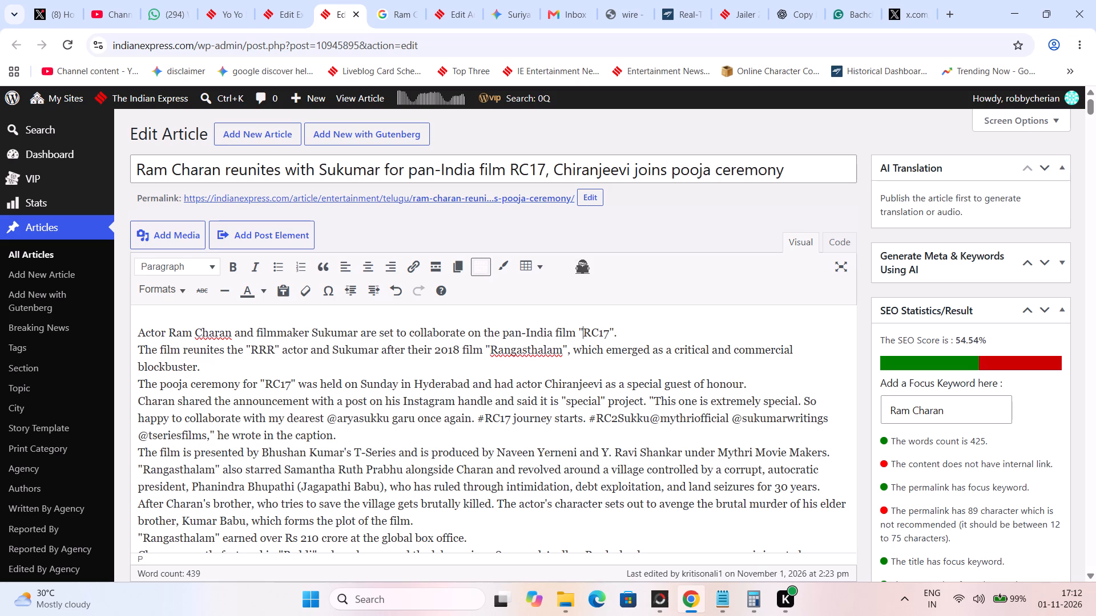
pyautogui.press('BackSpace')
pyautogui.press('Right')
pyautogui.press('Right')
pyautogui.press('Right')
pyautogui.press('Right')
pyautogui.press('Right')
pyautogui.press('BackSpace')
# Replace the line break after the opening sentence with a paragraph break before "The film reunites".
pyautogui.press('Right')
pyautogui.press('Delete')
pyautogui.press('Return')
# Remove the quotation marks around RRR in the sentence beginning "The film reunites".
pyautogui.press('Right')
pyautogui.press('Right')
pyautogui.press('Right')
pyautogui.press('Right')
pyautogui.press('Right')
pyautogui.press('Right')
pyautogui.press('Right')
pyautogui.press('Right')
pyautogui.press('Right')
pyautogui.press('Right')
pyautogui.press('Right')
pyautogui.press('Right')
pyautogui.press('Right')
pyautogui.press('Right')
pyautogui.press('Right')
pyautogui.press('Right')
pyautogui.press('Right')
pyautogui.press('Right')
pyautogui.press('Right')
pyautogui.press('Right')
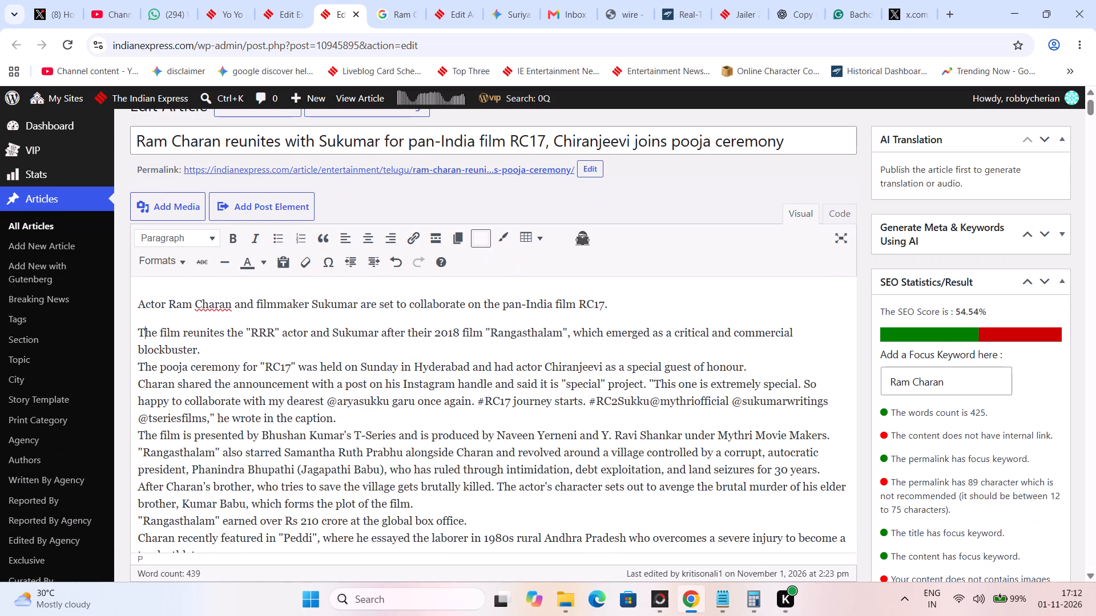
pyautogui.press('BackSpace')
pyautogui.press('Right')
pyautogui.press('Right')
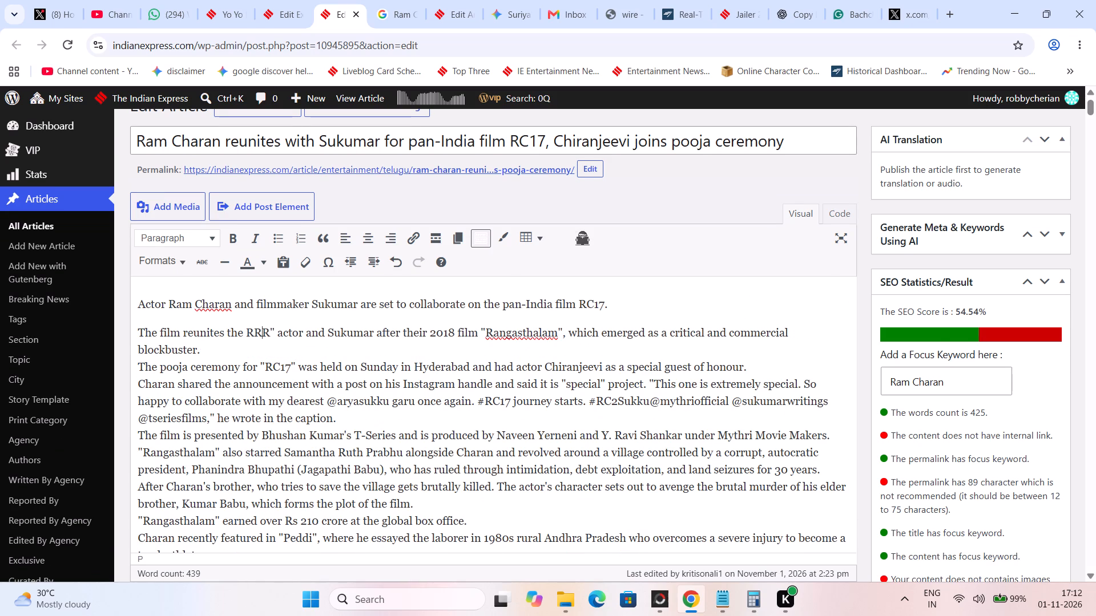
pyautogui.press('Right')
pyautogui.press('Right')
pyautogui.press('Right')
pyautogui.press('Left')
pyautogui.press('BackSpace')
# Remove the quotation marks around Rangasthalam in the sentence beginning "The film reunites".
pyautogui.press('Right')
pyautogui.press('Right')
pyautogui.press('Right')
pyautogui.press('Right')
pyautogui.press('Right')
pyautogui.press('Right')
pyautogui.press('Right')
pyautogui.press('Right')
pyautogui.press('Right')
pyautogui.press('Right')
pyautogui.press('Right')
pyautogui.press('Right')
pyautogui.press('Right')
pyautogui.press('Right')
pyautogui.press('Right')
pyautogui.press('Right')
pyautogui.press('Right')
pyautogui.press('Right')
pyautogui.press('Right')
pyautogui.press('Right')
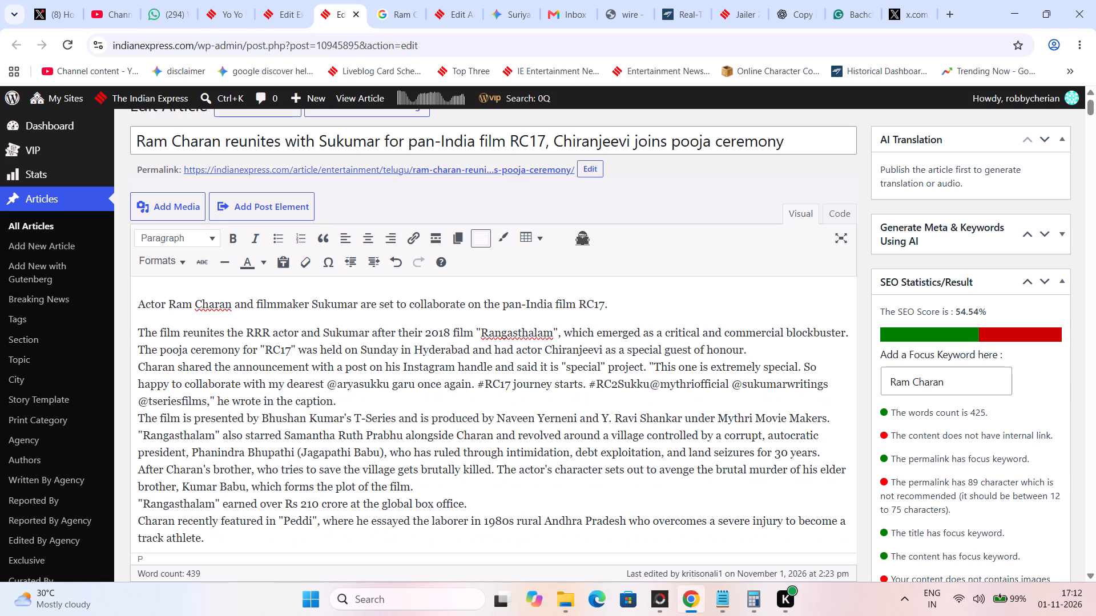
pyautogui.press('Right')
pyautogui.press('BackSpace')
pyautogui.press('Right')
pyautogui.press('Right')
pyautogui.press('Right')
pyautogui.press('Right')
pyautogui.press('Right')
pyautogui.press('Right')
pyautogui.press('Right')
pyautogui.press('Right')
pyautogui.press('Right')
pyautogui.press('Right')
pyautogui.press('Right')
pyautogui.press('Right')
pyautogui.press('Right')
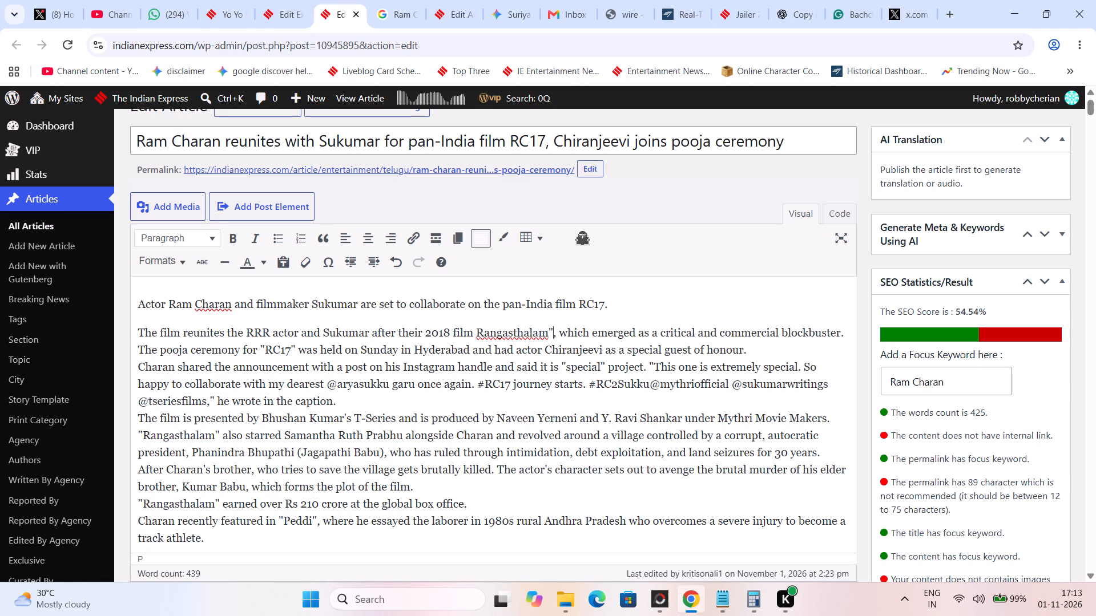
pyautogui.press('BackSpace')
# Remove the quotation marks around RC17 in the sentence beginning "The pooja ceremony".
pyautogui.press('Right')
pyautogui.press('Right')
pyautogui.press('Right')
pyautogui.press('Right')
pyautogui.press('Right')
pyautogui.press('Right')
pyautogui.press('Right')
pyautogui.press('Right')
pyautogui.press('Right')
pyautogui.press('Right')
pyautogui.press('Right')
pyautogui.press('Right')
pyautogui.press('Right')
pyautogui.press('Right')
pyautogui.press('Right')
pyautogui.press('Right')
pyautogui.press('Right')
pyautogui.press('Right')
pyautogui.press('Right')
pyautogui.press('Right')
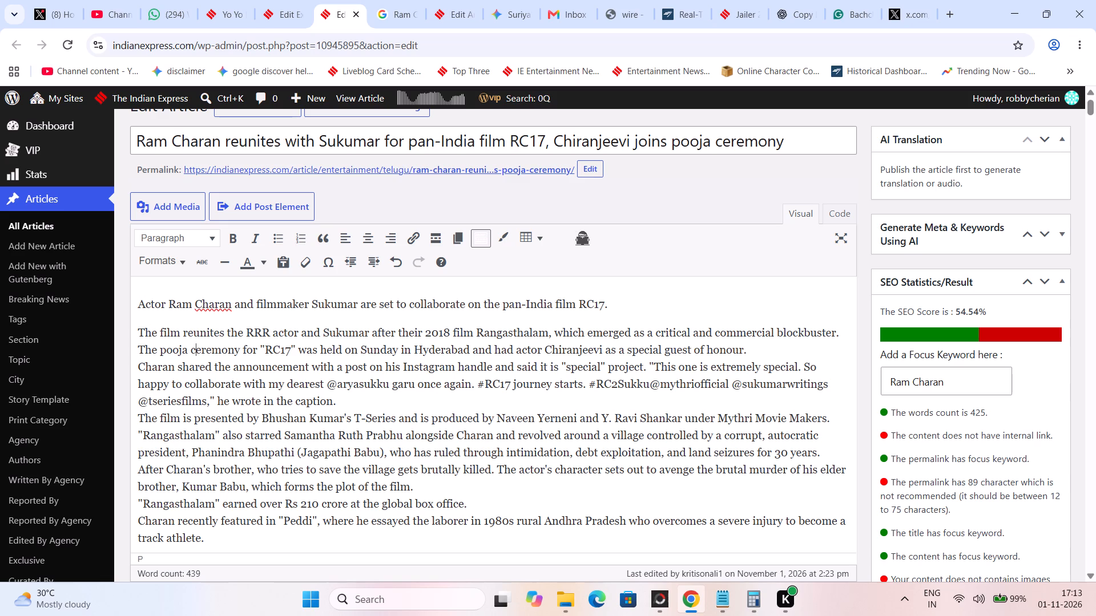
pyautogui.press('Right')
pyautogui.press('BackSpace')
pyautogui.press('Right')
pyautogui.press('Right')
pyautogui.press('Right')
pyautogui.press('Right')
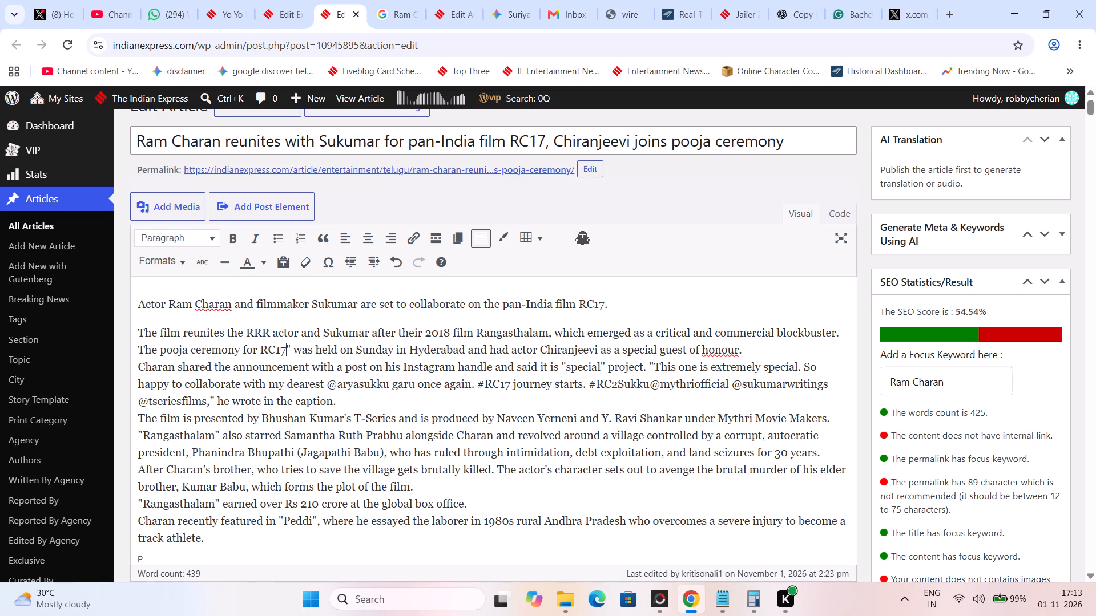
pyautogui.press('Right')
pyautogui.press('BackSpace')
# Replace the line break before "The pooja ceremony for RC17" with a paragraph break.
pyautogui.press('Left')
pyautogui.press('Left')
pyautogui.press('Left')
pyautogui.press('Left')
pyautogui.press('Left')
pyautogui.press('Left')
pyautogui.press('Left')
pyautogui.press('Left')
pyautogui.press('Left')
pyautogui.press('Left')
pyautogui.press('Left')
pyautogui.press('Left')
pyautogui.press('Left')
pyautogui.press('Left')
pyautogui.press('Left')
pyautogui.press('Left')
pyautogui.press('Left')
pyautogui.press('Left')
pyautogui.press('Left')
pyautogui.press('Left')
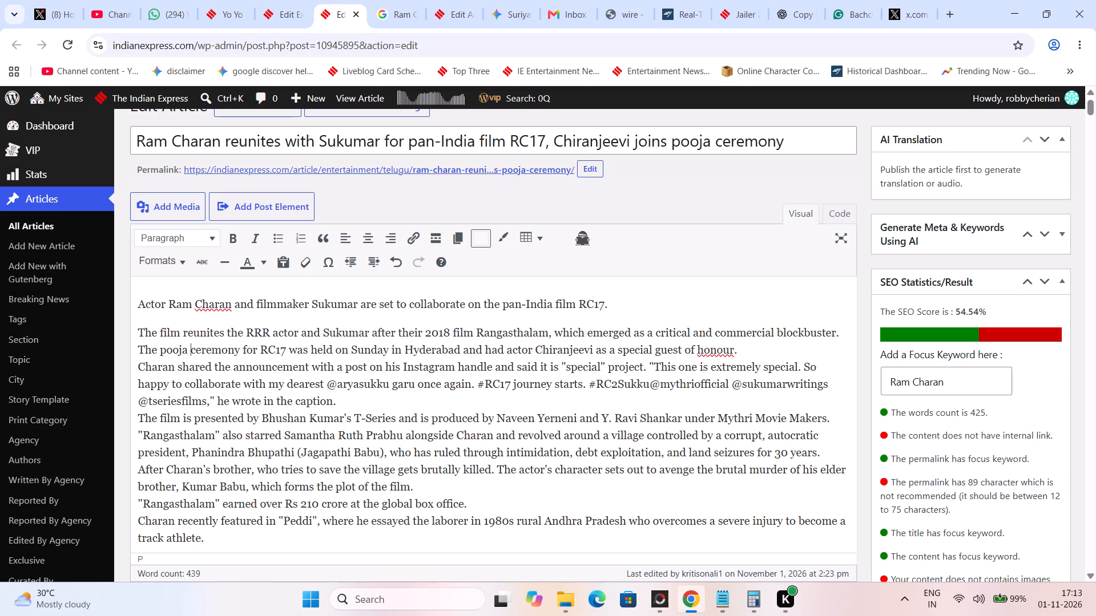
pyautogui.press('BackSpace')
pyautogui.press('Return')
pyautogui.press('Down')
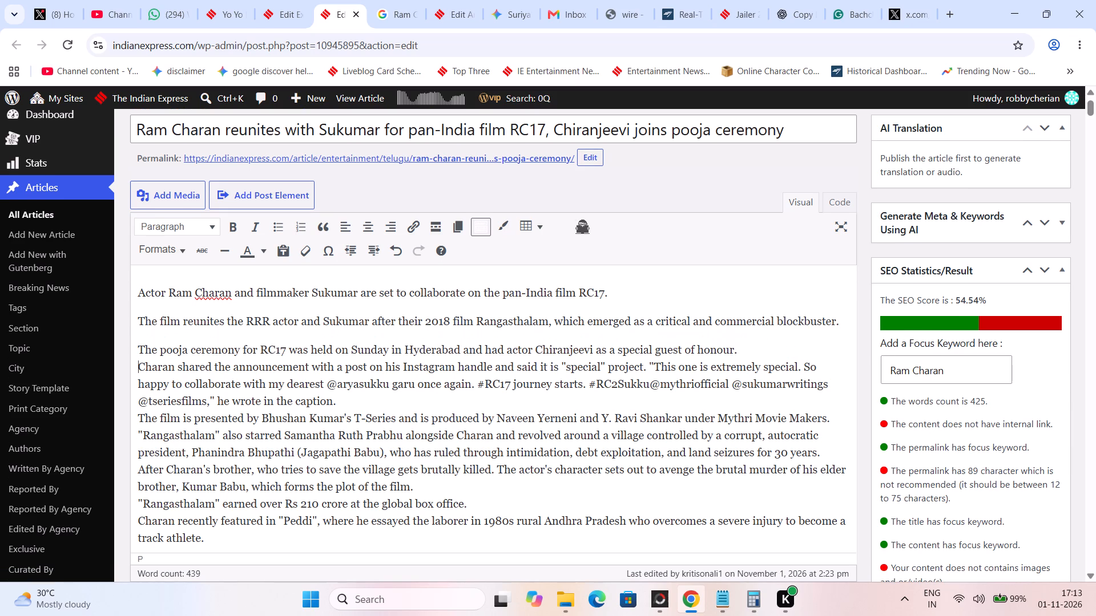
# Start a new paragraph at "Charan shared the announcement" and add Ram before Charan.
pyautogui.press('Right')
pyautogui.press('Right')
pyautogui.press('Right')
pyautogui.press('Right')
pyautogui.press('Right')
pyautogui.press('Right')
pyautogui.press('Right')
pyautogui.press('Right')
pyautogui.press('Right')
pyautogui.press('Right')
pyautogui.press('Right')
pyautogui.press('Right')
pyautogui.press('Right')
pyautogui.press('Right')
pyautogui.press('Right')
pyautogui.press('Right')
pyautogui.press('Right')
pyautogui.press('Right')
pyautogui.press('Right')
pyautogui.press('Right')
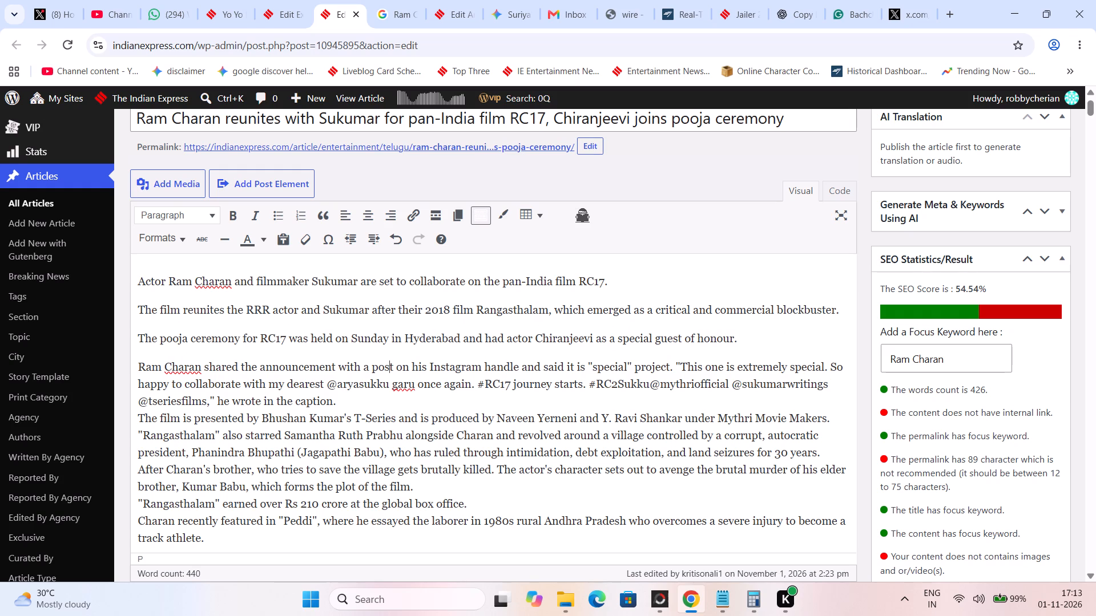
# Replace the line break before "The film is presented by Bhushan Kumar's T-Series" with a paragraph break.
pyautogui.press('Down')
pyautogui.press('Down')
pyautogui.press('Delete')
pyautogui.press('Return')
# Replace the line break before the sentence about Rangasthalam also starring Samantha Ruth Prabhu with a paragraph break.
pyautogui.press('Down')
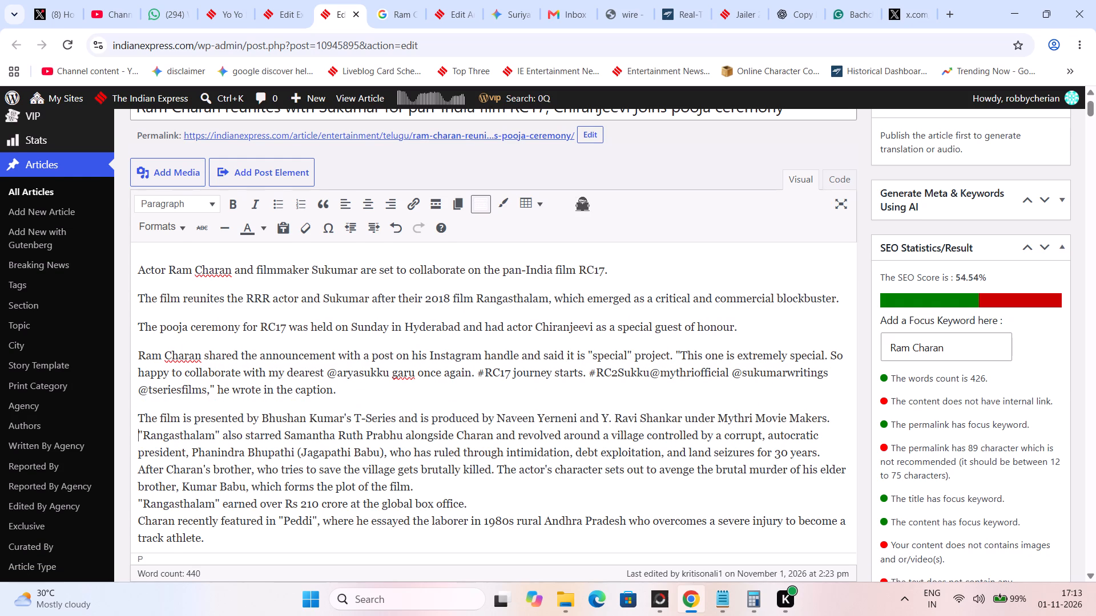
pyautogui.press('BackSpace')
pyautogui.press('Return')
# Remove the quotation marks around Rangasthalam in the sentence about Samantha Ruth Prabhu also starring.
pyautogui.press('Delete')
pyautogui.press('Right')
pyautogui.press('Right')
pyautogui.press('Right')
pyautogui.press('Right')
pyautogui.press('Right')
pyautogui.press('Right')
pyautogui.press('Right')
pyautogui.press('Right')
pyautogui.press('Right')
pyautogui.press('Right')
pyautogui.press('Right')
pyautogui.press('Right')
pyautogui.press('Right')
pyautogui.press('Right')
pyautogui.press('Right')
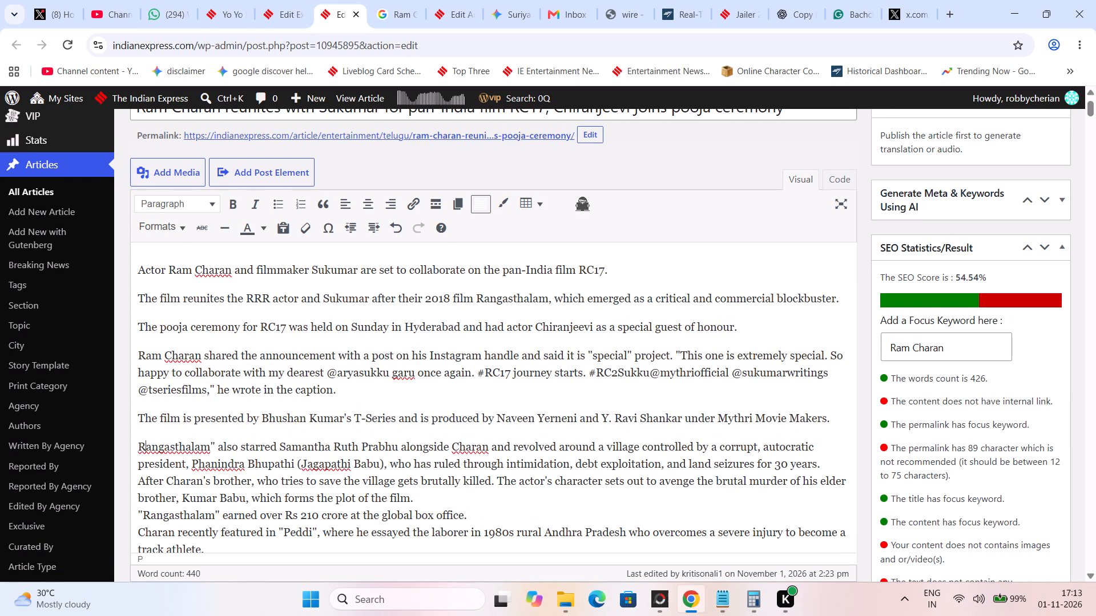
pyautogui.press('Left')
pyautogui.press('Left')
pyautogui.press('BackSpace')
# Add Ram before Charan in the sentence beginning "Rangasthalam also starred".
pyautogui.press('Right')
pyautogui.press('Right')
pyautogui.press('Right')
pyautogui.press('Right')
pyautogui.press('Right')
pyautogui.press('Right')
pyautogui.press('Right')
pyautogui.press('Right')
pyautogui.press('Right')
pyautogui.press('Right')
pyautogui.press('Right')
pyautogui.press('Right')
pyautogui.press('Right')
pyautogui.press('Right')
pyautogui.press('Right')
pyautogui.press('Right')
pyautogui.press('Right')
pyautogui.press('Right')
pyautogui.press('Right')
pyautogui.press('Right')
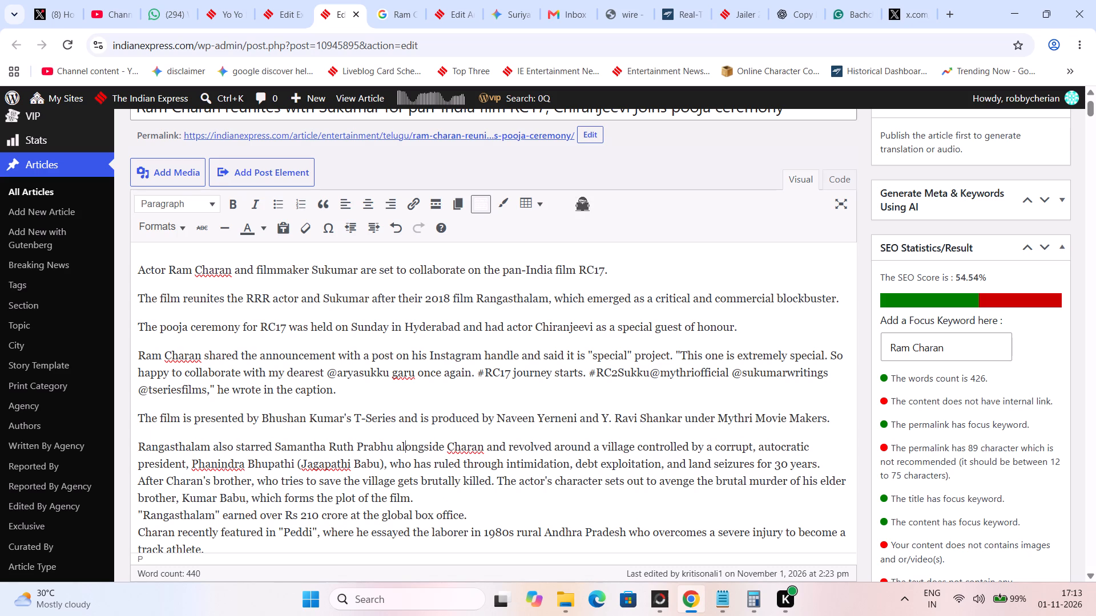
pyautogui.press('Right')
pyautogui.press('Right')
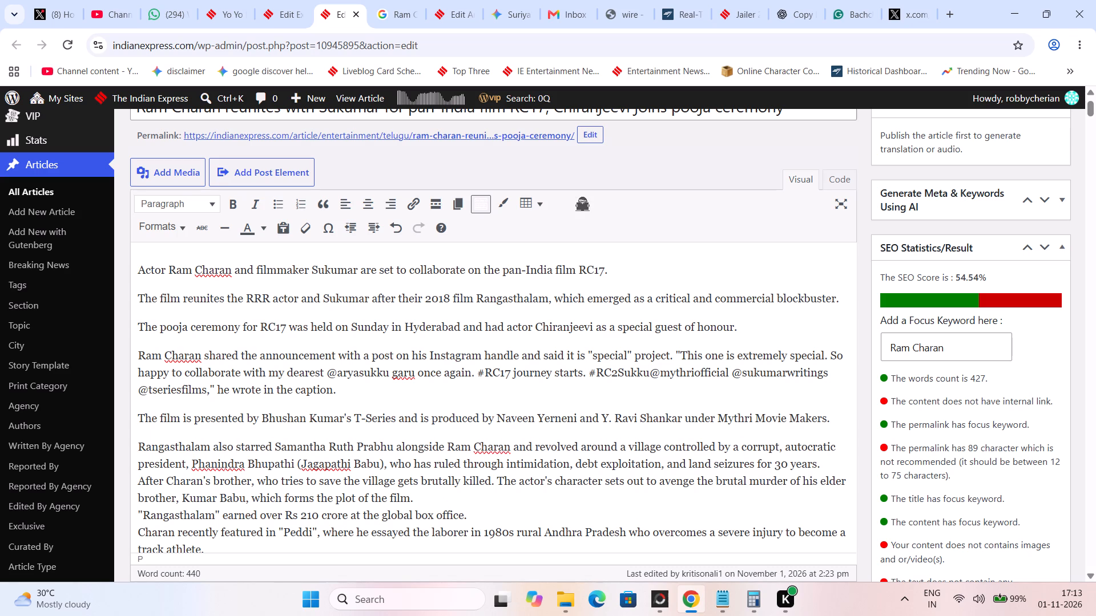
# Join the line beginning "After Charan's brother" to the preceding paragraph with a space after "30 years.".
pyautogui.press('Right')
pyautogui.press('Right')
pyautogui.press('Right')
pyautogui.press('Right')
pyautogui.press('Right')
pyautogui.press('Right')
pyautogui.press('Right')
pyautogui.press('Right')
pyautogui.press('Right')
pyautogui.press('Right')
pyautogui.press('Right')
pyautogui.press('Right')
pyautogui.press('Right')
pyautogui.press('Right')
pyautogui.press('Right')
pyautogui.press('Right')
pyautogui.press('Right')
pyautogui.press('Right')
pyautogui.press('Right')
pyautogui.press('Right')
pyautogui.press('Down')
pyautogui.press('Left')
pyautogui.press('Left')
pyautogui.press('Left')
pyautogui.press('Left')
pyautogui.press('Left')
pyautogui.press('Left')
pyautogui.press('Left')
pyautogui.press('Left')
pyautogui.press('Left')
pyautogui.press('Left')
pyautogui.press('Left')
pyautogui.press('Left')
pyautogui.press('Left')
pyautogui.press('Left')
pyautogui.press('Left')
pyautogui.press('Left')
pyautogui.press('BackSpace')
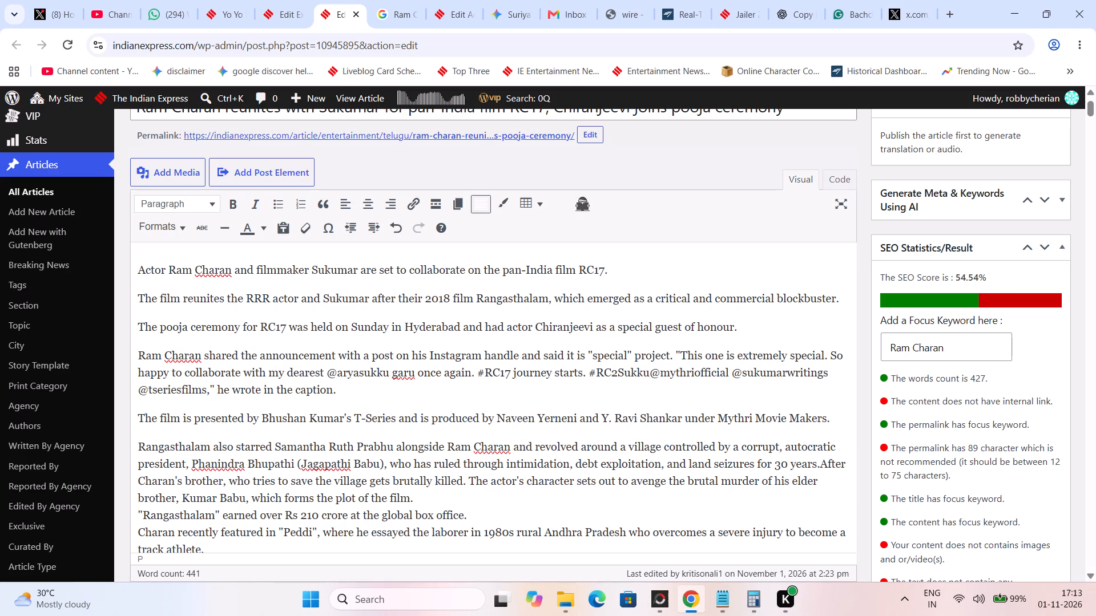
pyautogui.press('space')
# Merge the two sentences after "brutally killed" by replacing the full stop with a comma and lowercasing "the actor's character".
pyautogui.press('Right')
pyautogui.press('Right')
pyautogui.press('Right')
pyautogui.press('Right')
pyautogui.press('Right')
pyautogui.press('Right')
pyautogui.press('Right')
pyautogui.press('Right')
pyautogui.press('Right')
pyautogui.press('Right')
pyautogui.press('Right')
pyautogui.press('Right')
pyautogui.press('Right')
pyautogui.press('Right')
pyautogui.press('Right')
pyautogui.press('Right')
pyautogui.press('Right')
pyautogui.press('Right')
pyautogui.press('Right')
pyautogui.press('Right')
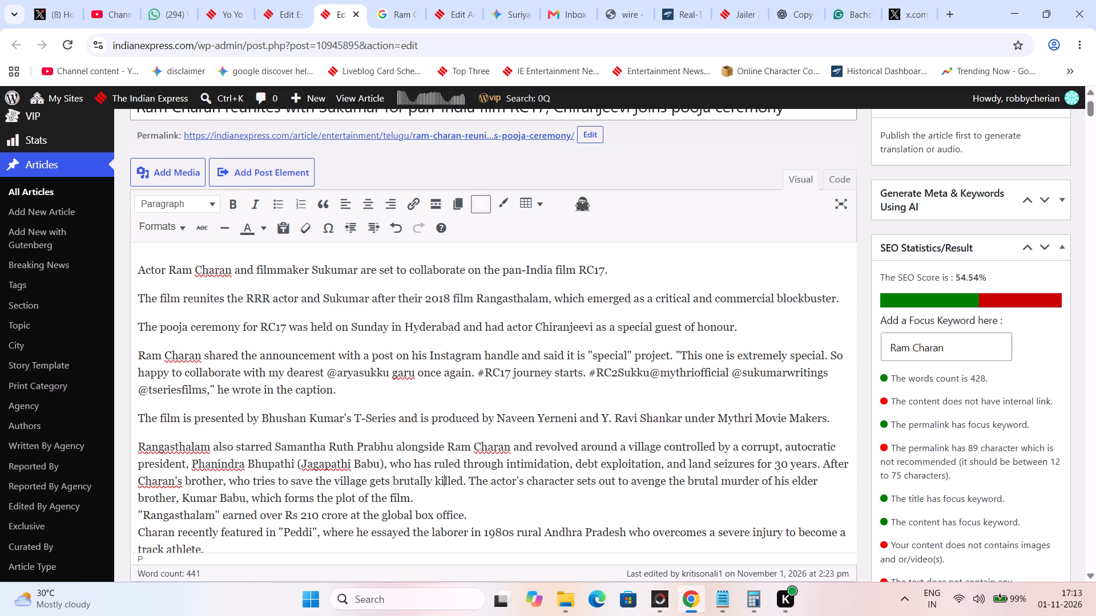
pyautogui.press('Left')
pyautogui.press('BackSpace')
pyautogui.press(',')
pyautogui.press('Right')
pyautogui.press('Right')
pyautogui.press('BackSpace')
pyautogui.press('t')
# Replace the line break before the sentence about Rangasthalam earning over Rs 210 crore with a paragraph break.
pyautogui.press('Right')
pyautogui.press('Right')
pyautogui.press('Right')
pyautogui.press('Right')
pyautogui.press('Right')
pyautogui.press('Right')
pyautogui.press('Right')
pyautogui.press('Right')
pyautogui.press('Right')
pyautogui.press('Right')
pyautogui.press('Right')
pyautogui.press('Right')
pyautogui.press('Right')
pyautogui.press('Right')
pyautogui.press('Right')
pyautogui.press('Right')
pyautogui.press('Right')
pyautogui.press('Right')
pyautogui.press('Right')
pyautogui.press('Right')
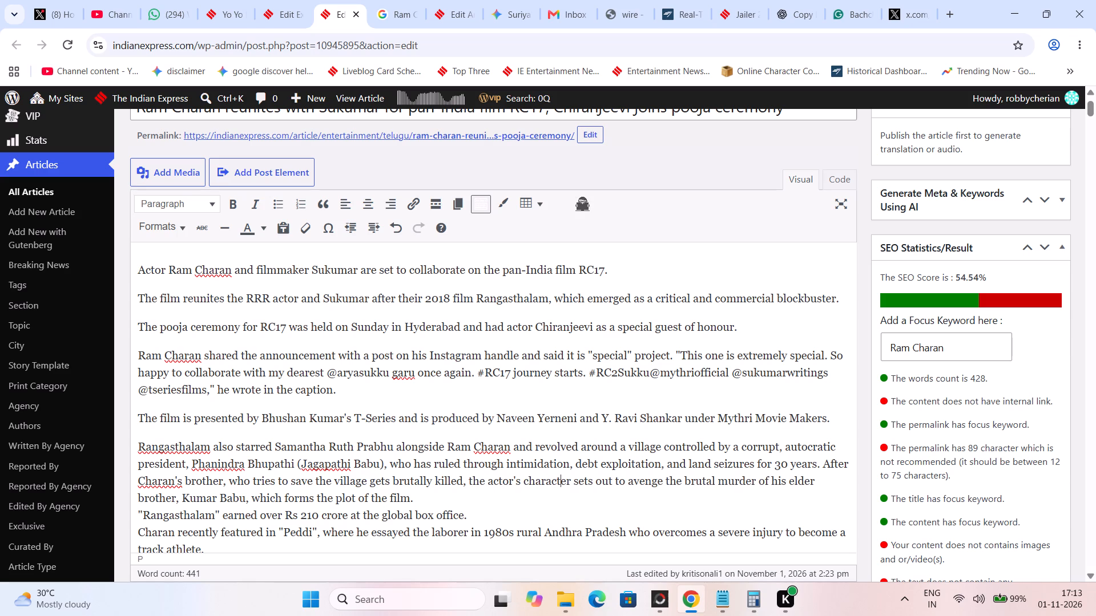
pyautogui.press('Down')
pyautogui.press('Delete')
pyautogui.press('Return')
# Remove the quotation marks around Rangasthalam in the sentence about earning over Rs 210 crore.
pyautogui.press('Delete')
pyautogui.press("'")
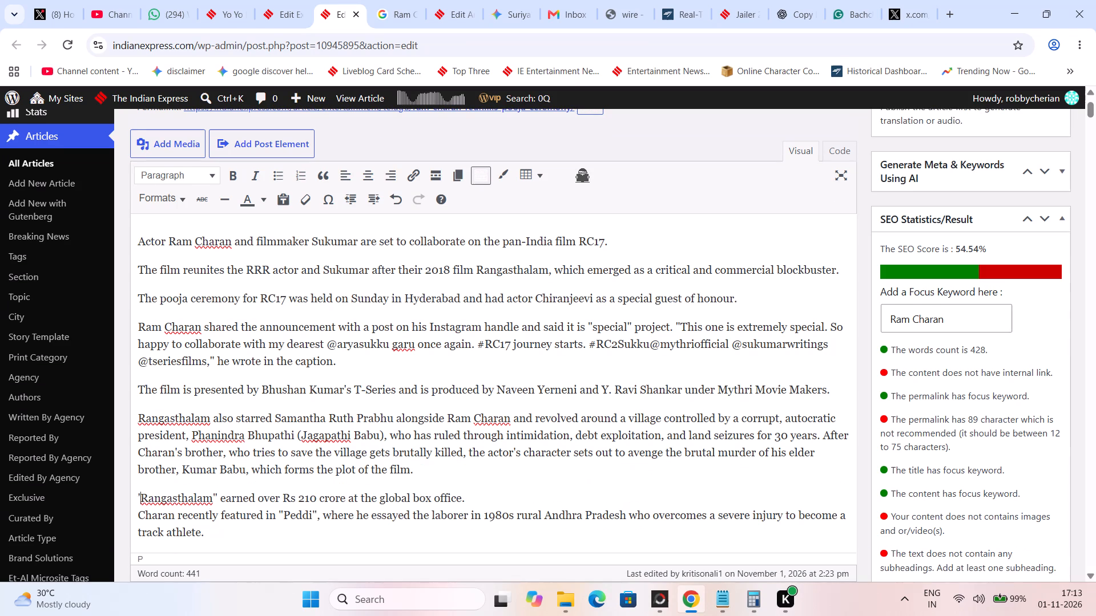
pyautogui.press('Right')
pyautogui.press('Left')
pyautogui.press('BackSpace')
pyautogui.press('Right')
pyautogui.press('Right')
pyautogui.press('Right')
pyautogui.press('Right')
pyautogui.press('Right')
pyautogui.press('Right')
pyautogui.press('Right')
pyautogui.press('Right')
pyautogui.press('Right')
pyautogui.press('Right')
pyautogui.press('Right')
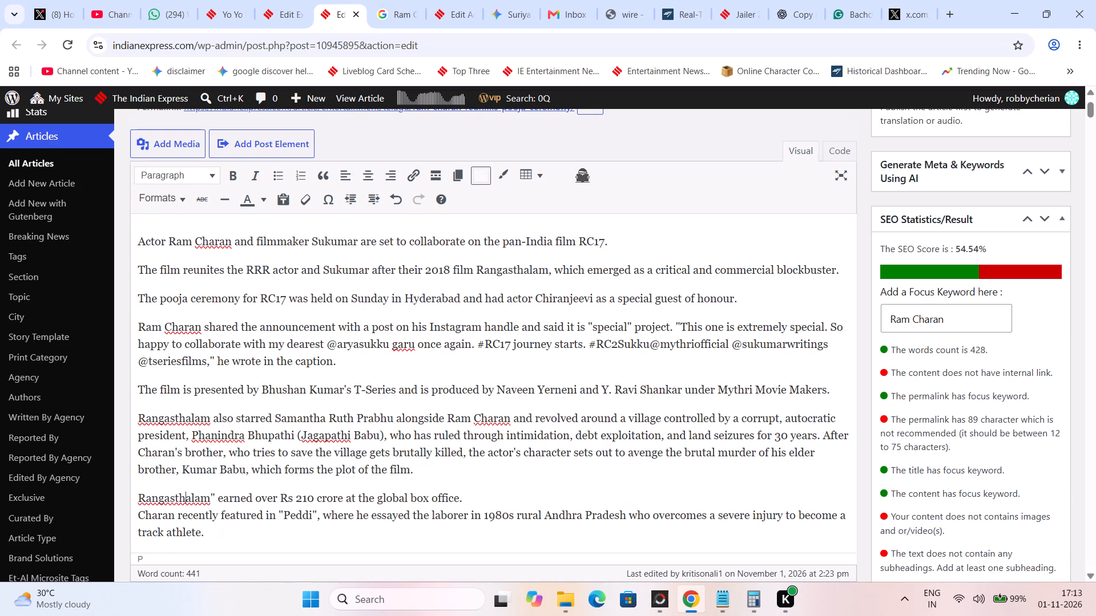
pyautogui.press('Right')
pyautogui.press('Right')
pyautogui.press('BackSpace')
# Start a new paragraph at the sentence "Charan recently featured in" and add Ram before Charan.
pyautogui.press('Down')
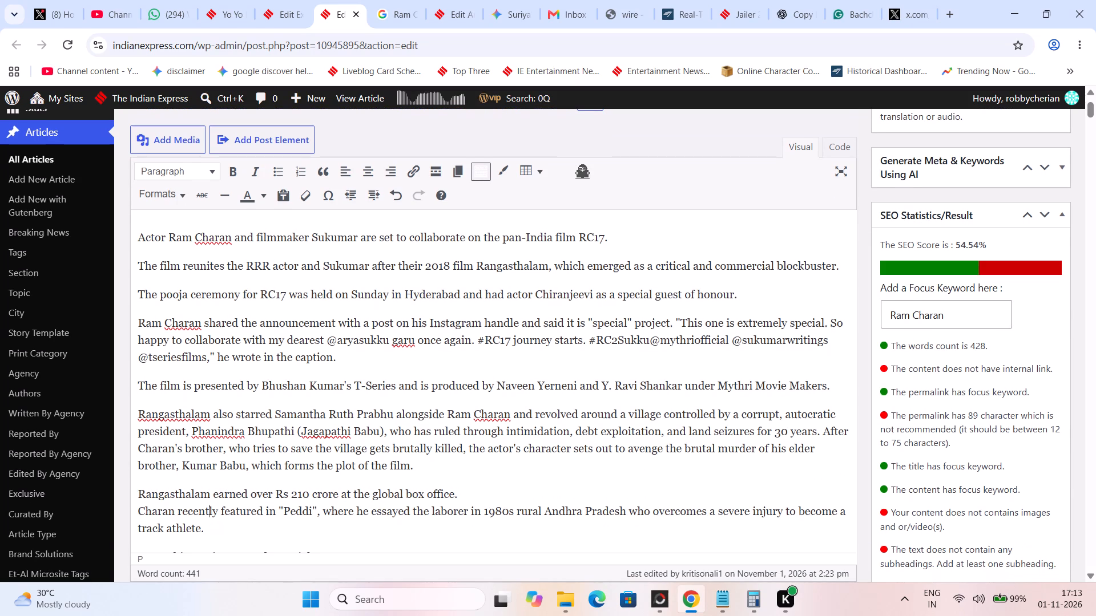
pyautogui.press('Left')
pyautogui.press('Down')
pyautogui.press('Left')
pyautogui.press('Left')
pyautogui.press('Left')
pyautogui.press('Left')
pyautogui.press('Left')
pyautogui.press('Left')
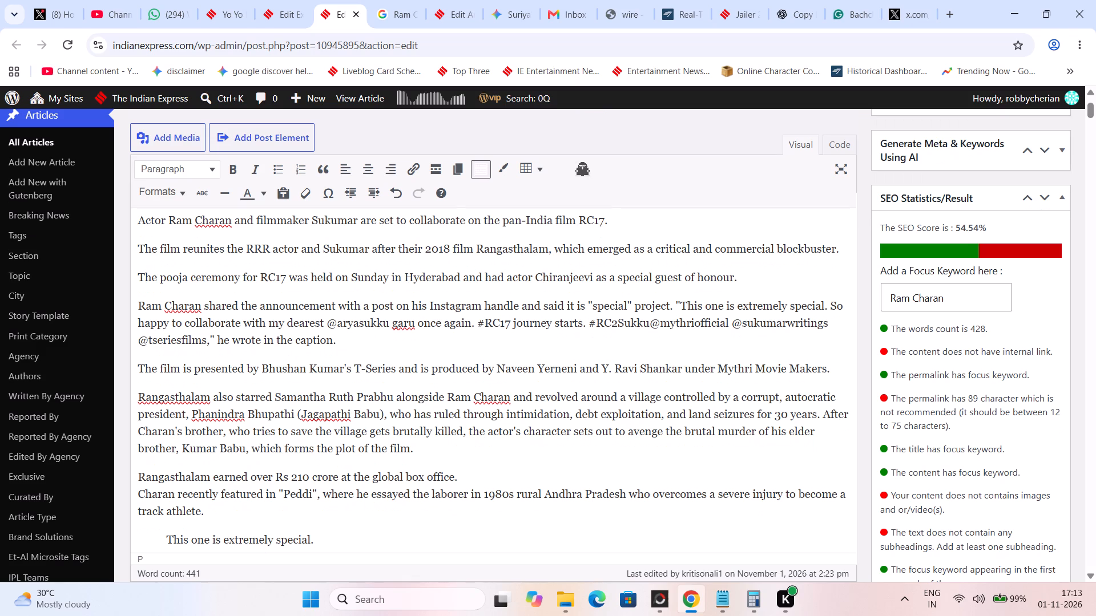
pyautogui.press('Up')
pyautogui.press('Left')
pyautogui.press('Left')
pyautogui.press('Left')
pyautogui.press('Left')
pyautogui.press('Left')
pyautogui.press('Left')
pyautogui.press('BackSpace')
# Remove the quotation marks around Peddi in the sentence about Ram Charan's recent film.
pyautogui.press('Right')
pyautogui.press('Right')
pyautogui.press('Right')
pyautogui.press('Right')
pyautogui.press('Right')
pyautogui.press('Right')
pyautogui.press('Right')
pyautogui.press('Right')
pyautogui.press('Right')
pyautogui.press('Right')
pyautogui.press('Right')
pyautogui.press('Right')
pyautogui.press('Right')
pyautogui.press('Right')
pyautogui.press('Right')
pyautogui.press('Right')
pyautogui.press('Right')
pyautogui.press('Right')
pyautogui.press('Right')
pyautogui.press('Right')
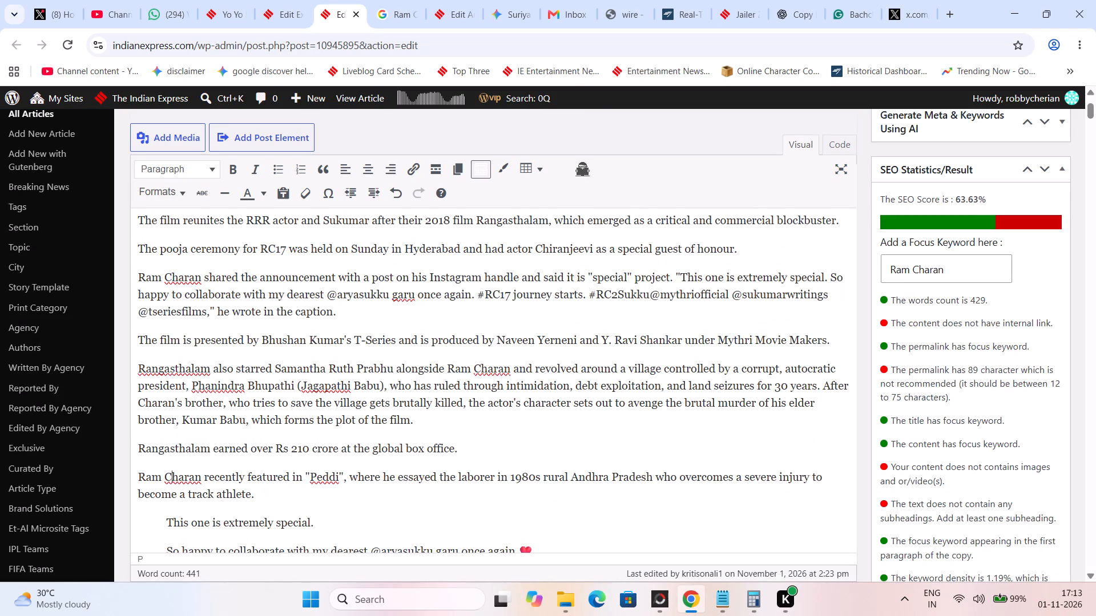
pyautogui.press('Right')
pyautogui.press('Delete')
pyautogui.press('Right')
pyautogui.press('Right')
pyautogui.press('Right')
pyautogui.press('Right')
pyautogui.press('Right')
pyautogui.press('Right')
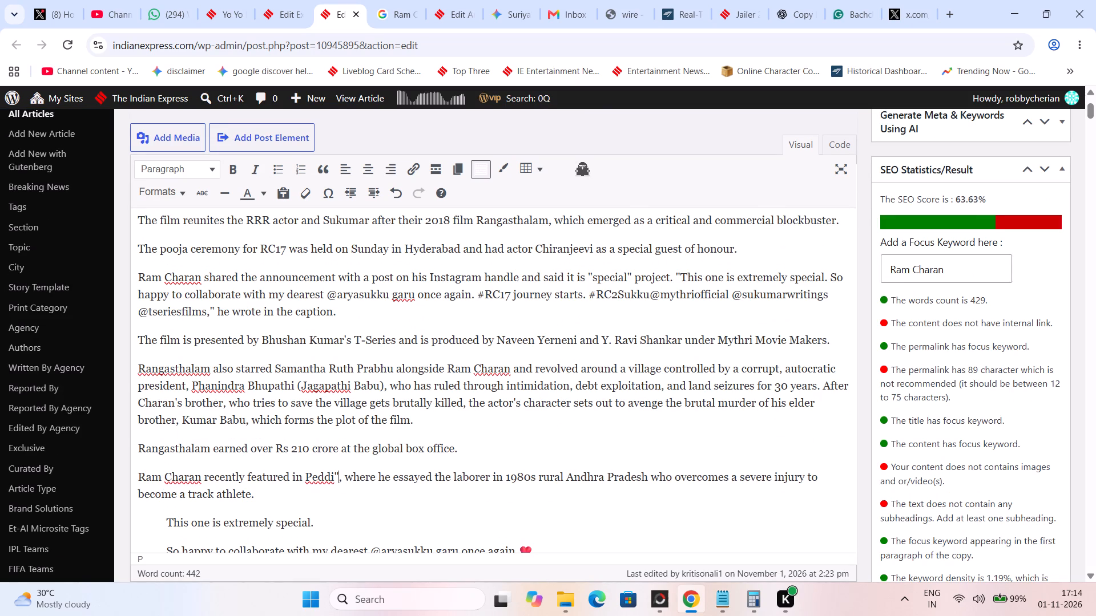
pyautogui.press('BackSpace')
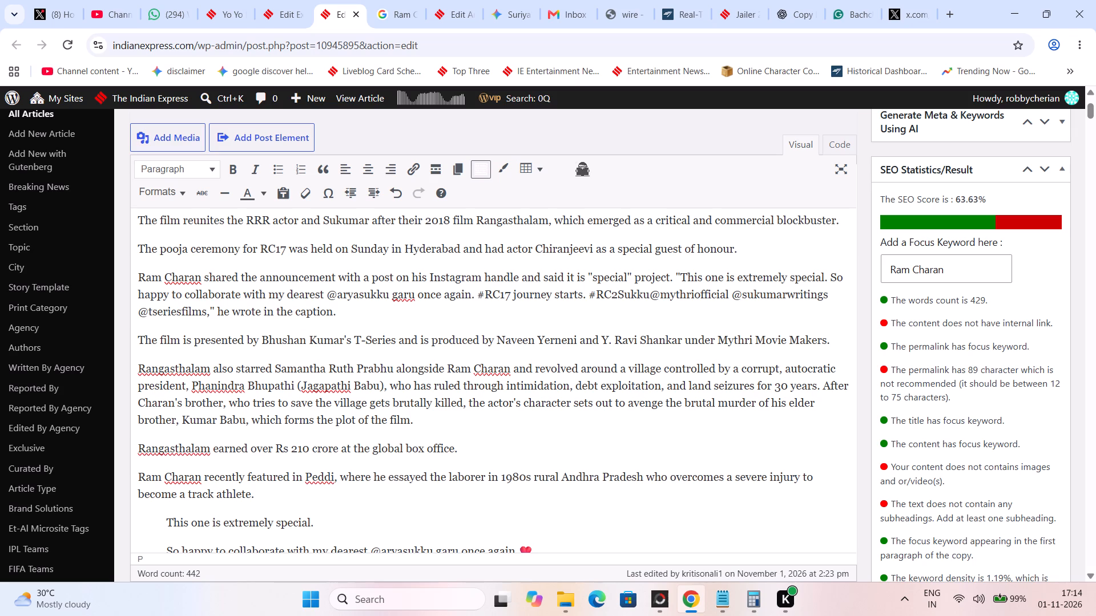
# Move the three edited paragraphs from "Rangasthalam also starred" to "track athlete." below the Mythri Movie Makers tweet, replacing the older version there.
pyautogui.moveTo(345, 499); pyautogui.dragTo(192, 424)
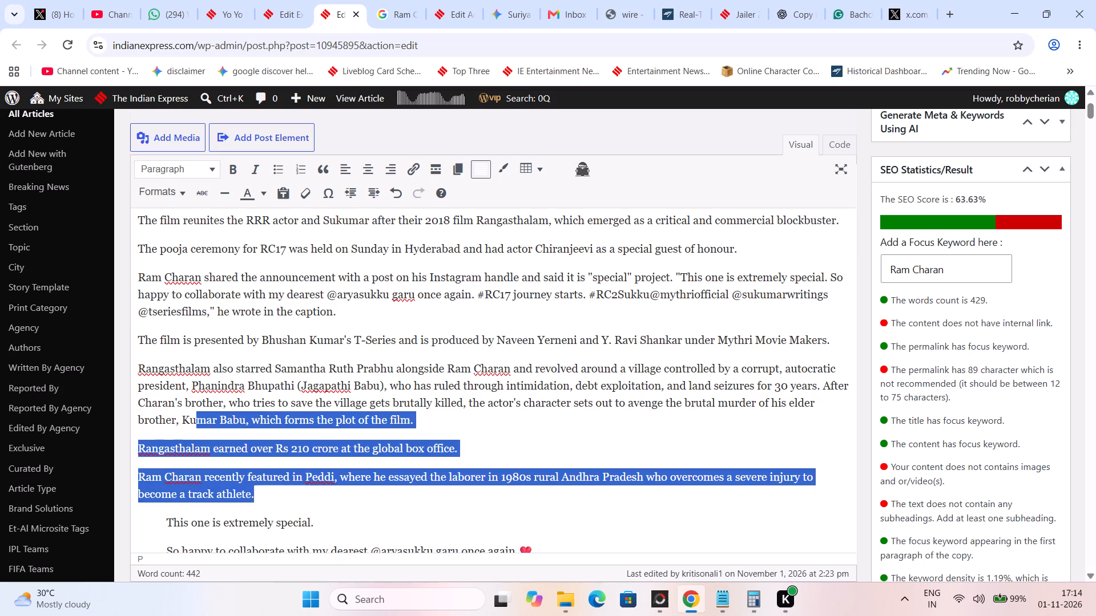
pyautogui.moveTo(192, 424); pyautogui.dragTo(134, 359)
pyautogui.hotkey('ctrl', 'x')
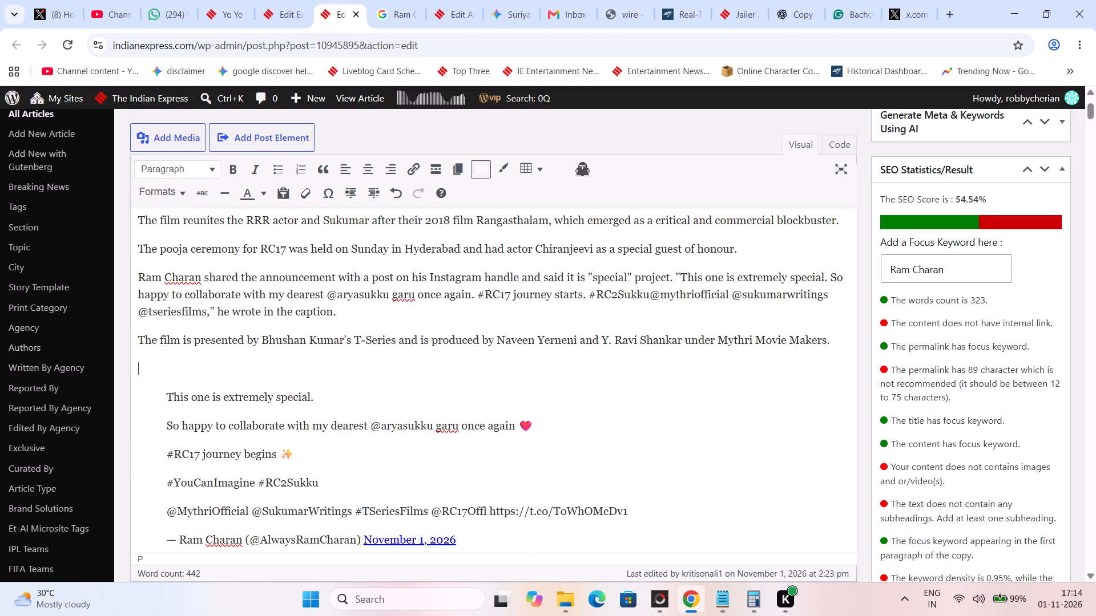
pyautogui.press('BackSpace')
pyautogui.scroll(-8, 233, 375)
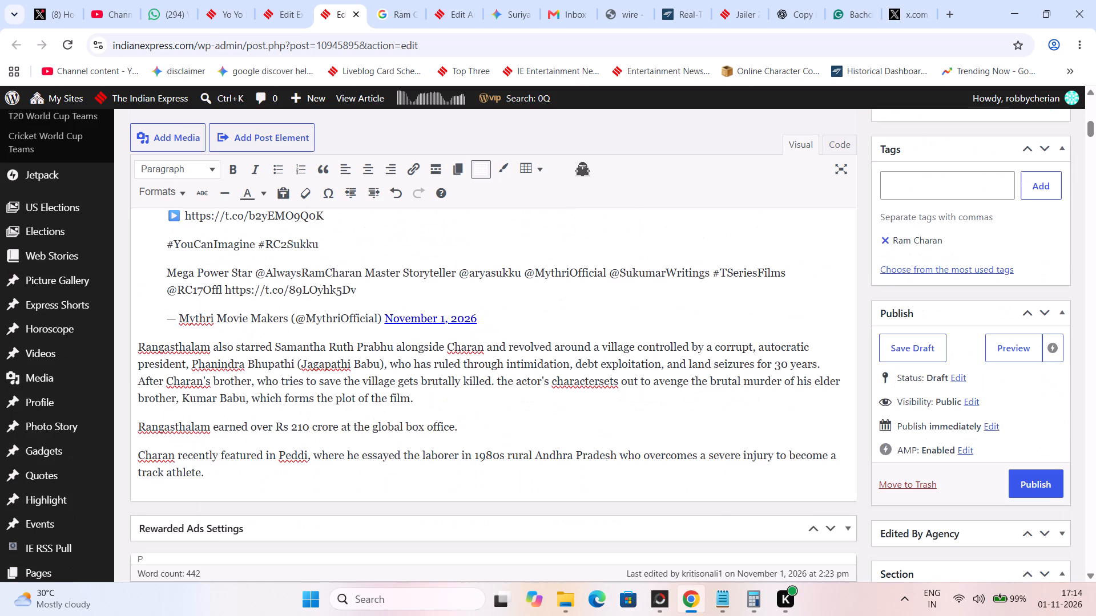
pyautogui.moveTo(260, 455); pyautogui.dragTo(138, 326)
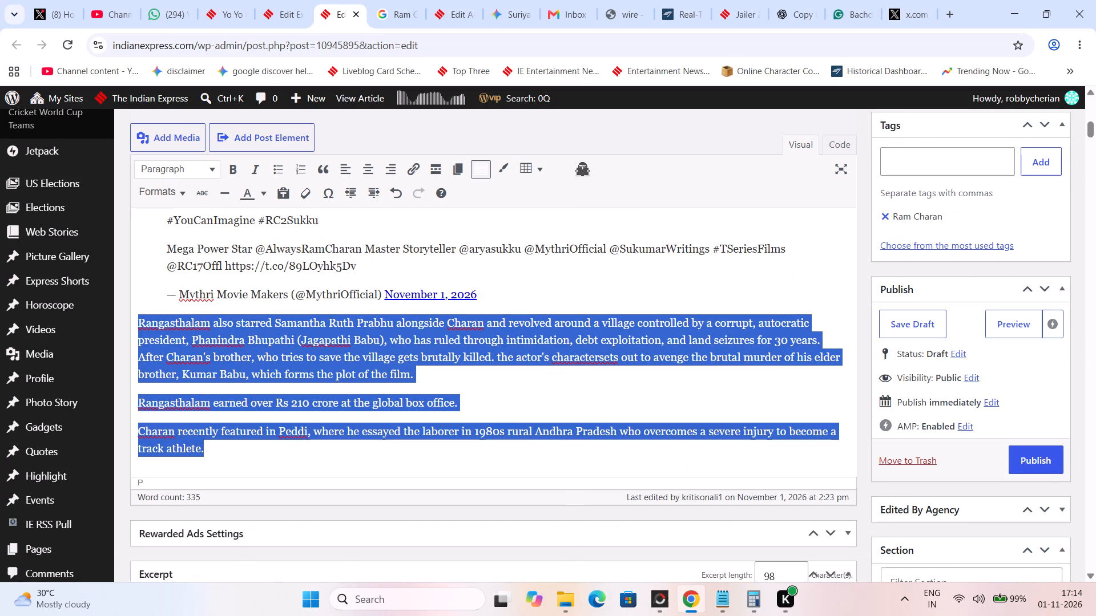
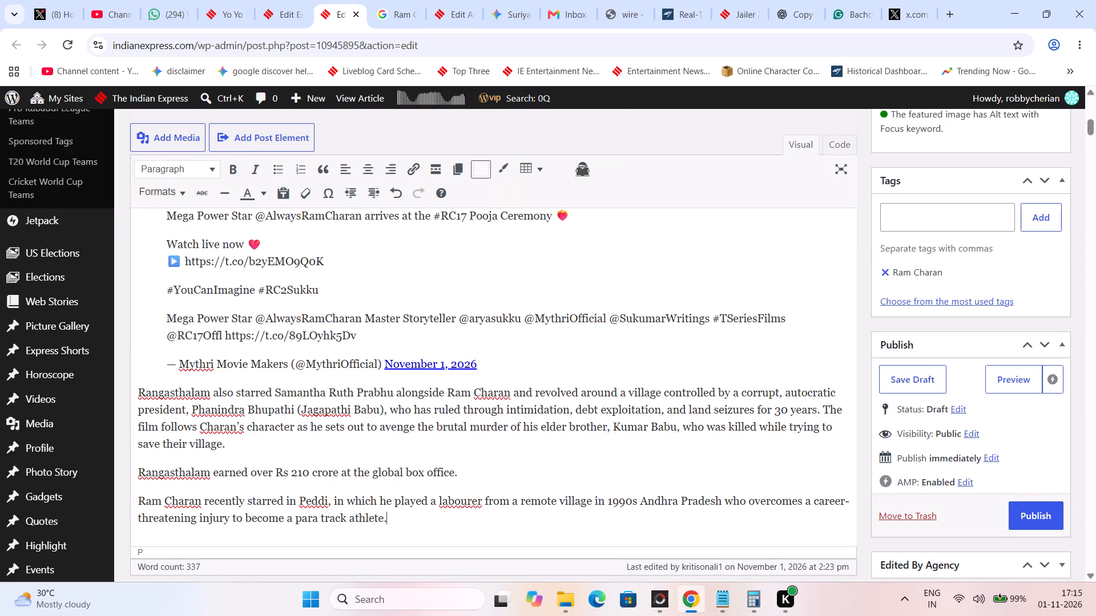
# Change the comma after RC17 in the article headline to a semicolon.
pyautogui.scroll(19, 474, 465)
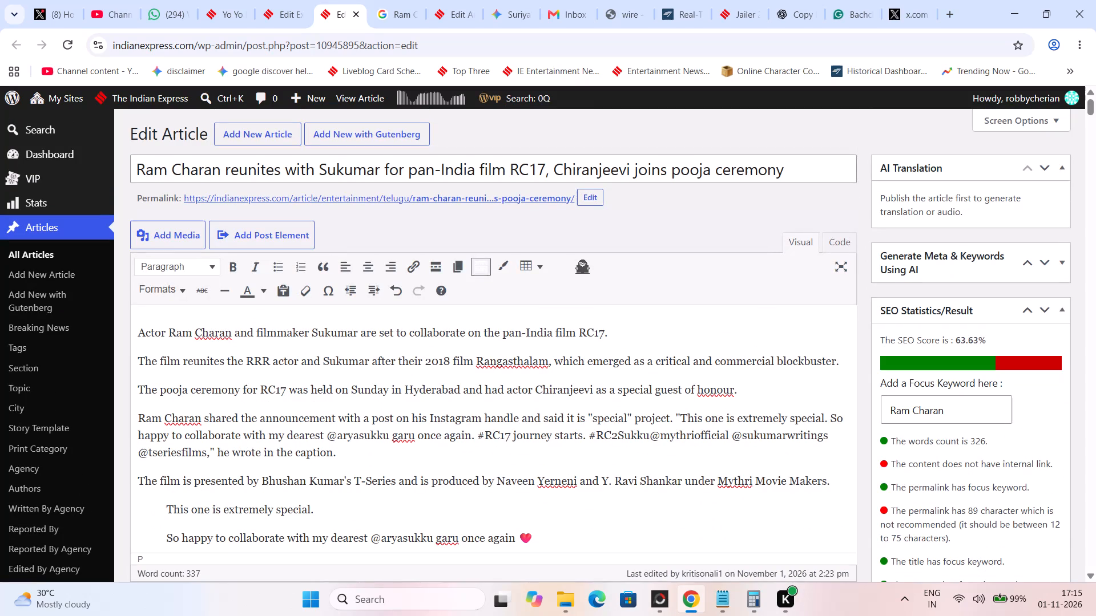
pyautogui.scroll(-2, 474, 463)
pyautogui.scroll(3, 474, 462)
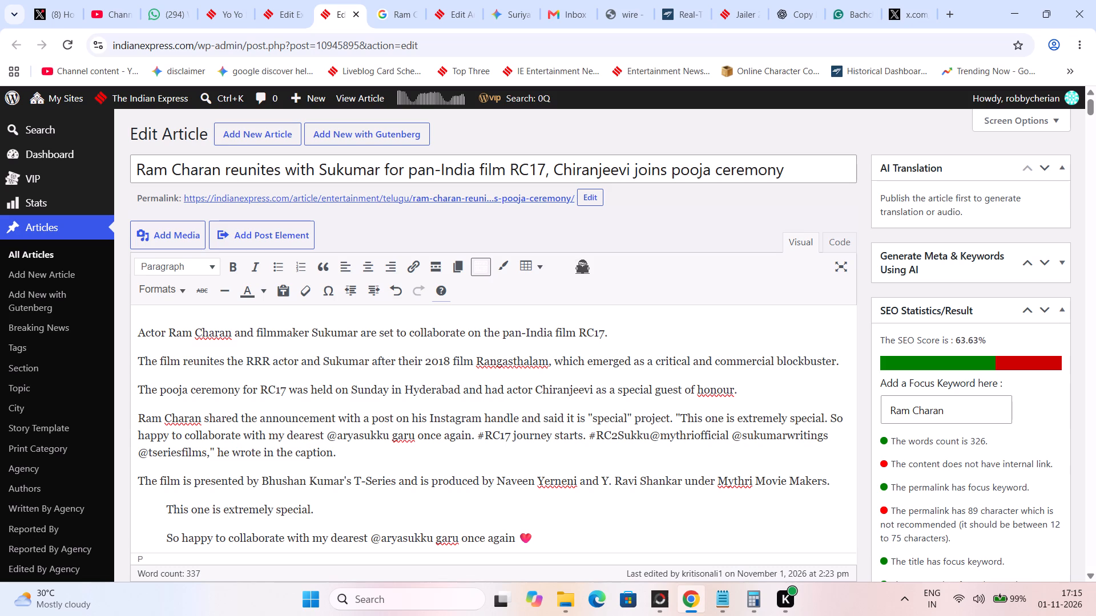
pyautogui.click(633, 177)
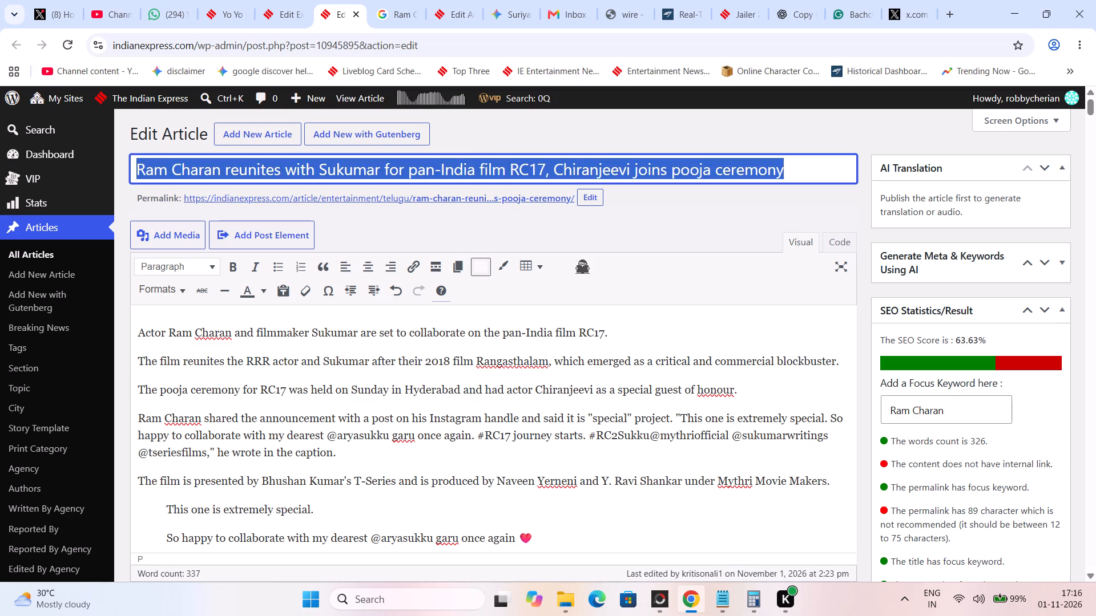
pyautogui.moveTo(546, 179); pyautogui.dragTo(552, 177)
pyautogui.press(';')
pyautogui.press('space')
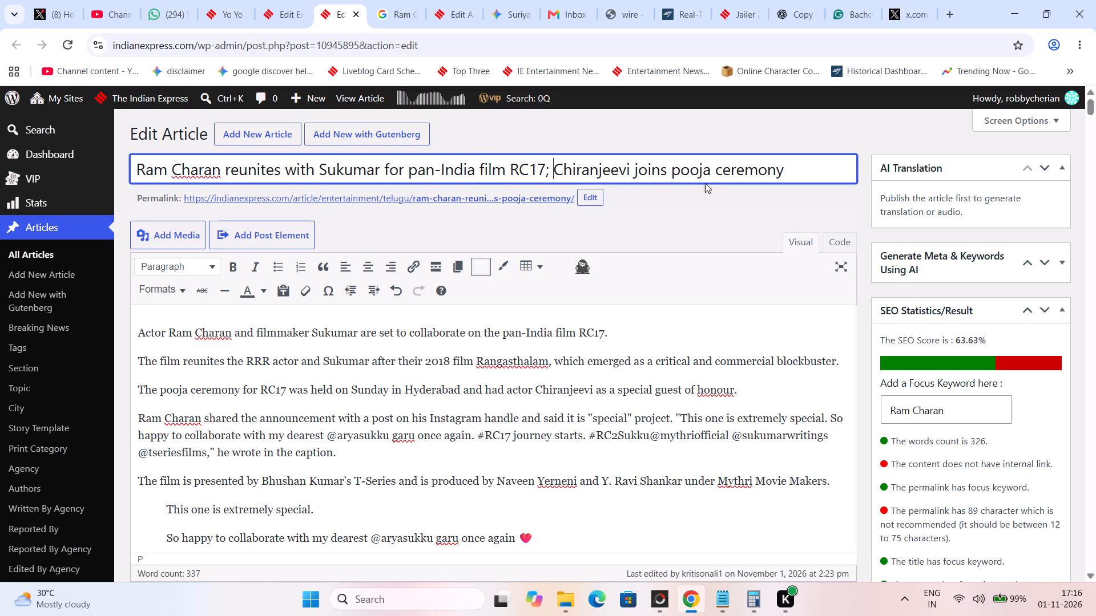
# Copy the full article headline and paste it over the existing alternate heading.
pyautogui.tripleClick(720, 176)
pyautogui.hotkey('ctrl', 'c')
pyautogui.moveTo(1090, 104); pyautogui.dragTo(1095, 615)
pyautogui.tripleClick(298, 144)
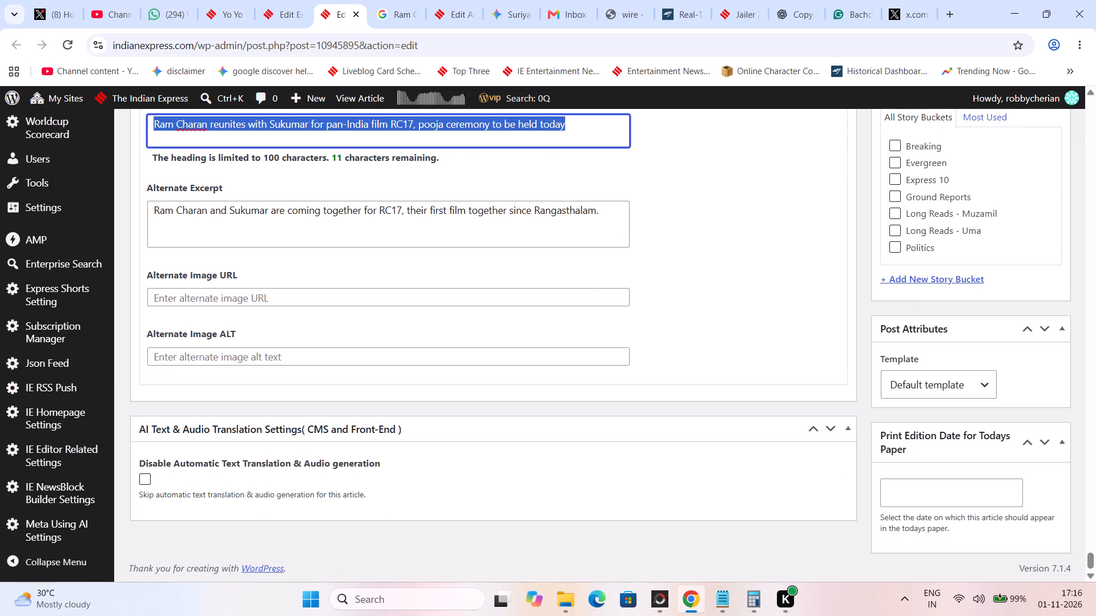
pyautogui.hotkey('ctrl', 'v')
# Clear the text of the alternate excerpt.
pyautogui.tripleClick(227, 218)
pyautogui.press('BackSpace')
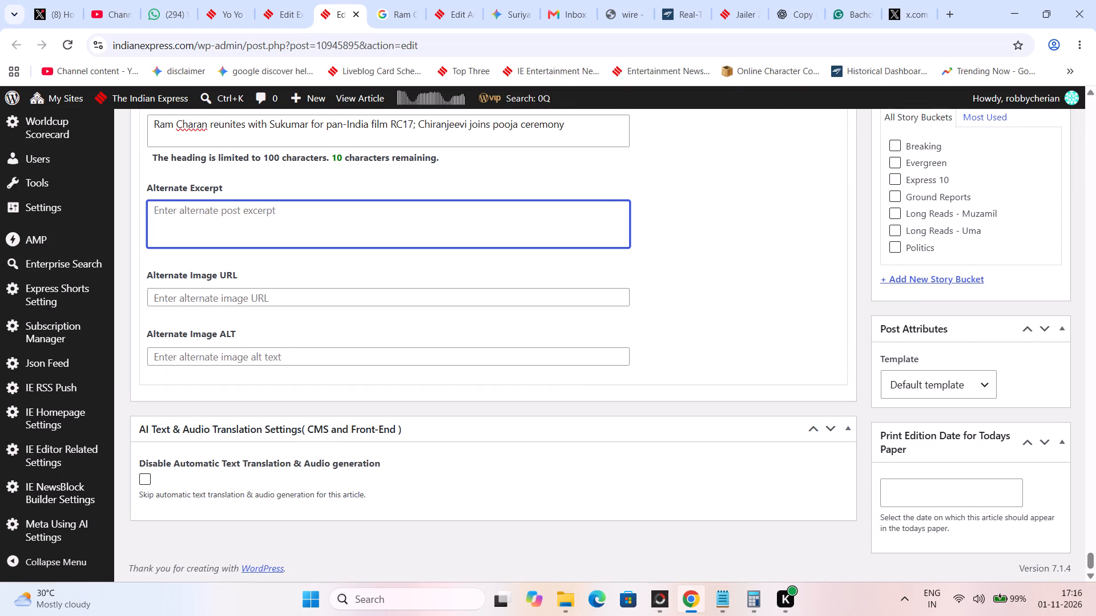
# Delete "; Chiranjeevi joins pooja ceremony" from the end of the alternate heading.
pyautogui.moveTo(413, 125); pyautogui.dragTo(713, 125)
pyautogui.press('BackSpace')
# Search Google for "Ram Charan indian express" in the existing search tab.
pyautogui.click(1095, 153)
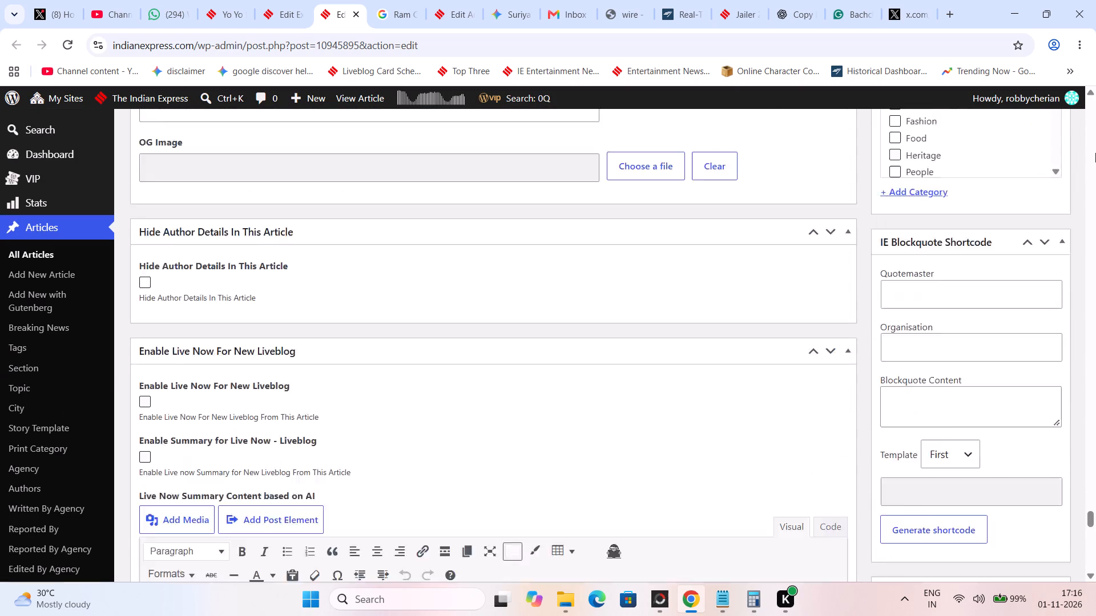
pyautogui.moveTo(1095, 153); pyautogui.dragTo(1095, 115)
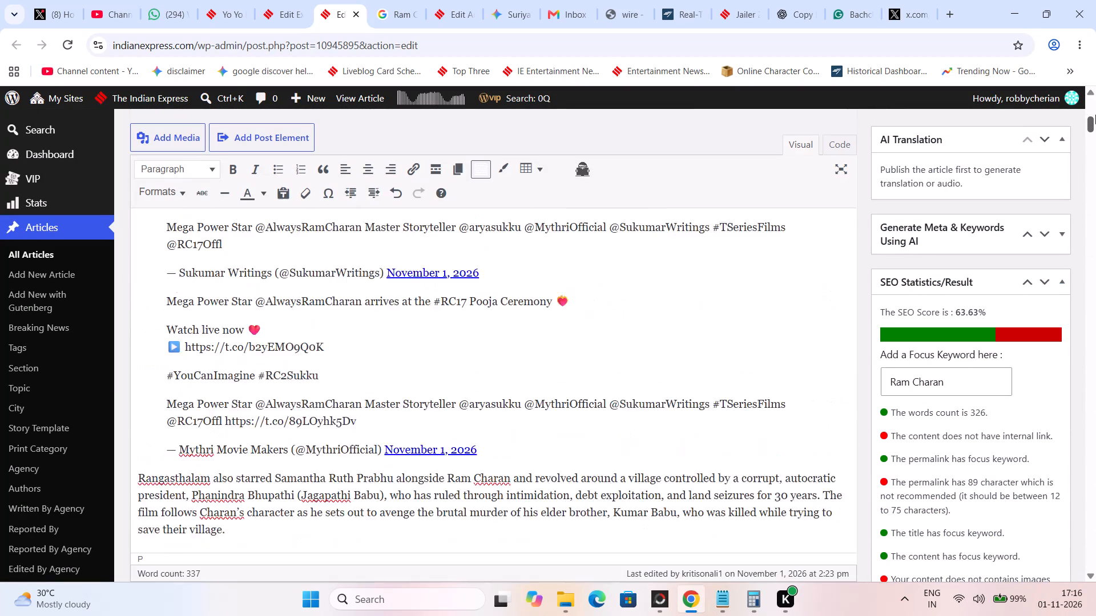
pyautogui.moveTo(1095, 115); pyautogui.dragTo(1095, 111)
pyautogui.scroll(8, 728, 250)
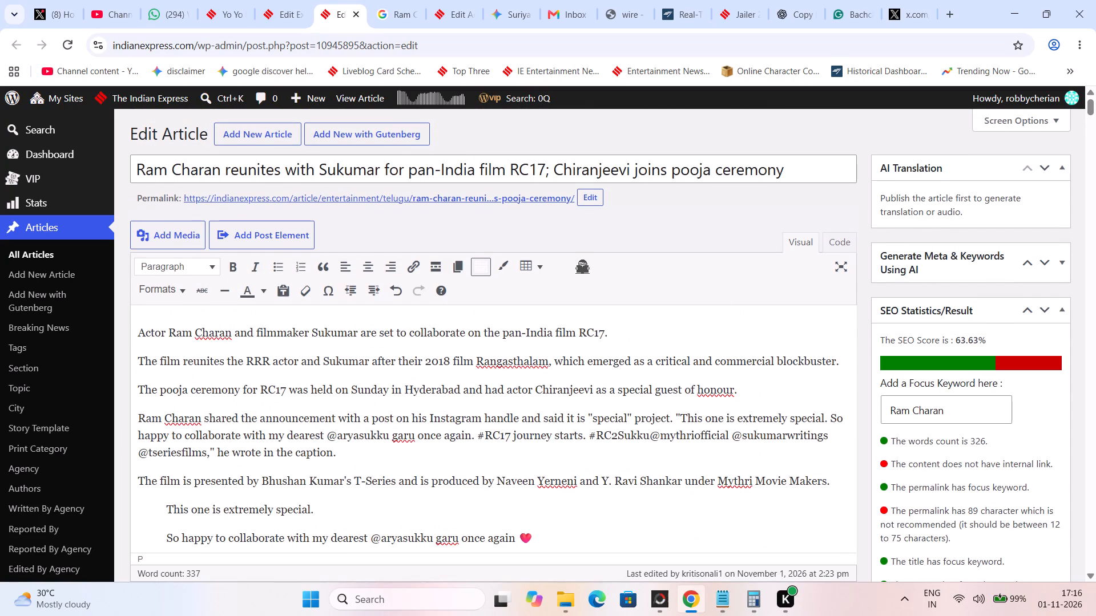
pyautogui.scroll(-10, 688, 336)
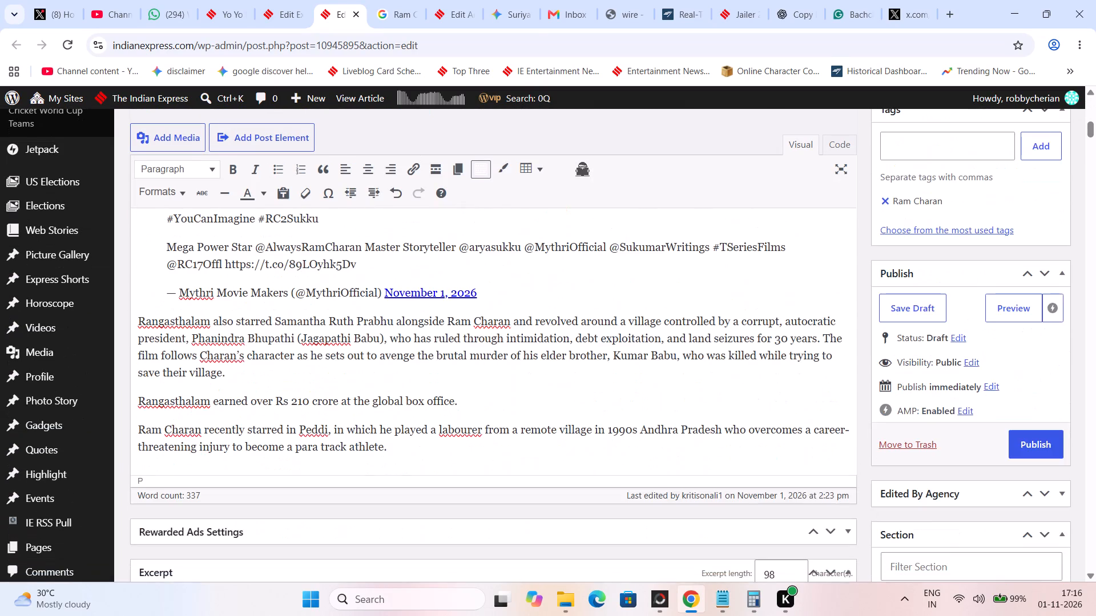
pyautogui.click(434, 0)
pyautogui.click(409, 0)
pyautogui.scroll(5, 288, 132)
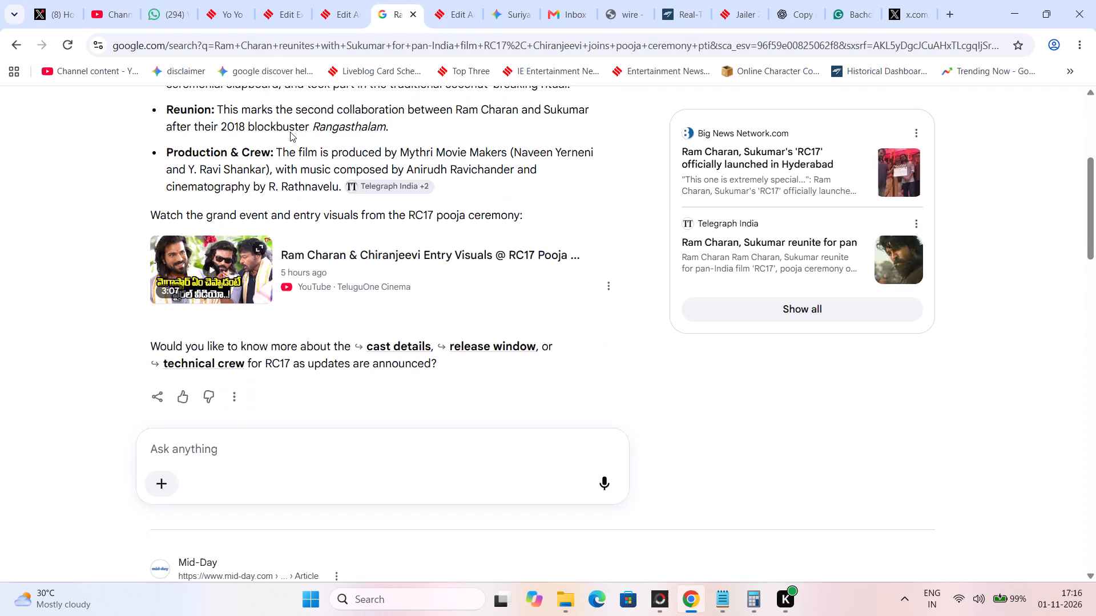
pyautogui.scroll(13, 290, 132)
pyautogui.moveTo(220, 123); pyautogui.dragTo(1073, 32)
pyautogui.press('BackSpace')
pyautogui.press('BackSpace')
pyautogui.write('indian express')
pyautogui.press('Return')
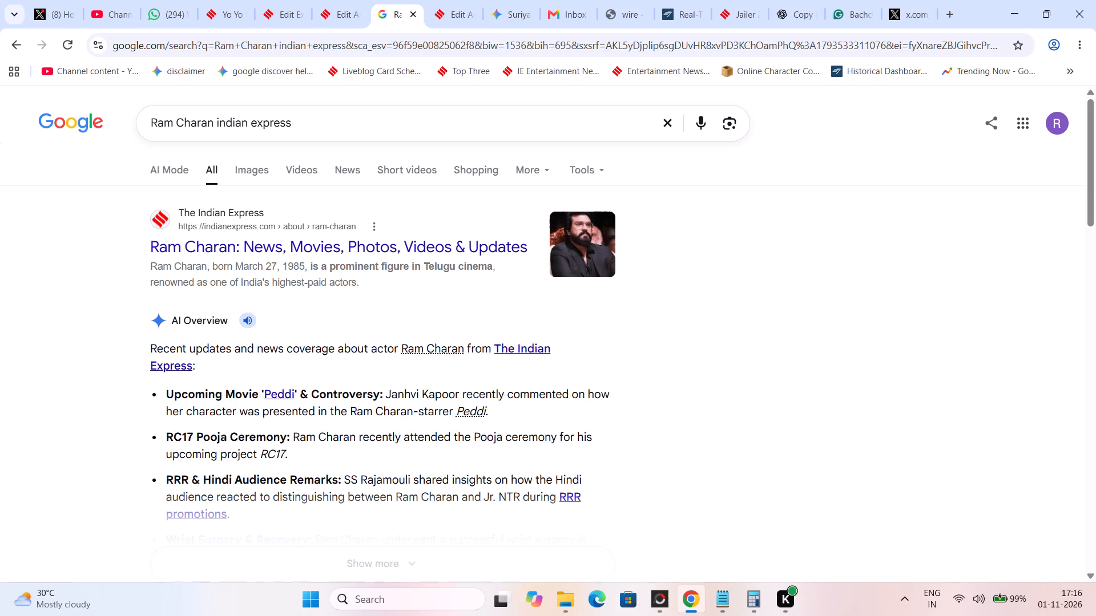
# Open the Indian Express story on how RRR was promoted from the search results and copy the web address.
pyautogui.scroll(-5, 264, 483)
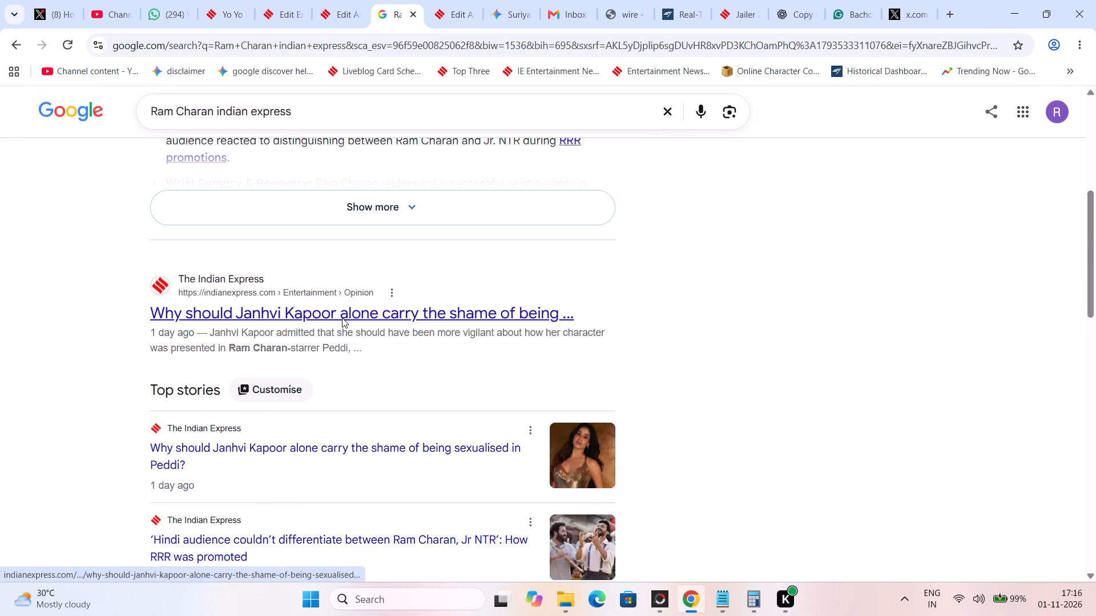
pyautogui.scroll(-4, 342, 318)
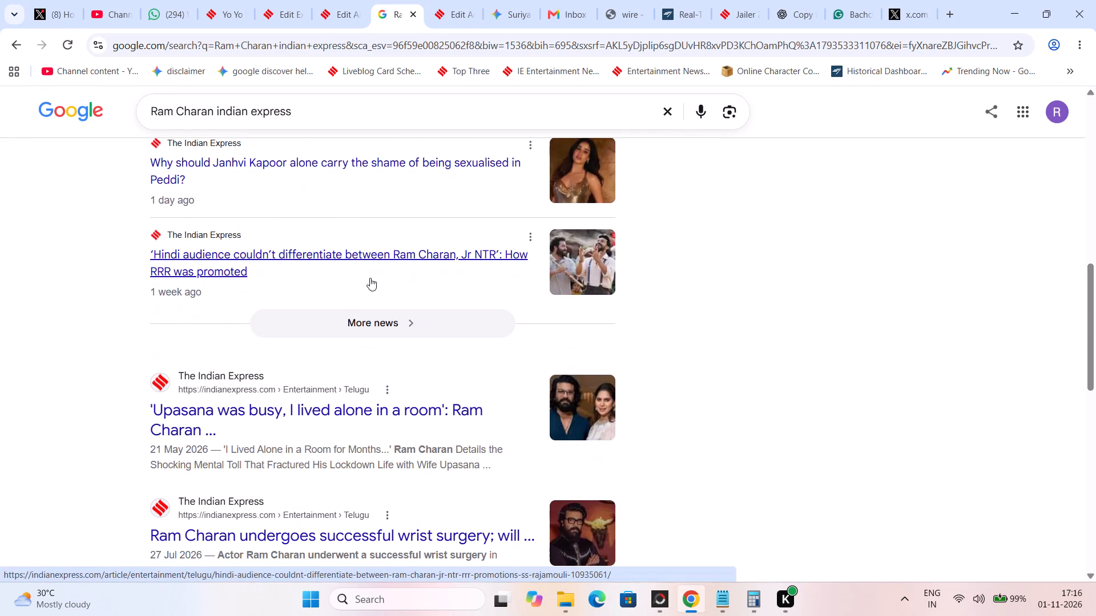
pyautogui.click(370, 278)
pyautogui.click(483, 42)
pyautogui.hotkey('ctrl', 'c')
# Bold "Ram Charan" at the start of the article paragraph about his Instagram announcement.
pyautogui.click(348, 0)
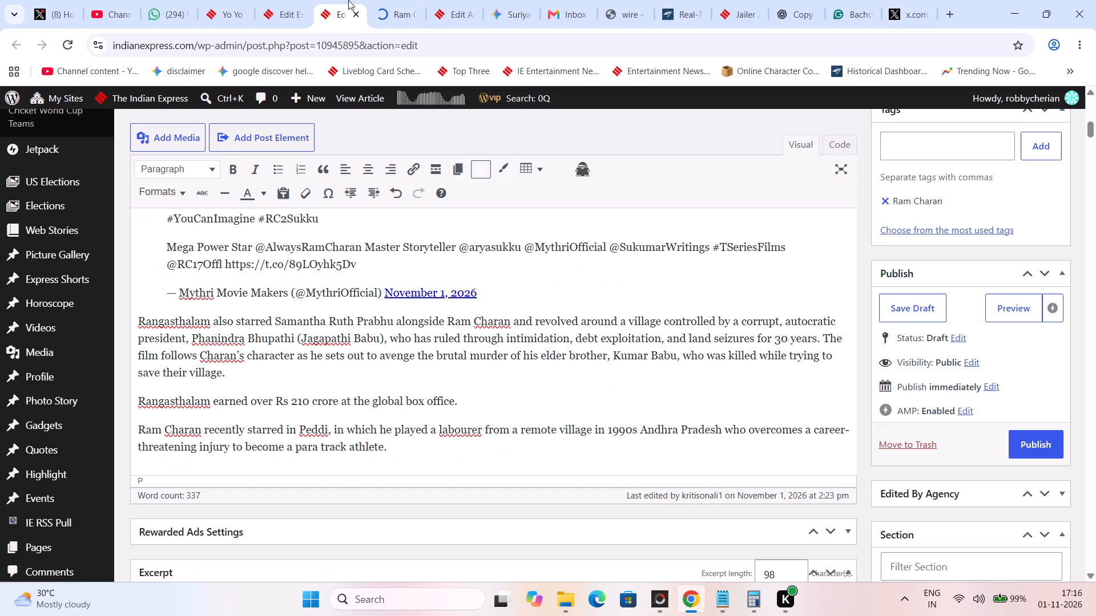
pyautogui.scroll(15, 350, 318)
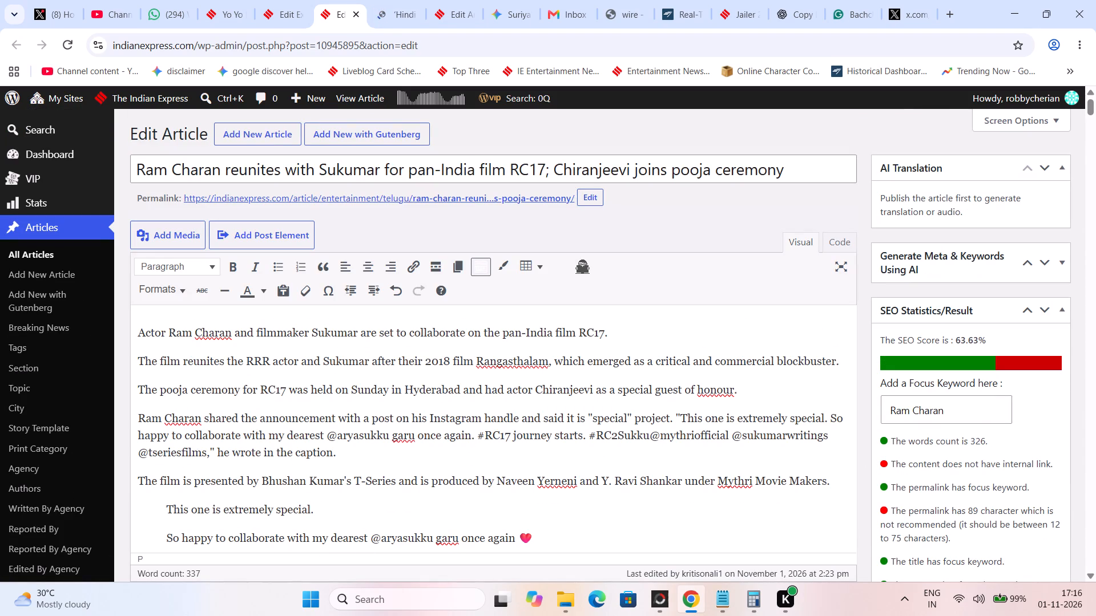
pyautogui.moveTo(203, 410); pyautogui.dragTo(94, 414)
pyautogui.click(227, 263)
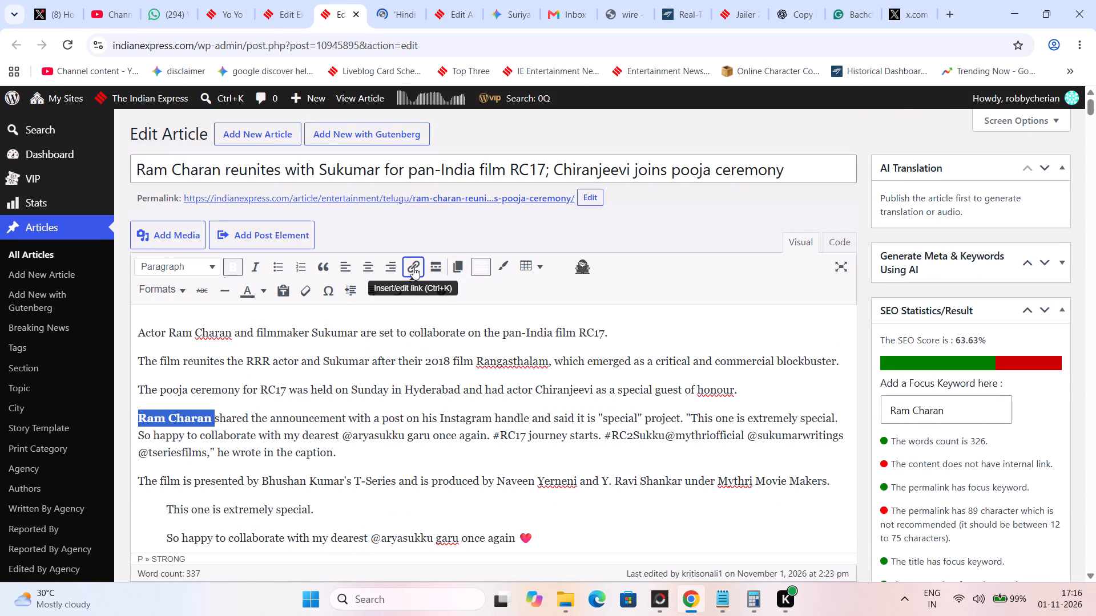
# Link the bold "Ram Charan" in the Instagram announcement paragraph to the copied address, set to open in a new tab.
pyautogui.click(413, 267)
pyautogui.click(305, 460)
pyautogui.hotkey('ctrl', 'v')
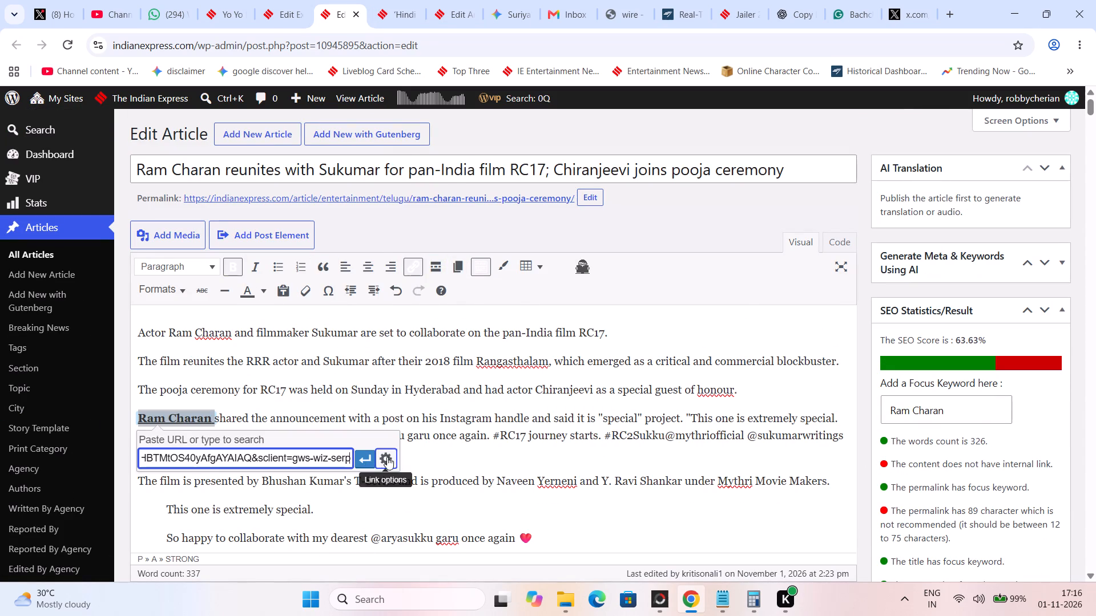
pyautogui.click(389, 457)
pyautogui.click(474, 221)
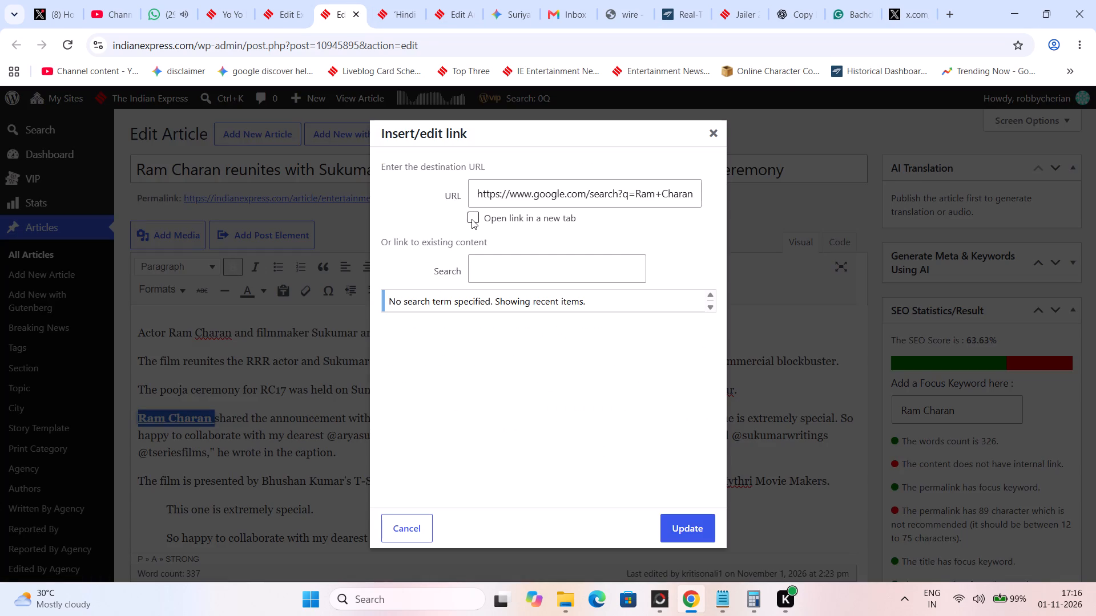
pyautogui.click(472, 218)
pyautogui.click(472, 218)
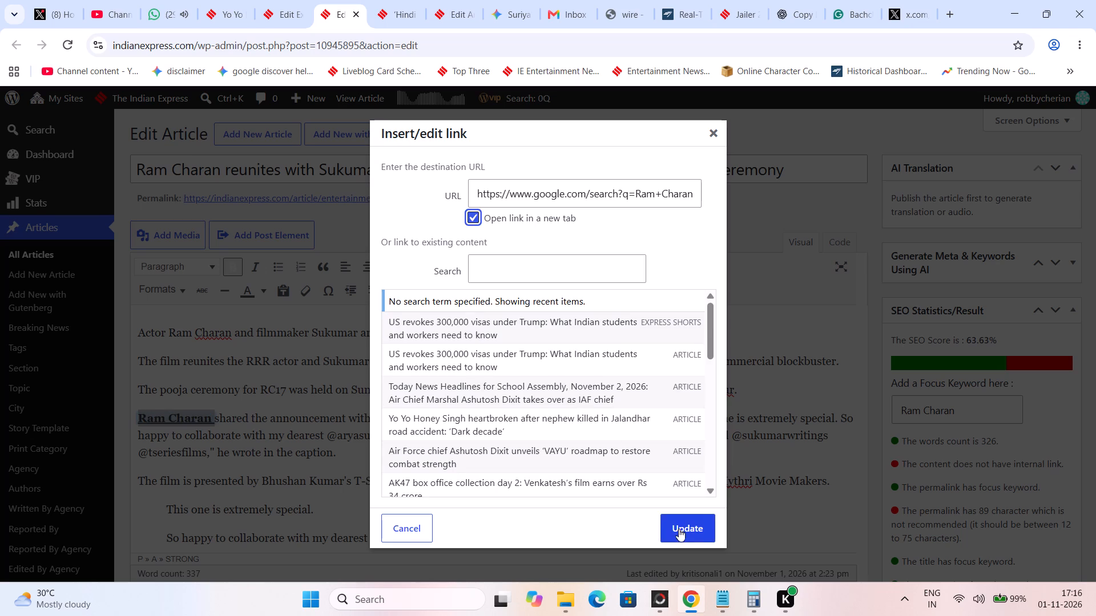
pyautogui.click(679, 529)
pyautogui.scroll(-7, 674, 529)
pyautogui.scroll(8, 674, 529)
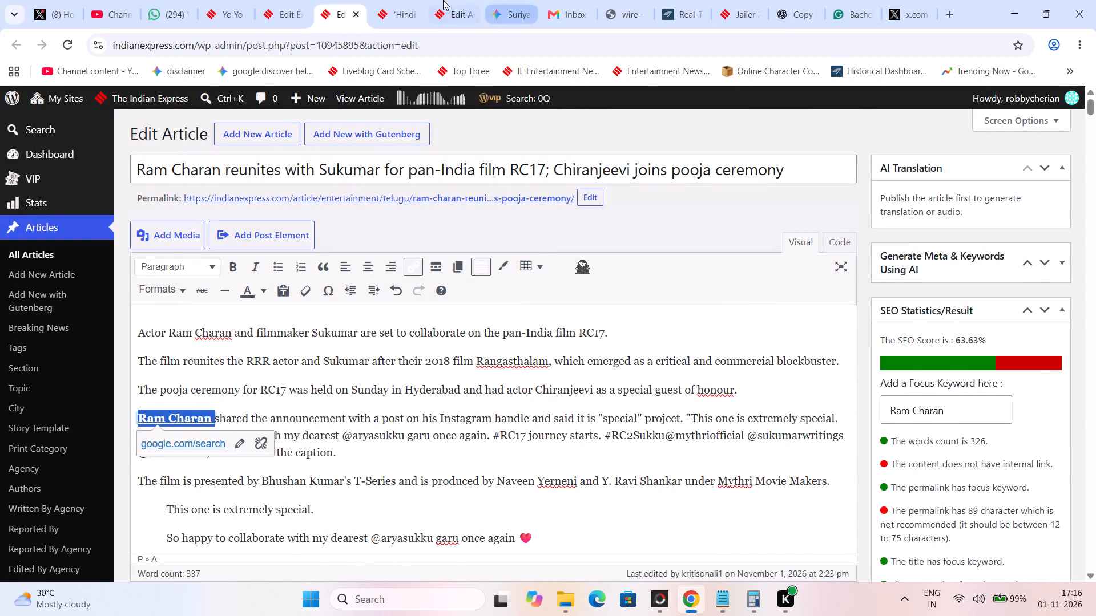
# Copy the RRR promotion story's web address and replace the "Ram Charan" link's URL with it.
pyautogui.click(429, 0)
pyautogui.click(411, 0)
pyautogui.click(420, 40)
pyautogui.keyDown('ctrl'); pyautogui.tripleClick(414, 38); pyautogui.keyUp('ctrl')
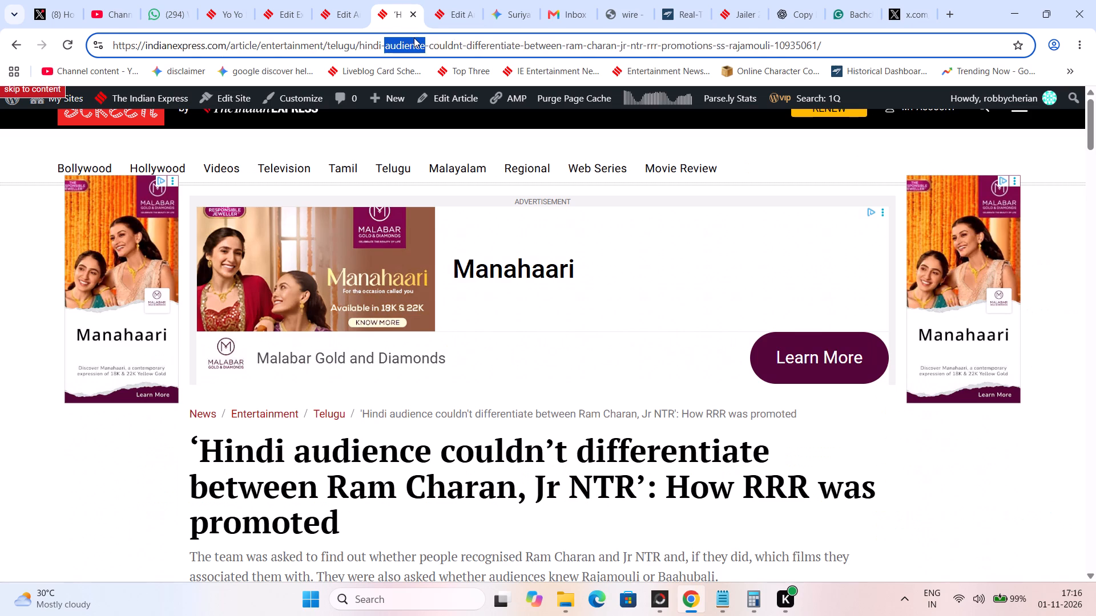
pyautogui.hotkey('ctrl', 'c')
pyautogui.click(328, 0)
pyautogui.click(235, 441)
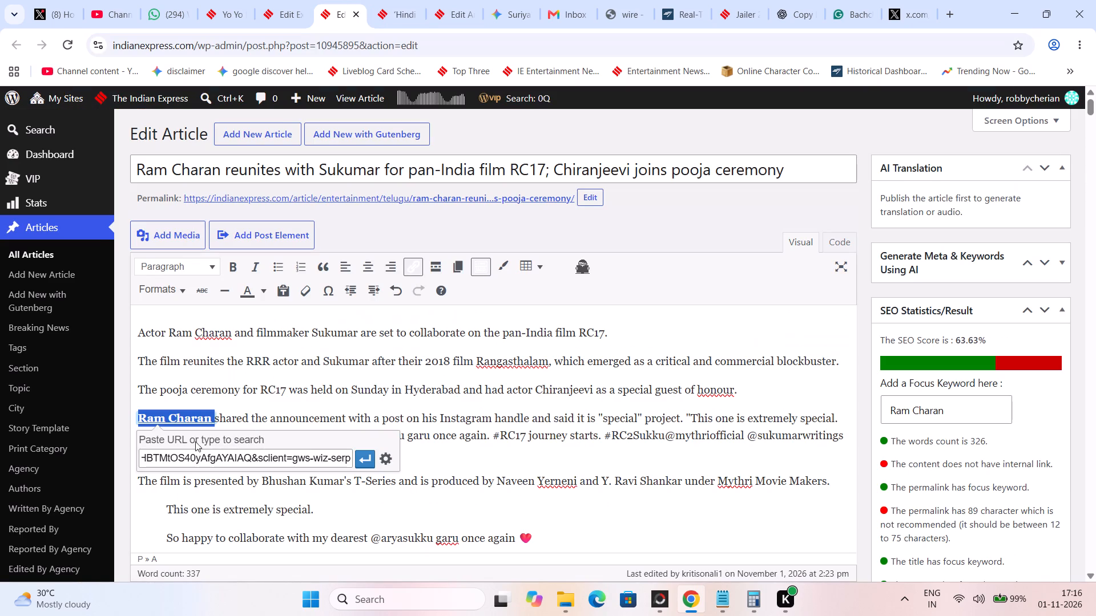
pyautogui.hotkey('ctrl', 'v')
pyautogui.click(382, 460)
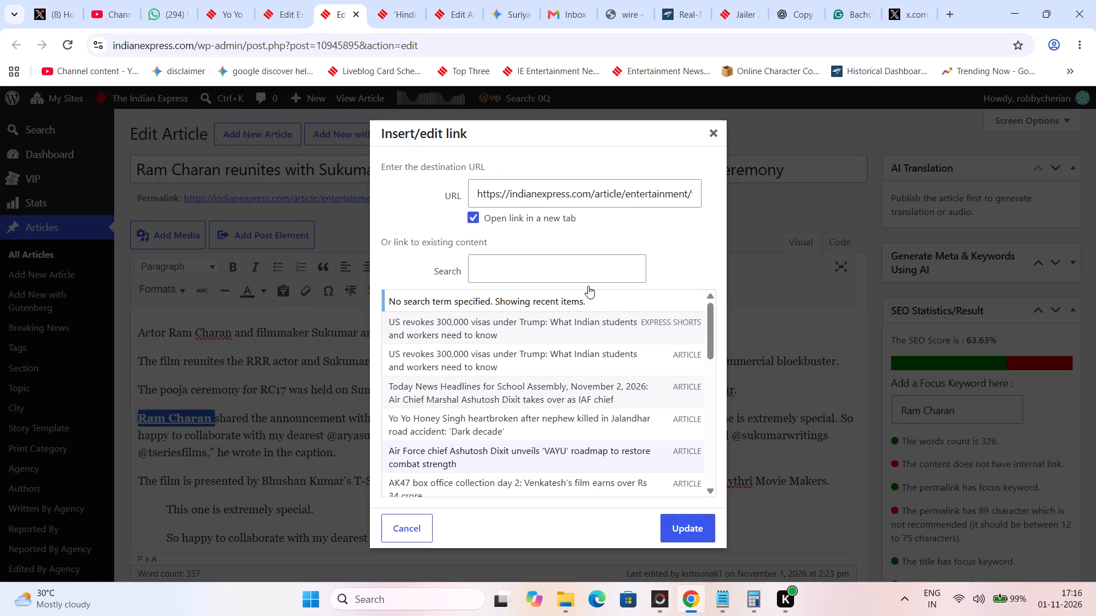
pyautogui.click(698, 533)
# Go back to the search results, open the opinion story on Janhvi Kapoor in Peddi, and copy its headline.
pyautogui.click(407, 0)
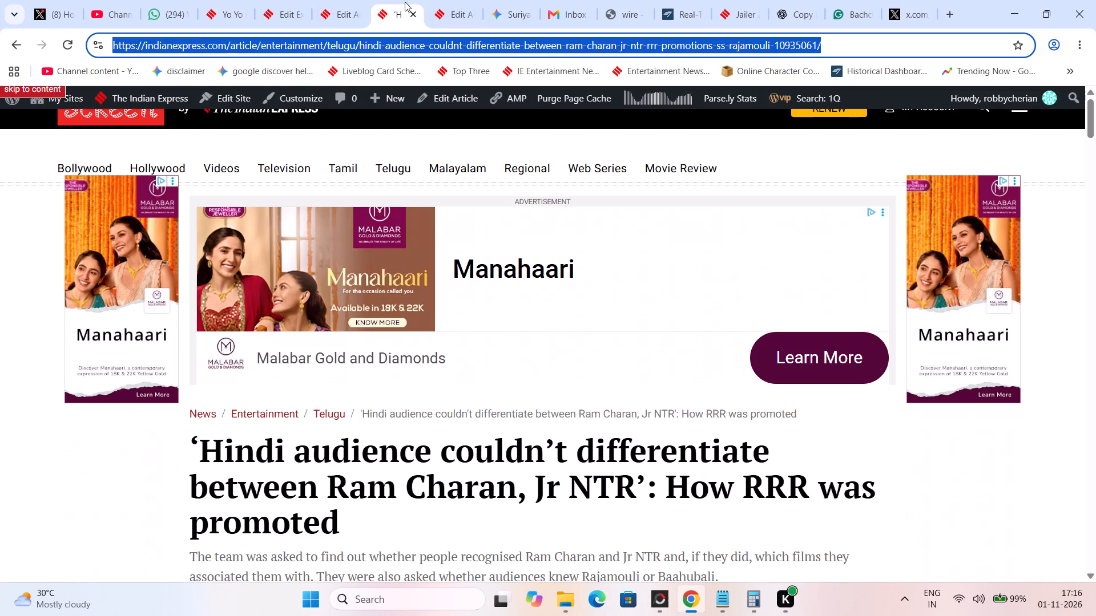
pyautogui.click(19, 48)
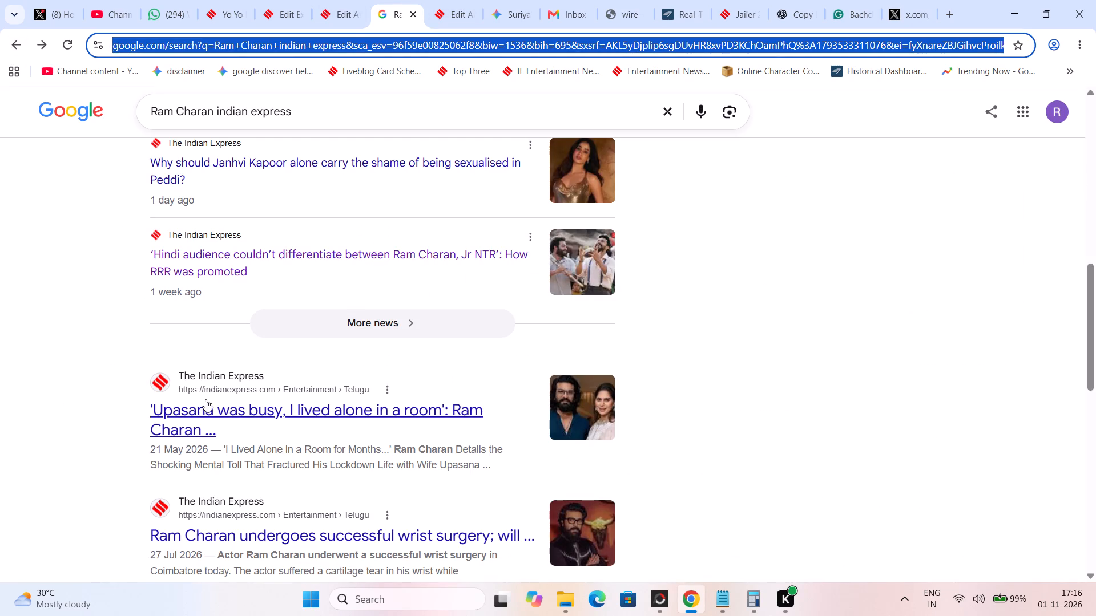
pyautogui.click(229, 192)
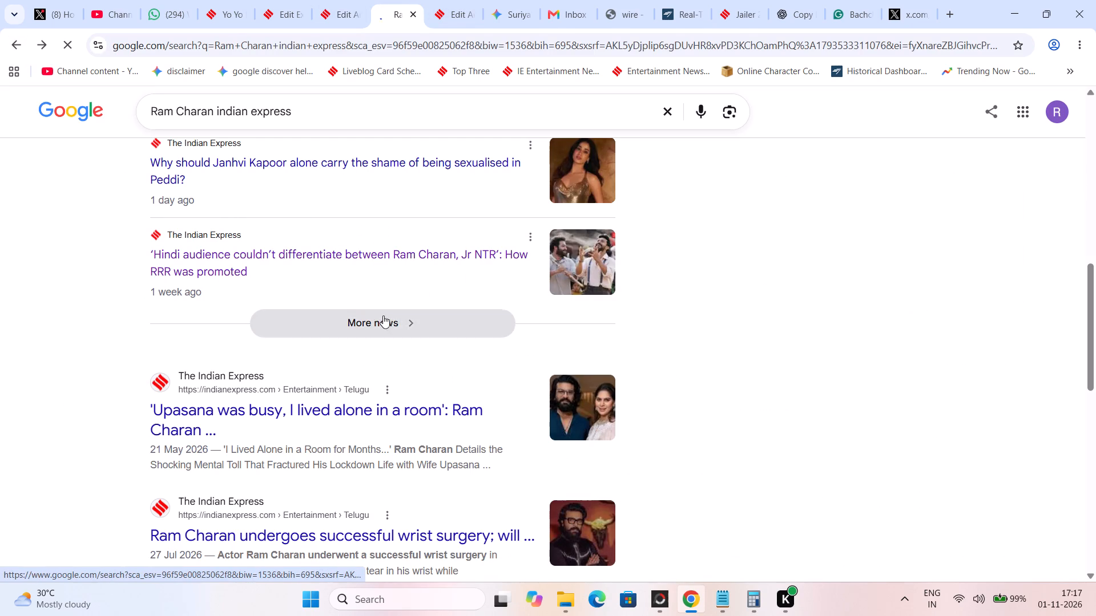
pyautogui.tripleClick(412, 465)
pyautogui.hotkey('ctrl', 'c')
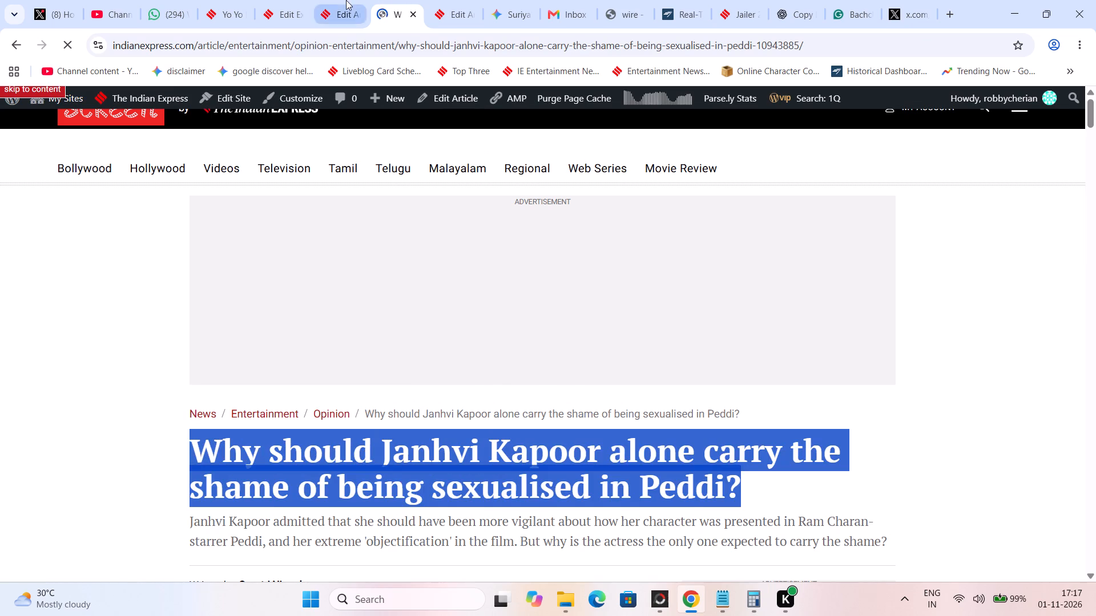
# Add the line "Also Read - Why should Janhvi Kapoor alone carry the shame of being sexualised in Peddi?" below the Rangasthalam box office paragraph.
pyautogui.click(346, 0)
pyautogui.scroll(-11, 273, 346)
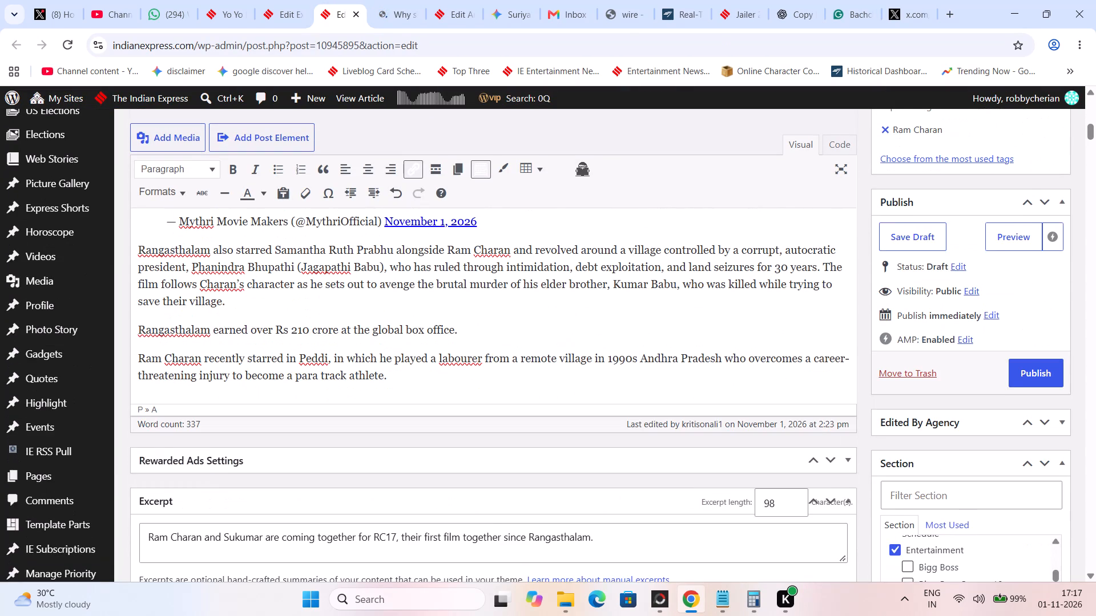
pyautogui.click(483, 337)
pyautogui.press('Return')
pyautogui.rightClick(195, 356)
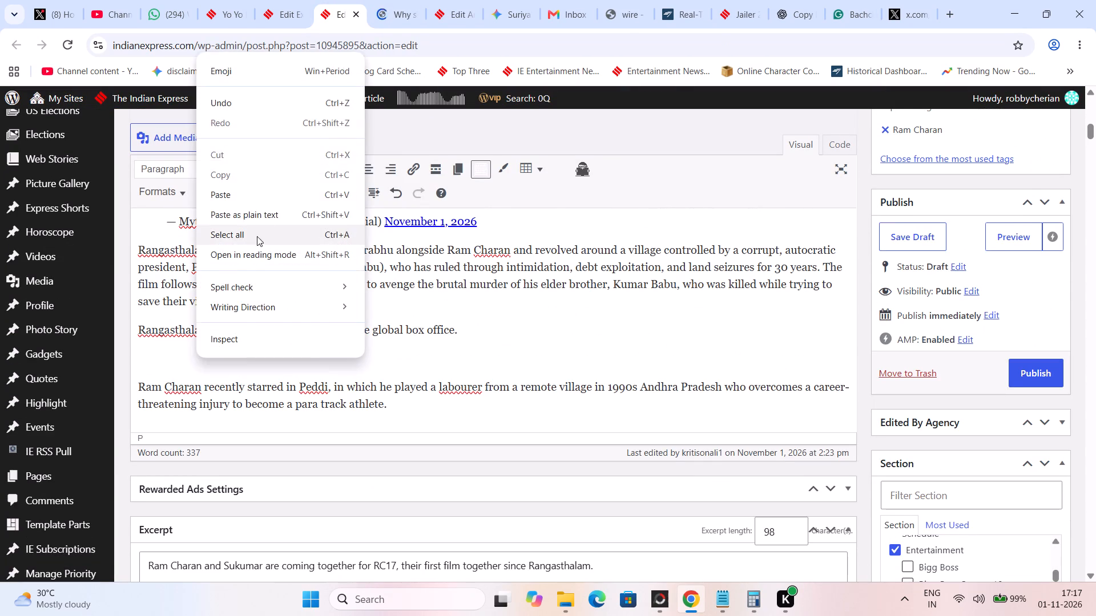
pyautogui.click(265, 214)
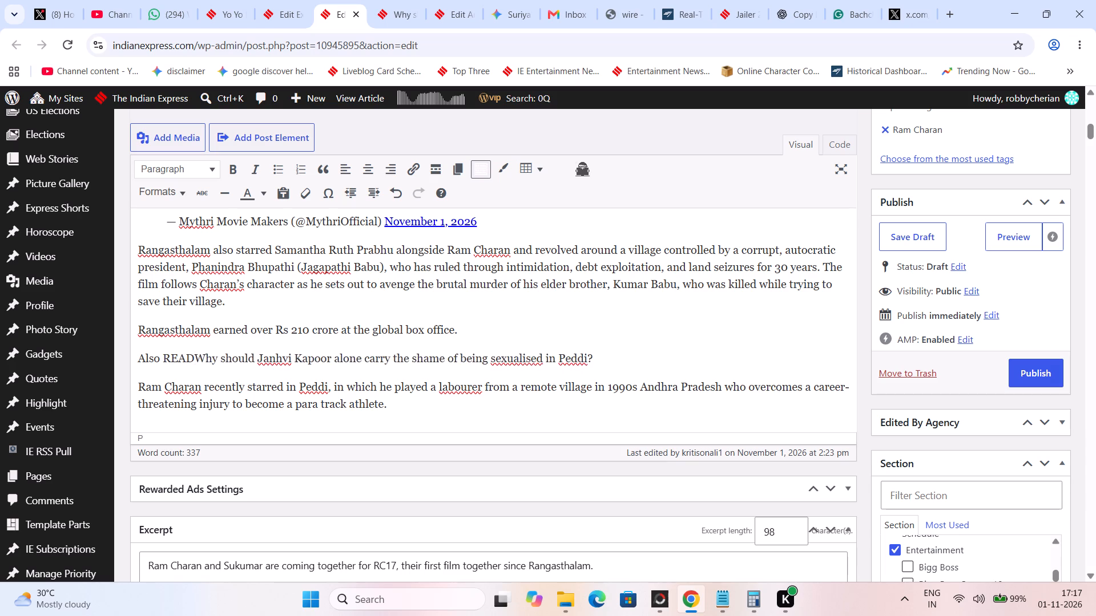
pyautogui.press('BackSpace')
pyautogui.press('BackSpace')
pyautogui.write('ead -')
pyautogui.press('space')
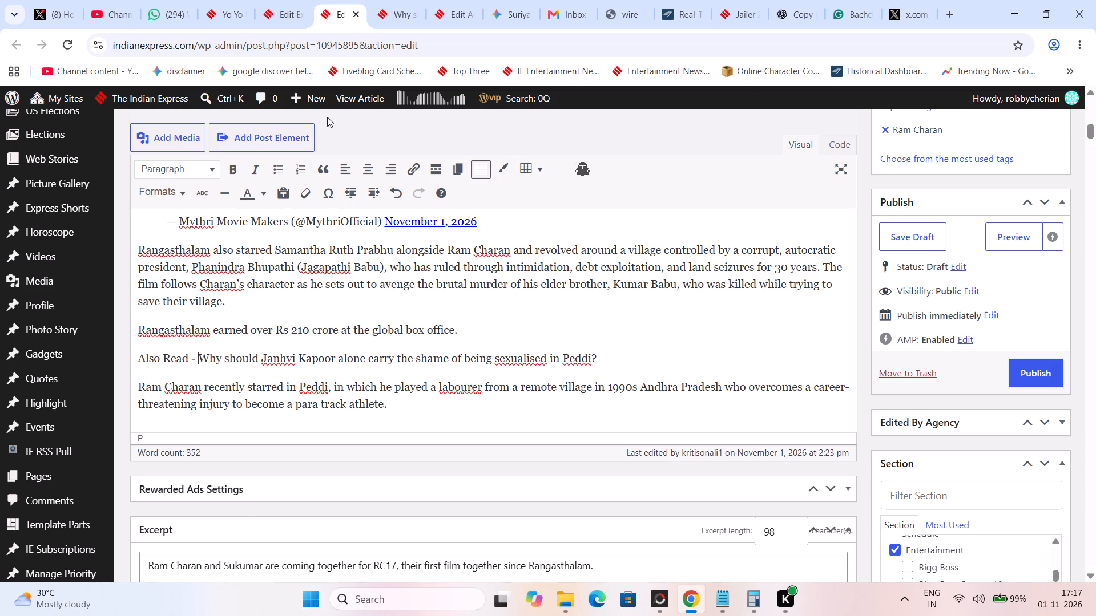
# Link the headline in the Also Read line to the Janhvi Kapoor story's web address, set to open in a new tab.
pyautogui.click(389, 0)
pyautogui.click(386, 37)
pyautogui.hotkey('ctrl', 'c')
pyautogui.click(340, 0)
pyautogui.moveTo(200, 356); pyautogui.dragTo(684, 358)
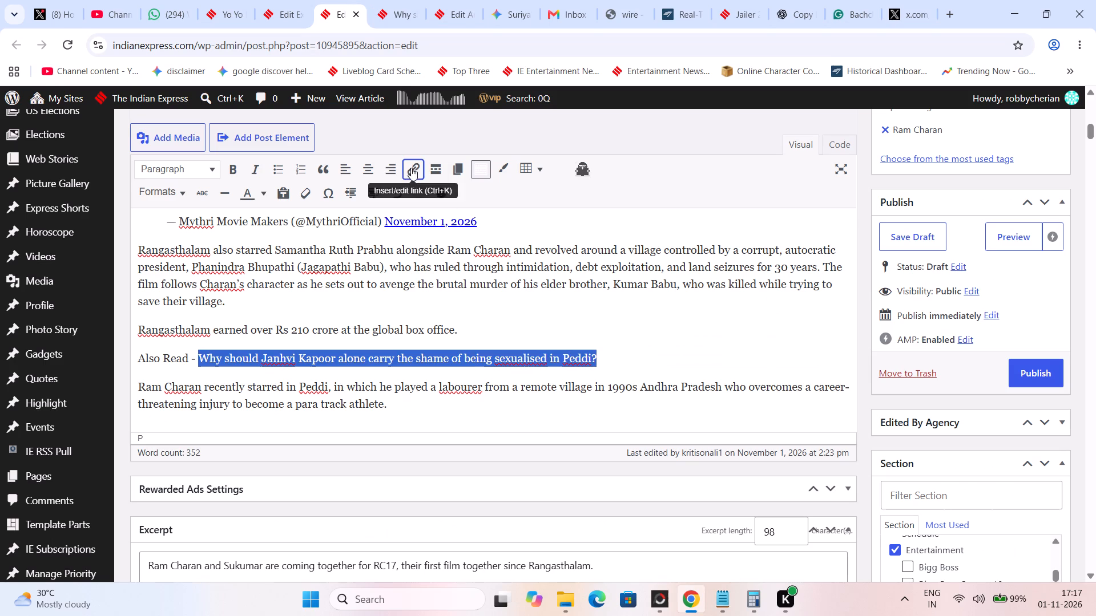
pyautogui.click(410, 165)
pyautogui.click(351, 397)
pyautogui.hotkey('ctrl', 'v')
pyautogui.click(514, 399)
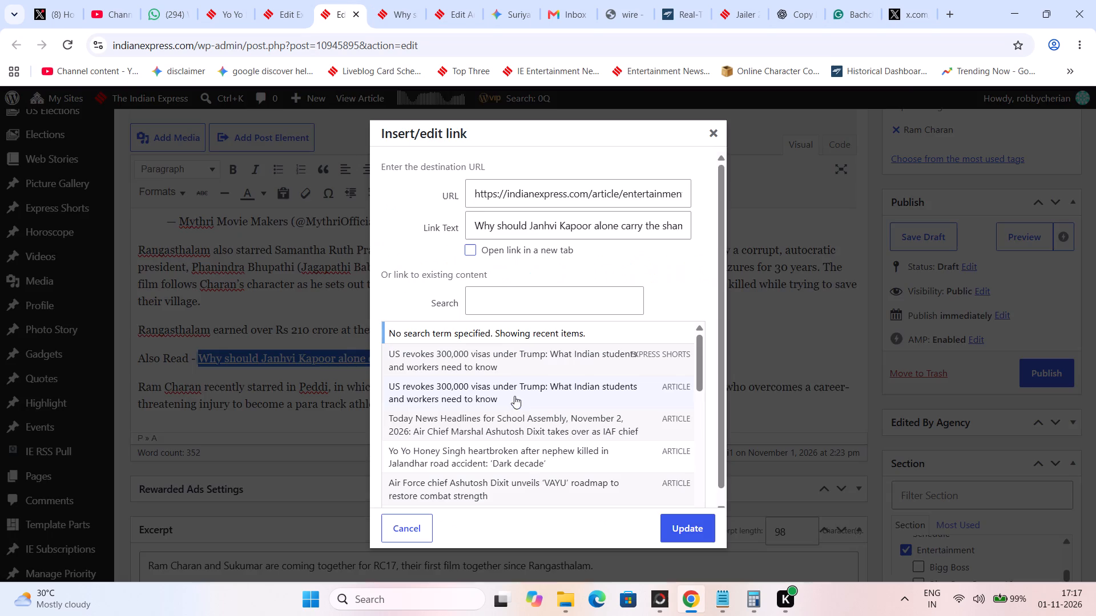
pyautogui.click(478, 255)
pyautogui.click(469, 253)
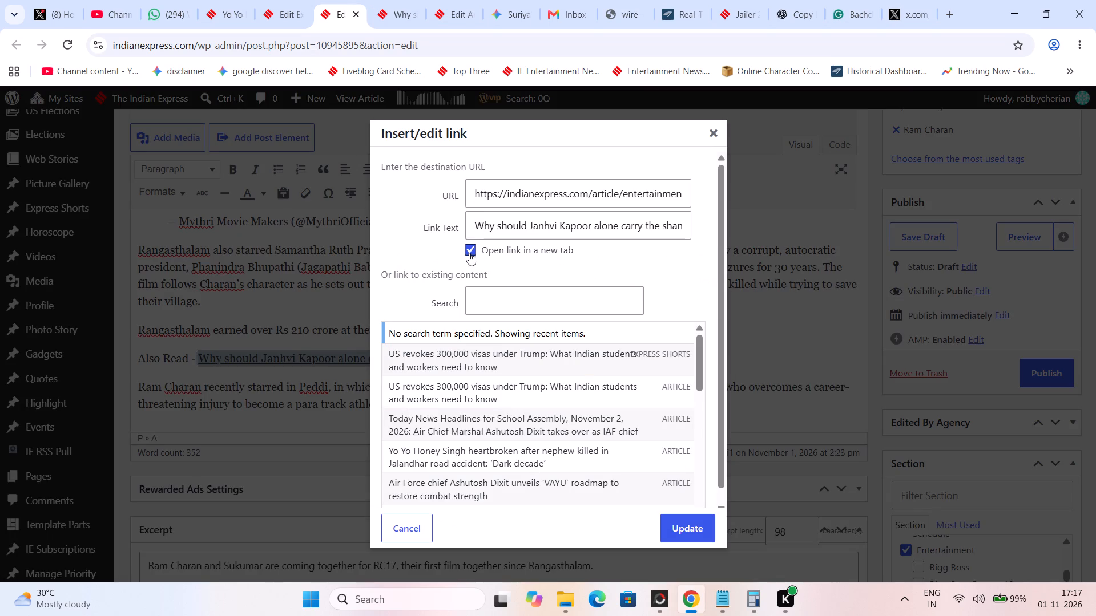
pyautogui.click(690, 536)
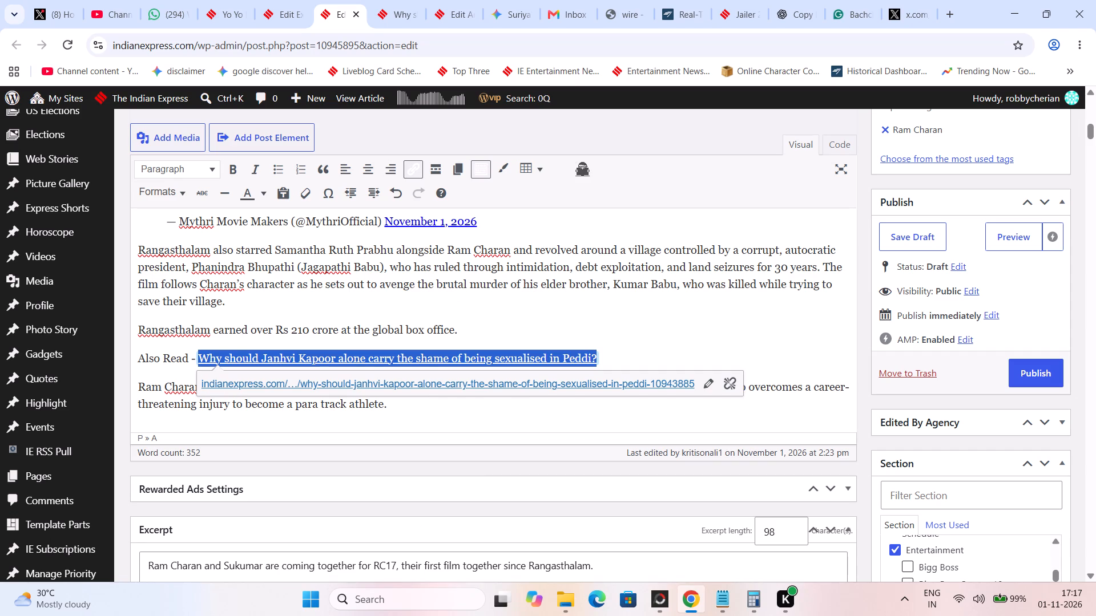
# Bold the whole Also Read line.
pyautogui.tripleClick(179, 360)
pyautogui.click(236, 176)
# Replace the excerpt with the article's sentence from "s presented by Bhushan Kumar's T-Series" through "under Mythri Movie Makers.".
pyautogui.scroll(2, 294, 276)
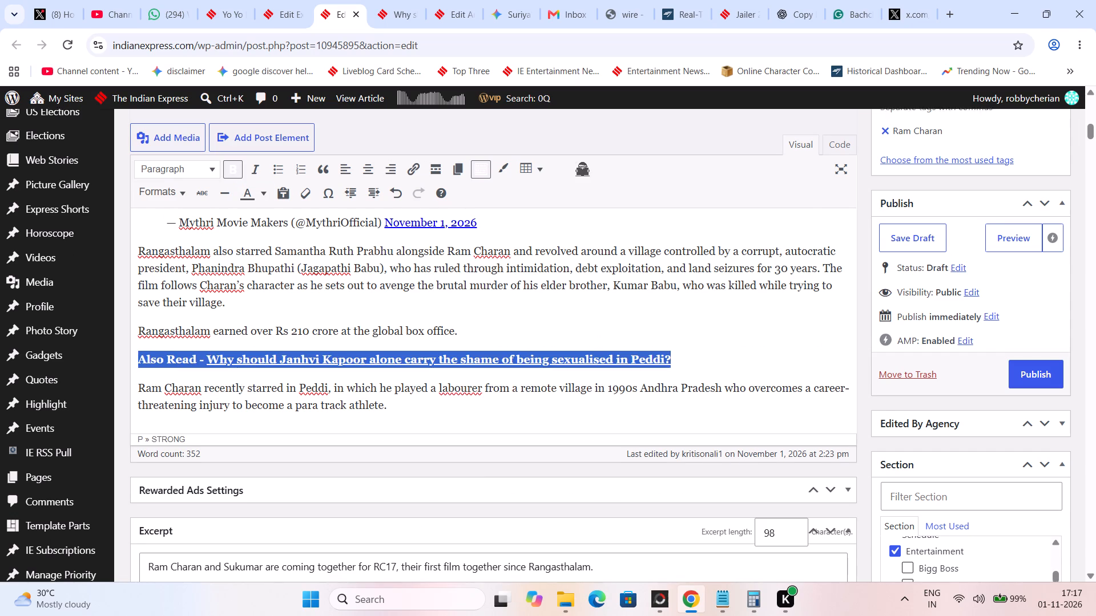
pyautogui.scroll(10, 295, 277)
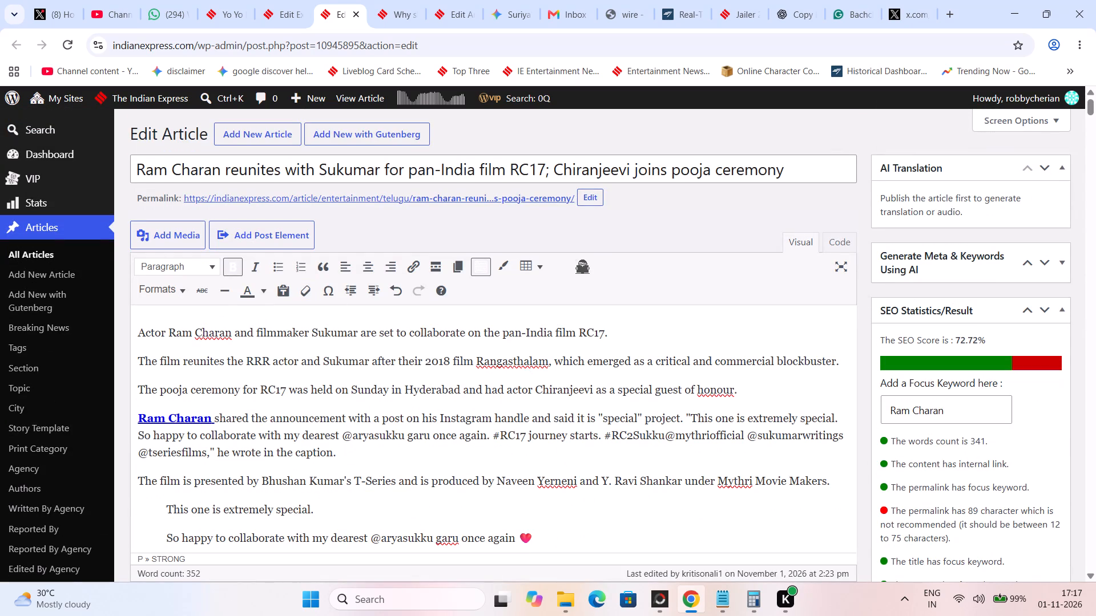
pyautogui.moveTo(184, 480); pyautogui.dragTo(839, 462)
pyautogui.hotkey('ctrl', 'c')
pyautogui.scroll(-5, 668, 460)
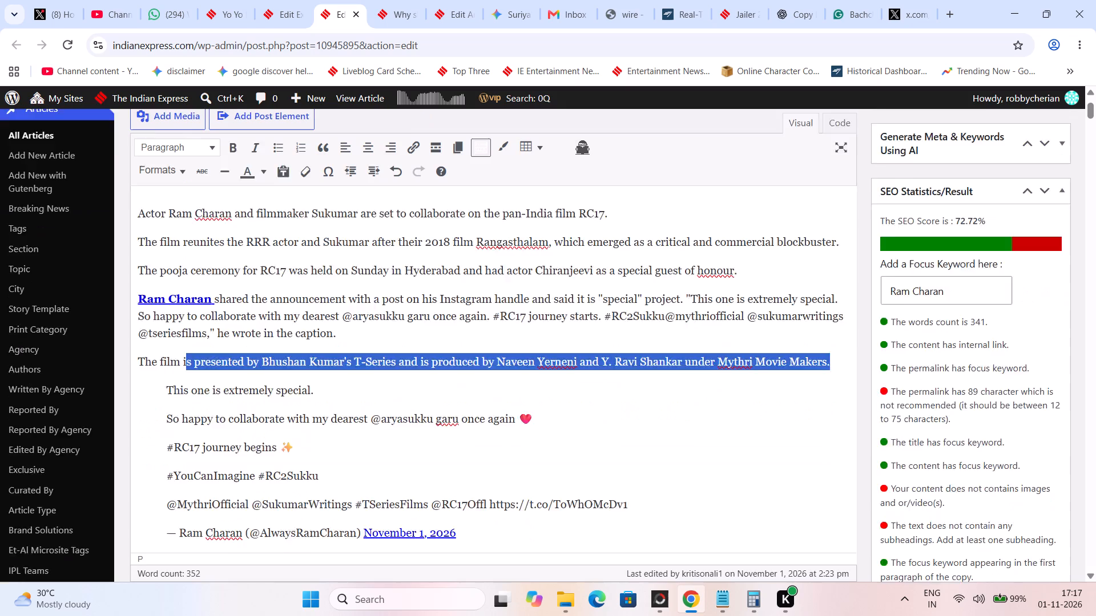
pyautogui.scroll(-10, 667, 460)
pyautogui.click(299, 278)
pyautogui.tripleClick(289, 281)
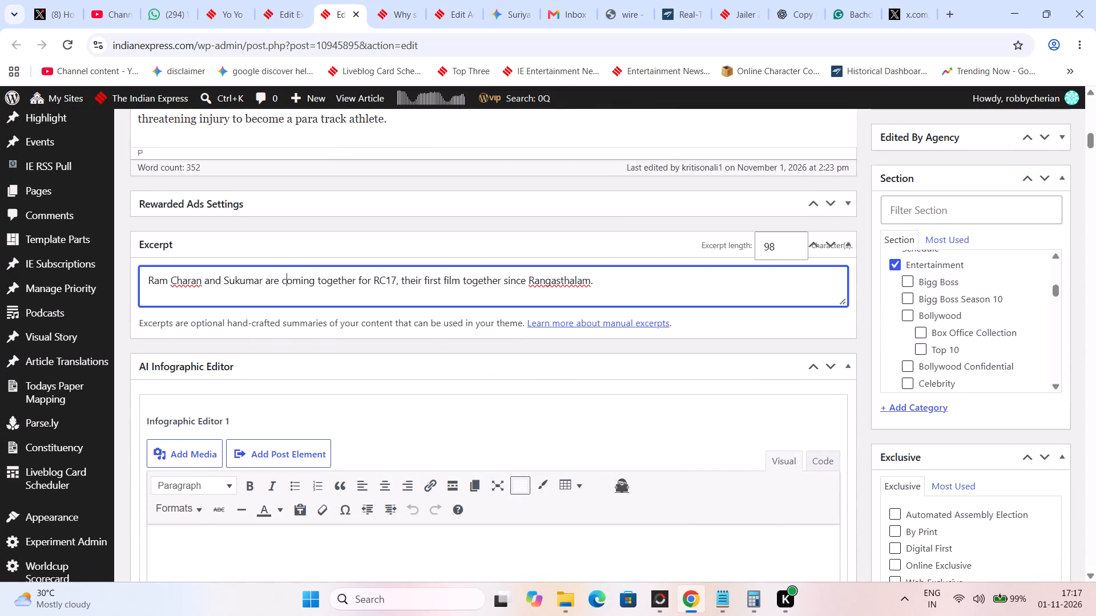
pyautogui.hotkey('ctrl', 'v')
# Replace the stray "s" at the start of the excerpt with the headline's "Ram Charan reunites with Sukumar for pan-India film RC17".
pyautogui.click(145, 284)
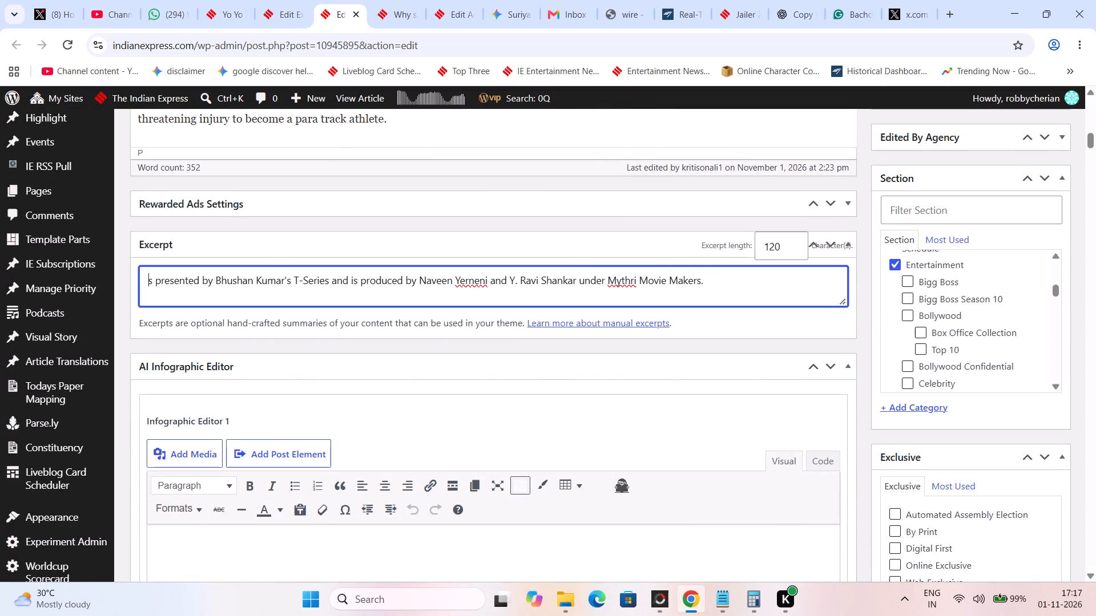
pyautogui.scroll(18, 227, 297)
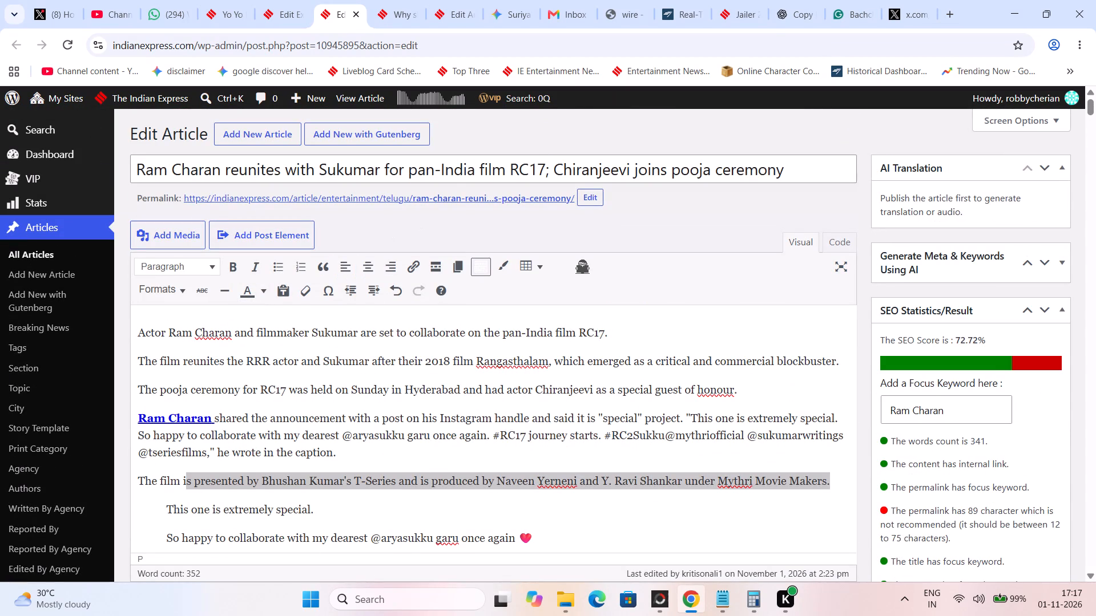
pyautogui.moveTo(545, 164); pyautogui.dragTo(130, 170)
pyautogui.hotkey('ctrl', 'c')
pyautogui.scroll(-8, 182, 300)
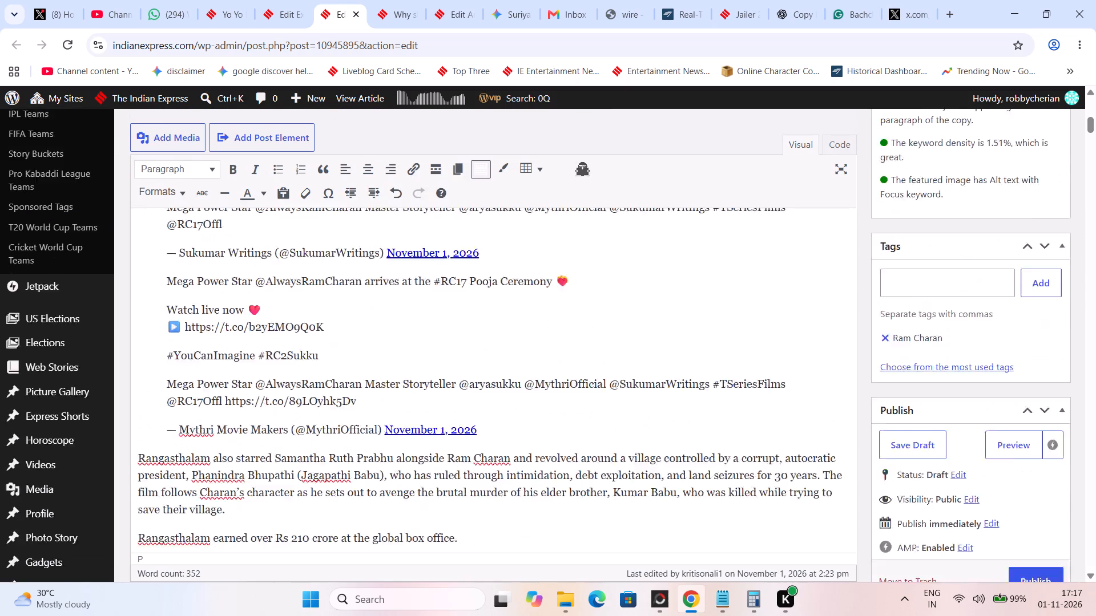
pyautogui.scroll(-5, 190, 309)
pyautogui.moveTo(155, 423); pyautogui.dragTo(121, 419)
pyautogui.hotkey('ctrl', 'v')
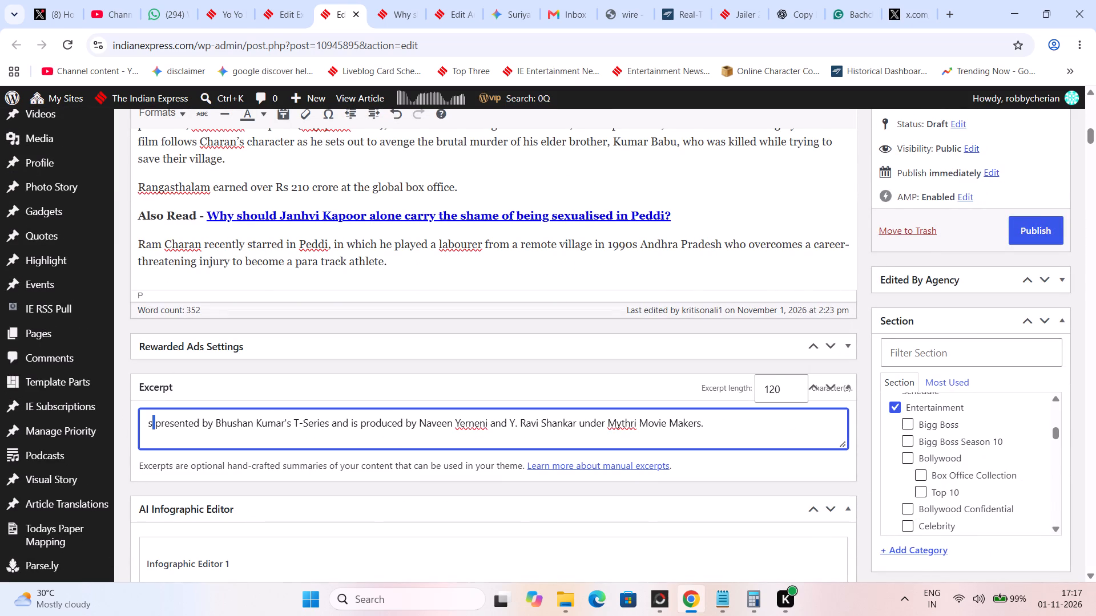
pyautogui.press('space')
# Replace "reunites with" in the excerpt with "and".
pyautogui.moveTo(203, 426); pyautogui.dragTo(244, 422)
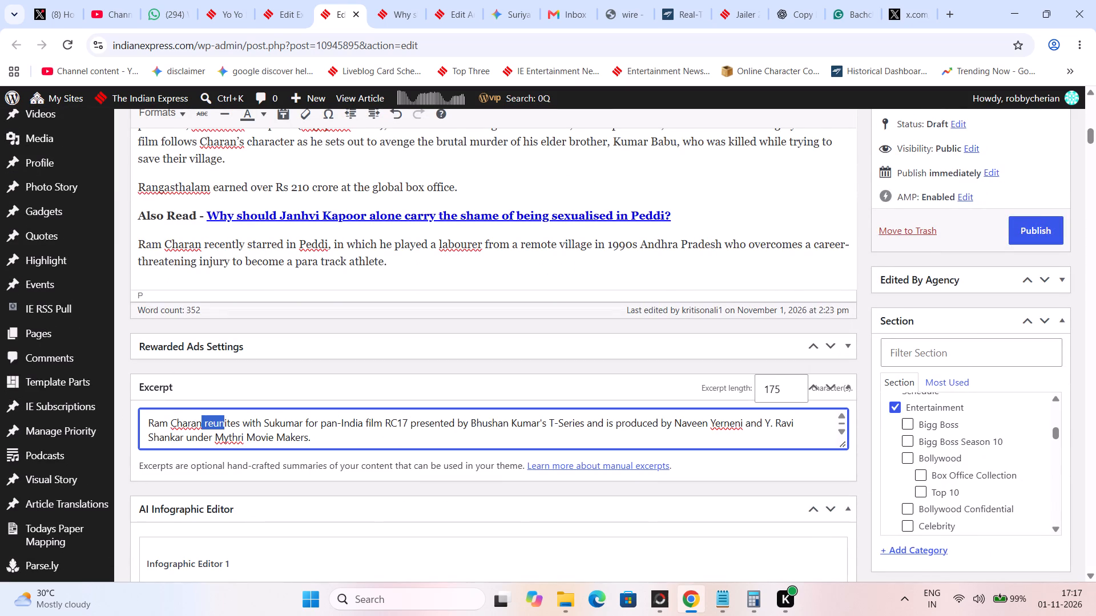
pyautogui.moveTo(244, 422); pyautogui.dragTo(260, 420)
pyautogui.press('space')
pyautogui.write('and')
# Delete "for pan-India film" from the excerpt and make the director's name possessive, giving "Sukumar's RC17".
pyautogui.press('Right')
pyautogui.press('Right')
pyautogui.press('Right')
pyautogui.press('Right')
pyautogui.press('Right')
pyautogui.press('Right')
pyautogui.press('Right')
pyautogui.press('Right')
pyautogui.press('Right')
pyautogui.press('Right')
pyautogui.press('Right')
pyautogui.press('Right')
pyautogui.press('Right')
pyautogui.press('Right')
pyautogui.press('Right')
pyautogui.press('Right')
pyautogui.press('Right')
pyautogui.press('Right')
pyautogui.press('Right')
pyautogui.press('Right')
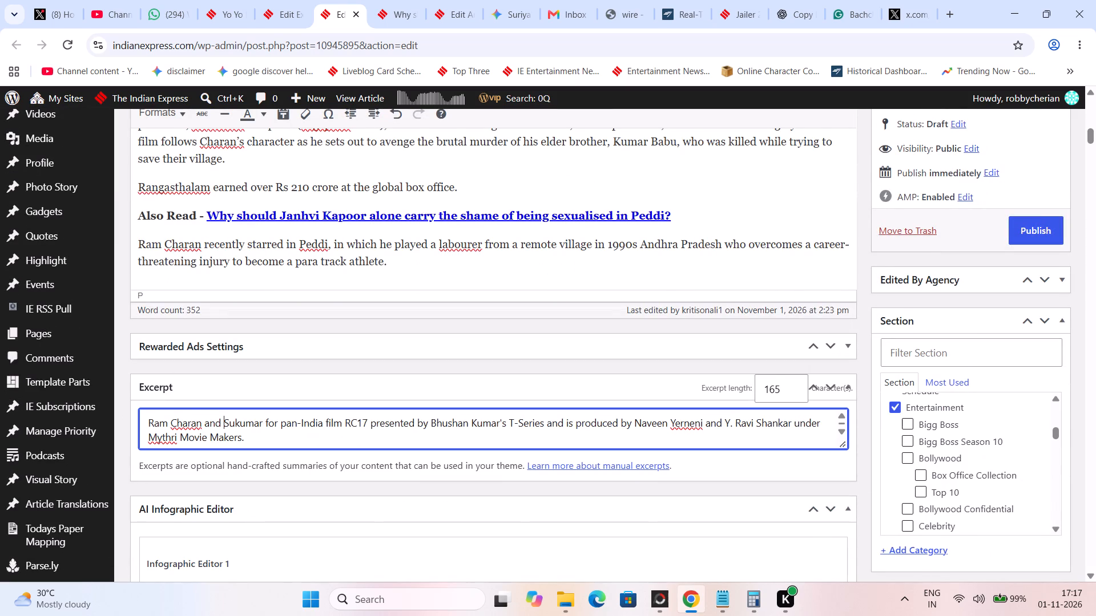
pyautogui.press('BackSpace')
pyautogui.press('BackSpace')
pyautogui.press('BackSpace')
pyautogui.press('BackSpace')
pyautogui.press('BackSpace')
pyautogui.press('BackSpace')
pyautogui.press('BackSpace')
pyautogui.press('BackSpace')
pyautogui.press('BackSpace')
pyautogui.press('BackSpace')
pyautogui.press('BackSpace')
pyautogui.press('BackSpace')
pyautogui.press('BackSpace')
pyautogui.press('BackSpace')
pyautogui.press('BackSpace')
pyautogui.press('BackSpace')
pyautogui.press('BackSpace')
pyautogui.press('BackSpace')
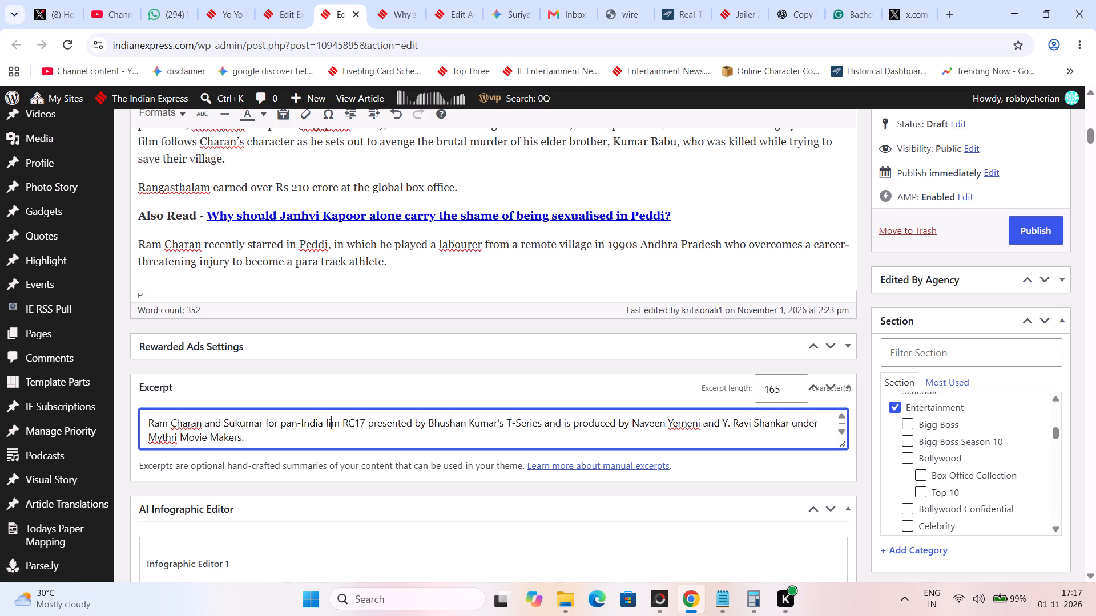
pyautogui.press('Delete')
pyautogui.write(';s')
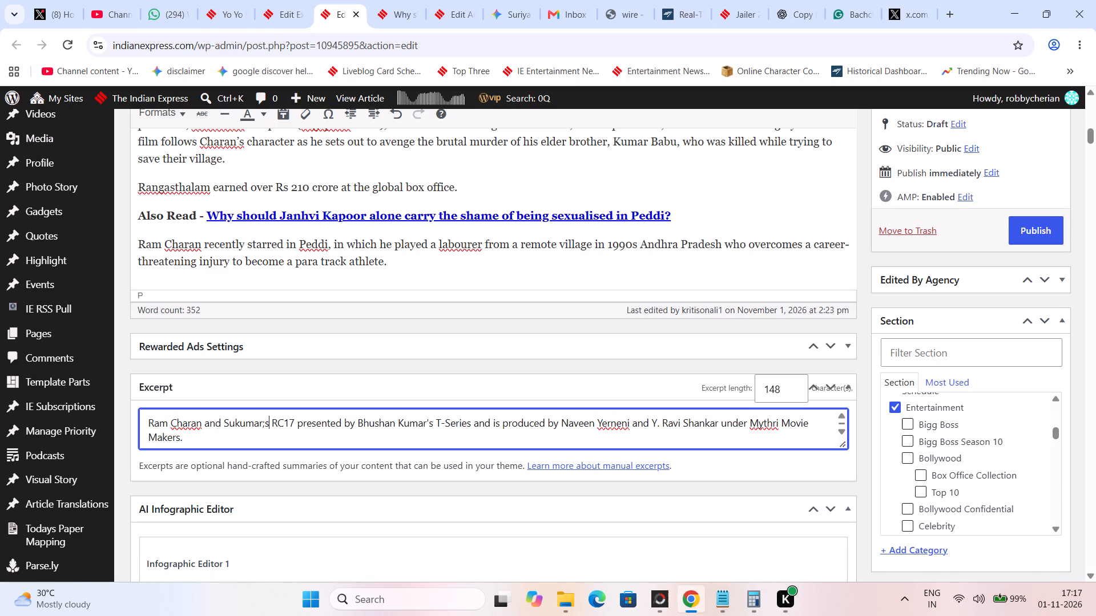
pyautogui.press('Left')
pyautogui.press('BackSpace')
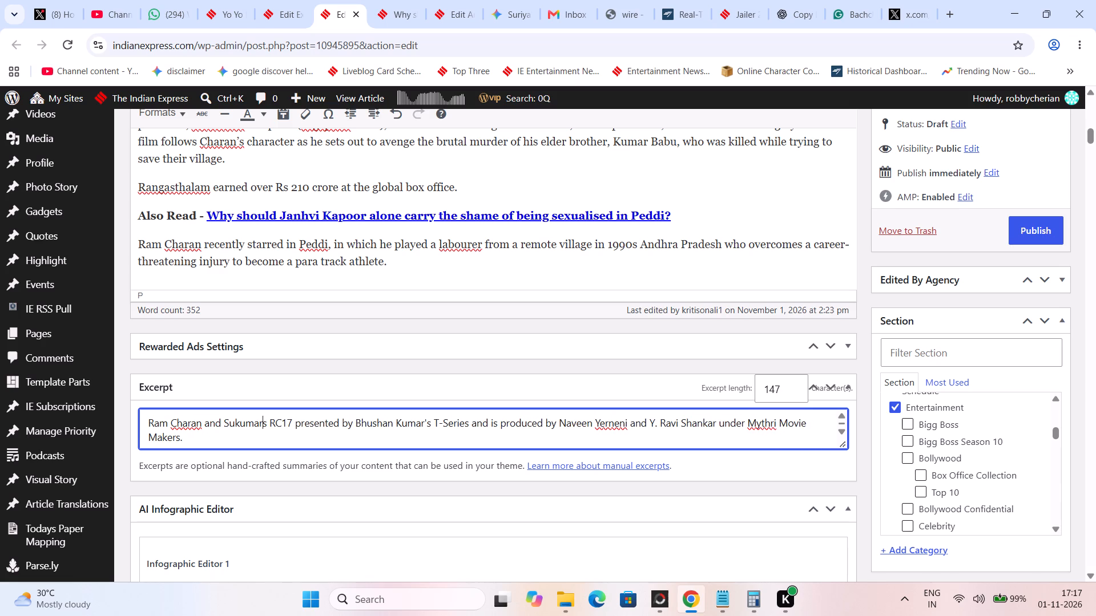
pyautogui.press("'")
# Insert "is" after "RC17" in the excerpt, before "presented by".
pyautogui.press('Right')
pyautogui.press('Right')
pyautogui.press('Right')
pyautogui.press('Right')
pyautogui.press('Right')
pyautogui.press('Right')
pyautogui.press('space')
pyautogui.write('is')
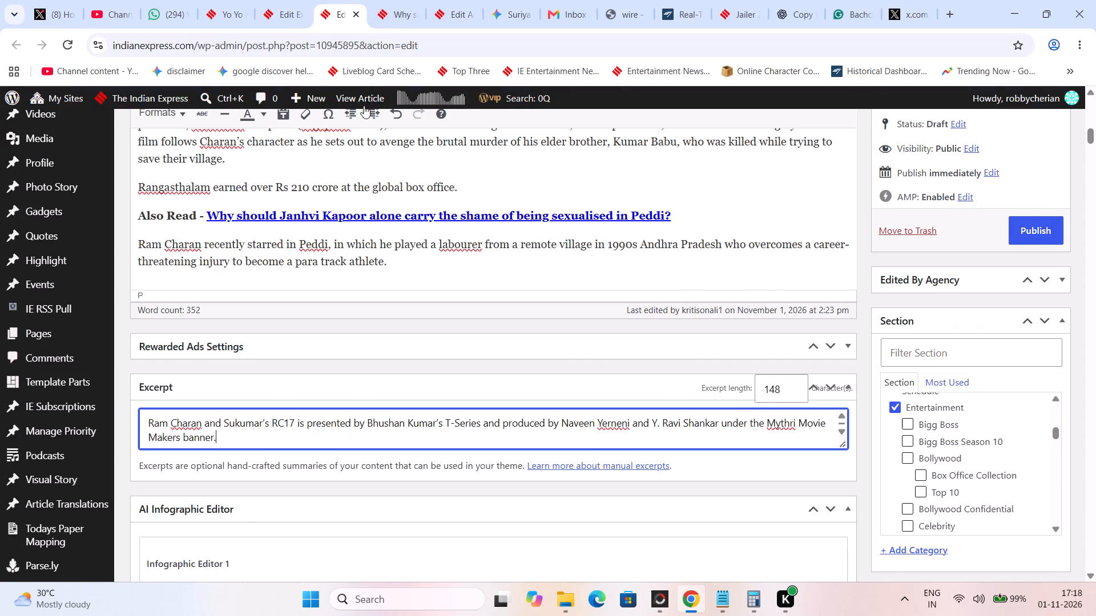
# Replace the body's T-Series and Mythri production sentence with the corrected wording as plain text, keeping "The film" as its subject.
pyautogui.scroll(11, 446, 330)
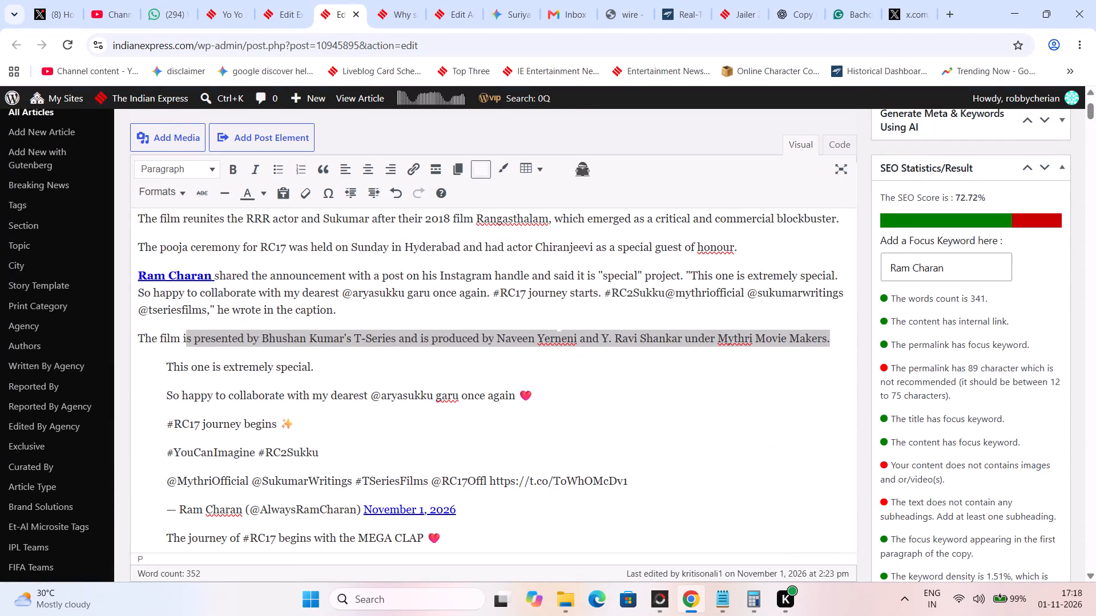
pyautogui.click(232, 333)
pyautogui.moveTo(181, 342); pyautogui.dragTo(819, 342)
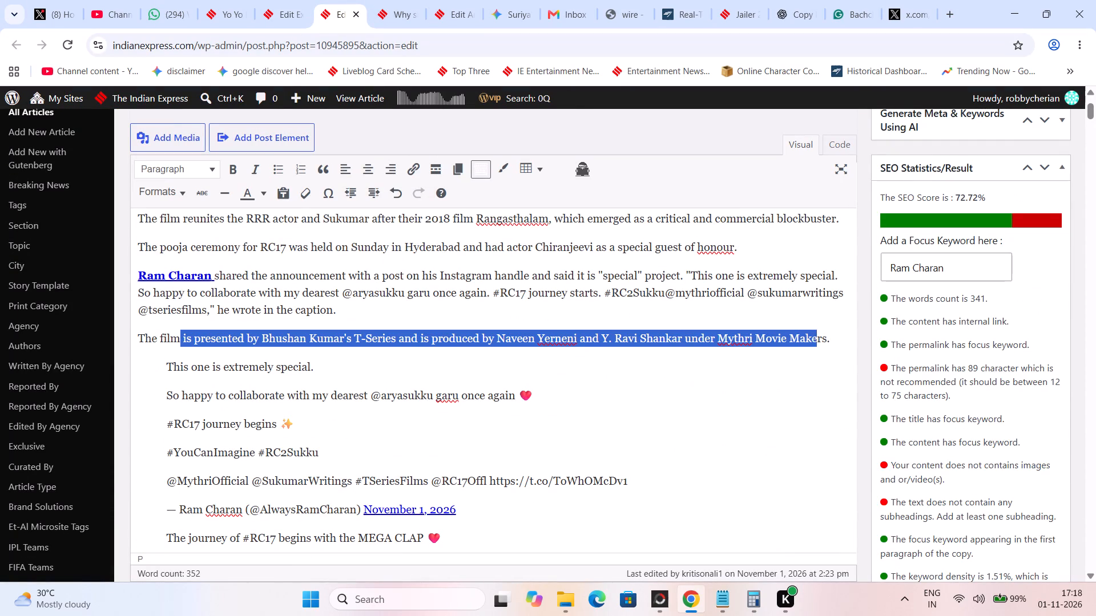
pyautogui.moveTo(819, 342); pyautogui.dragTo(836, 343)
pyautogui.press('space')
pyautogui.rightClick(348, 342)
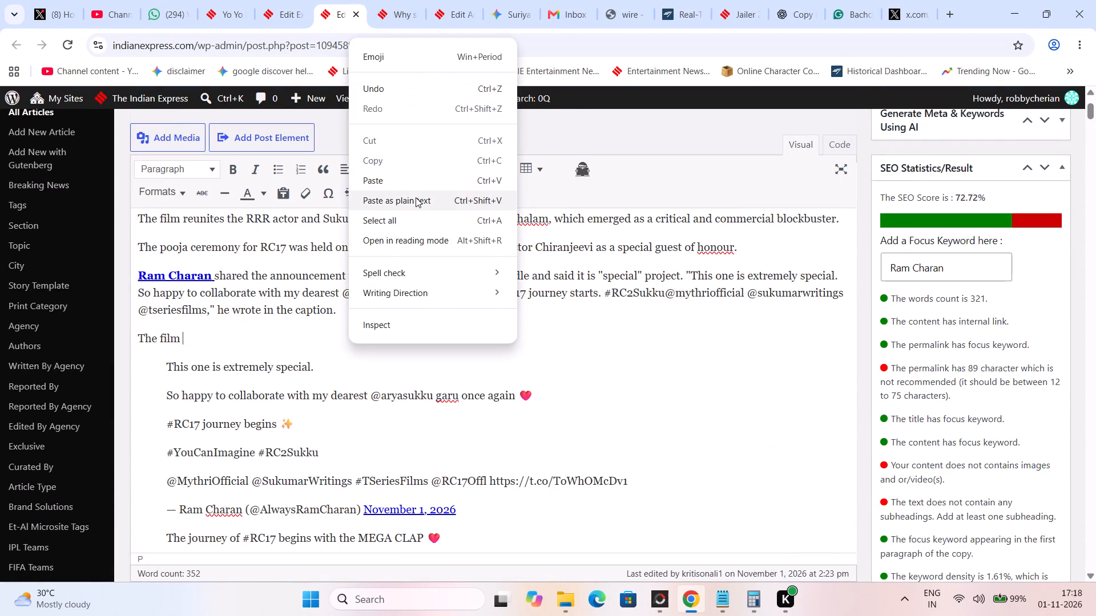
pyautogui.click(416, 197)
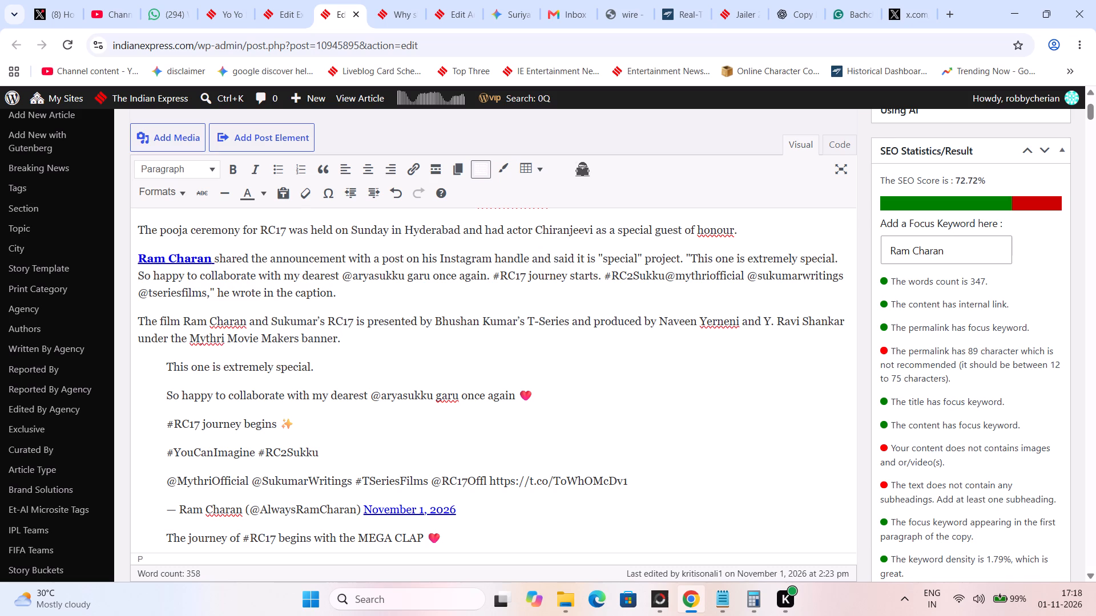
pyautogui.moveTo(182, 321); pyautogui.dragTo(356, 320)
pyautogui.press('space')
pyautogui.press('BackSpace')
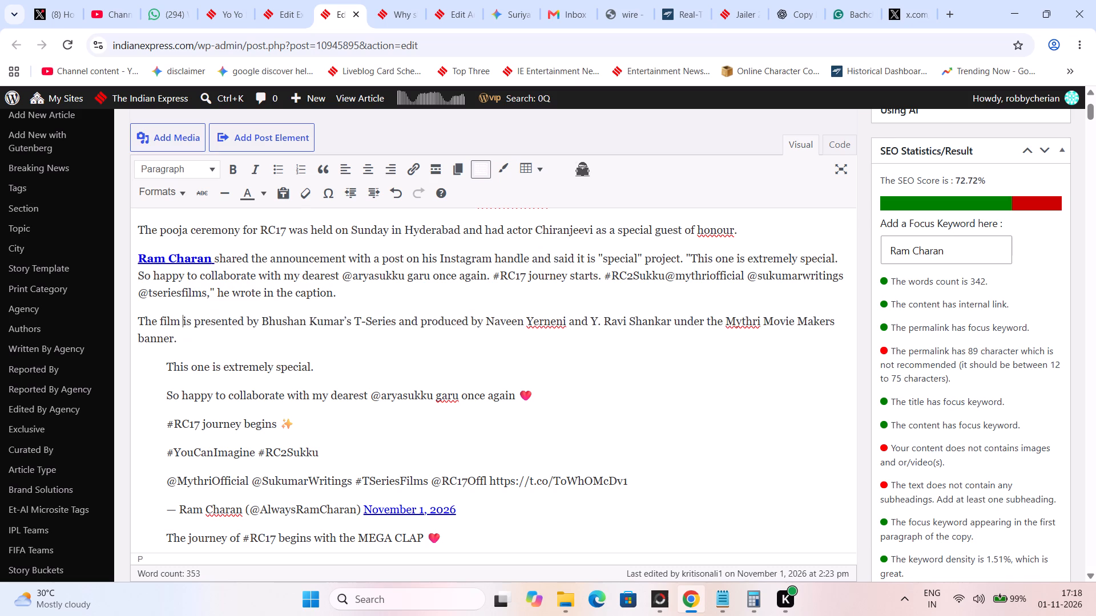
# Replace the article's permalink slug with the copied headline text.
pyautogui.scroll(5, 350, 316)
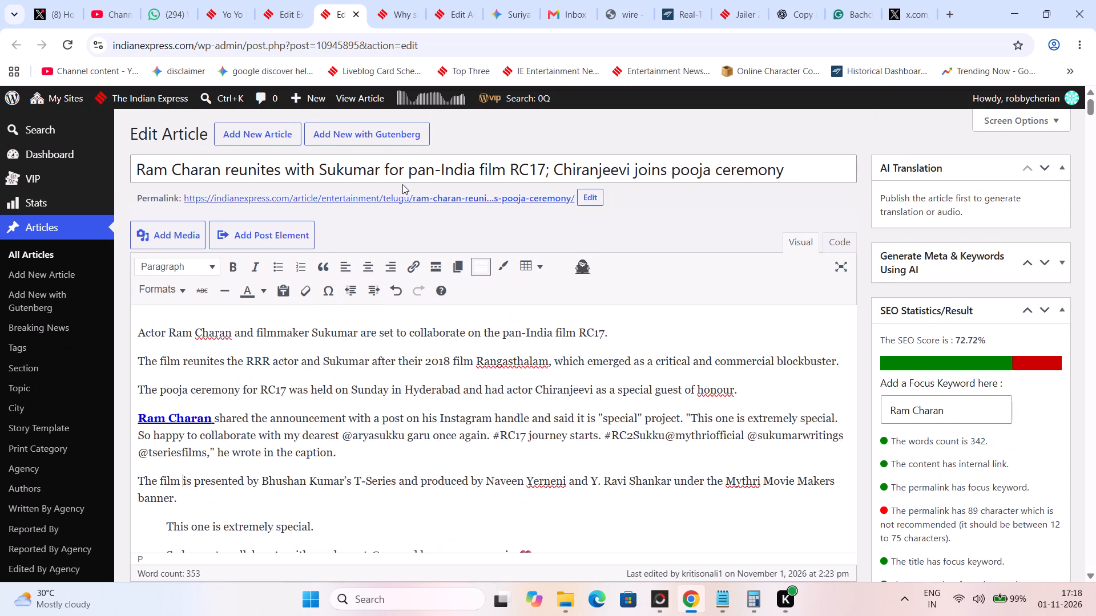
pyautogui.tripleClick(421, 176)
pyautogui.hotkey('ctrl', 'c')
pyautogui.click(601, 199)
pyautogui.tripleClick(541, 199)
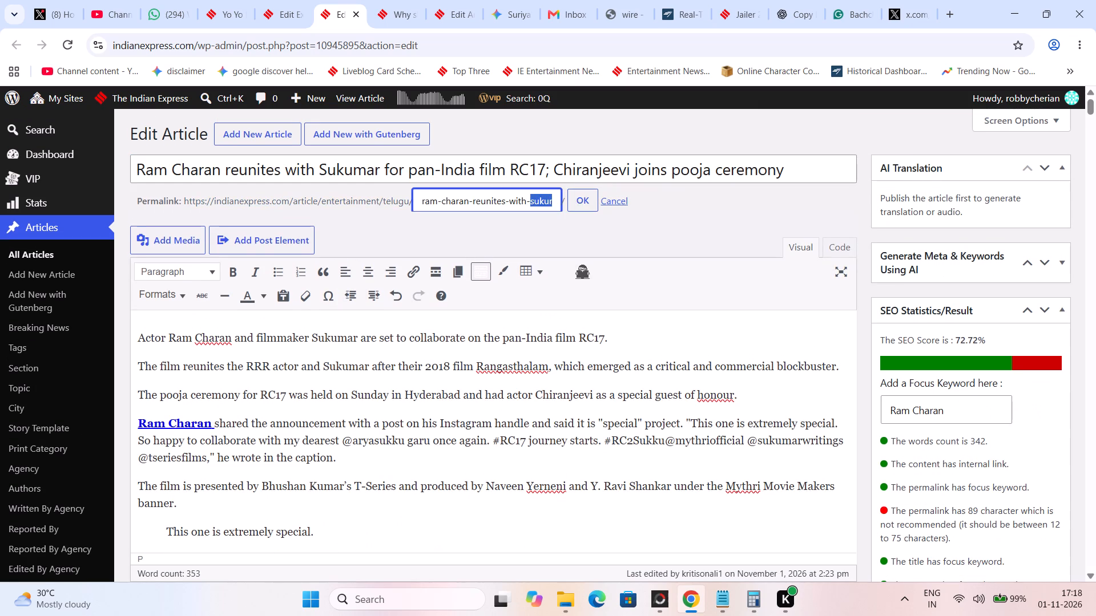
pyautogui.hotkey('ctrl', 'v')
pyautogui.click(574, 200)
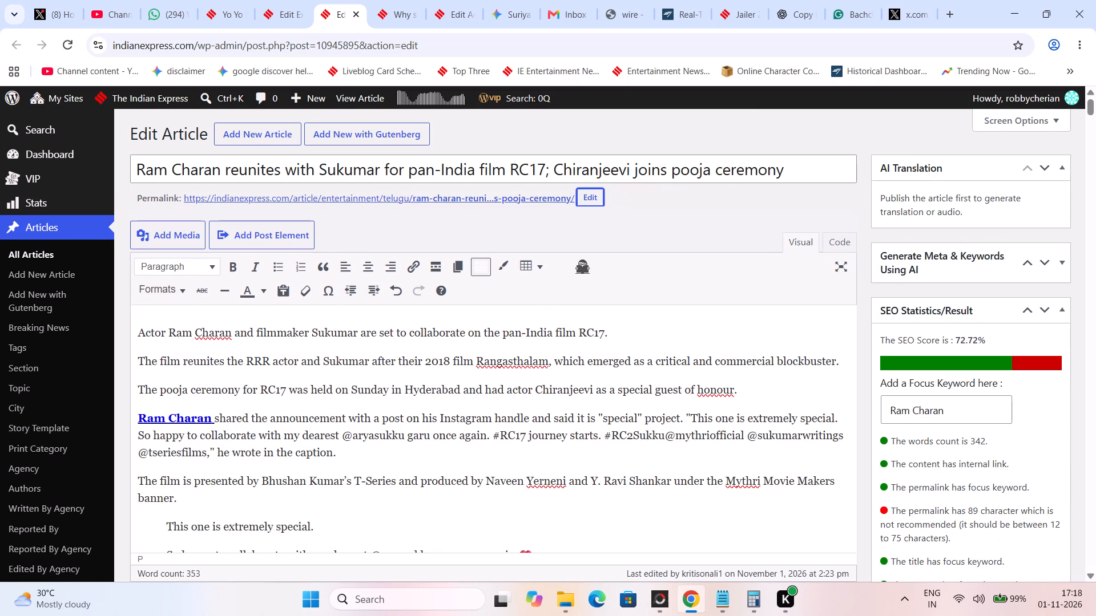
# Open the featured image's details and delete "filmmaker" before "Sukumar" in the image caption.
pyautogui.click(1095, 372)
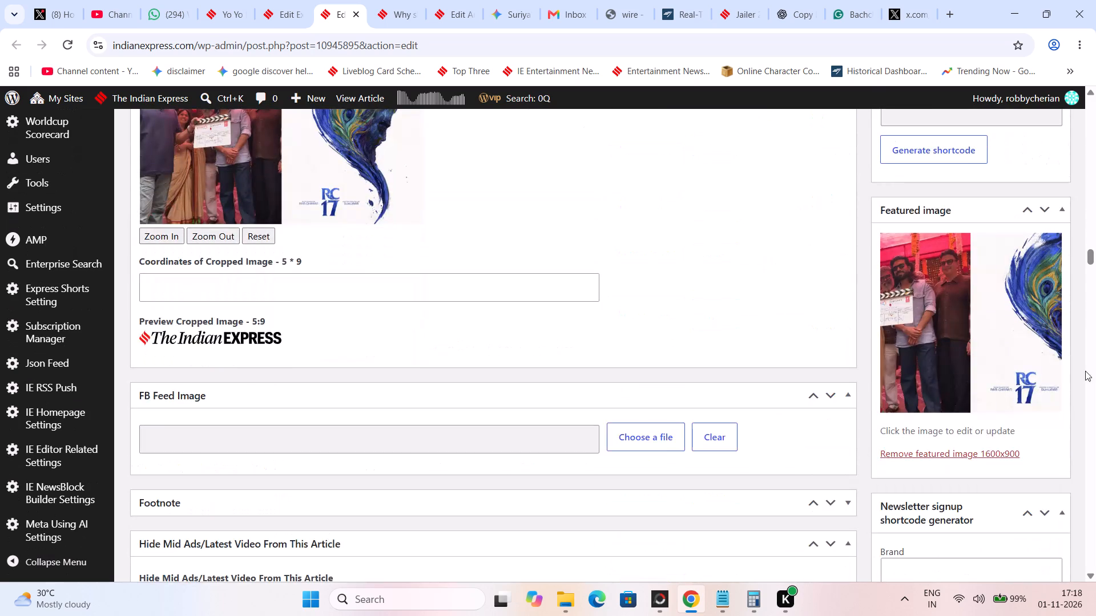
pyautogui.click(1013, 360)
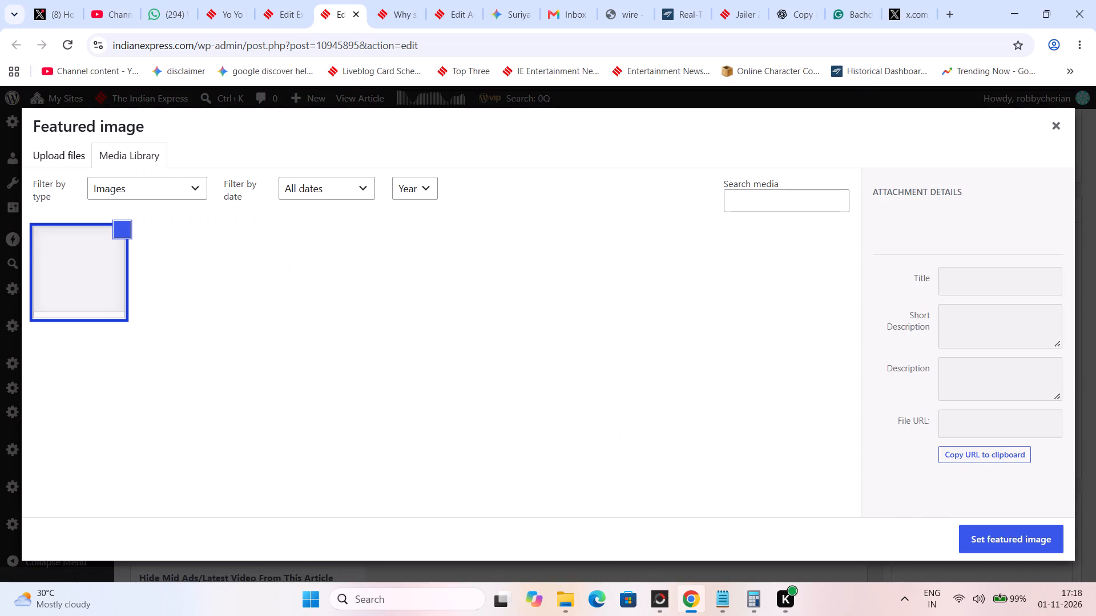
pyautogui.scroll(-1, 994, 460)
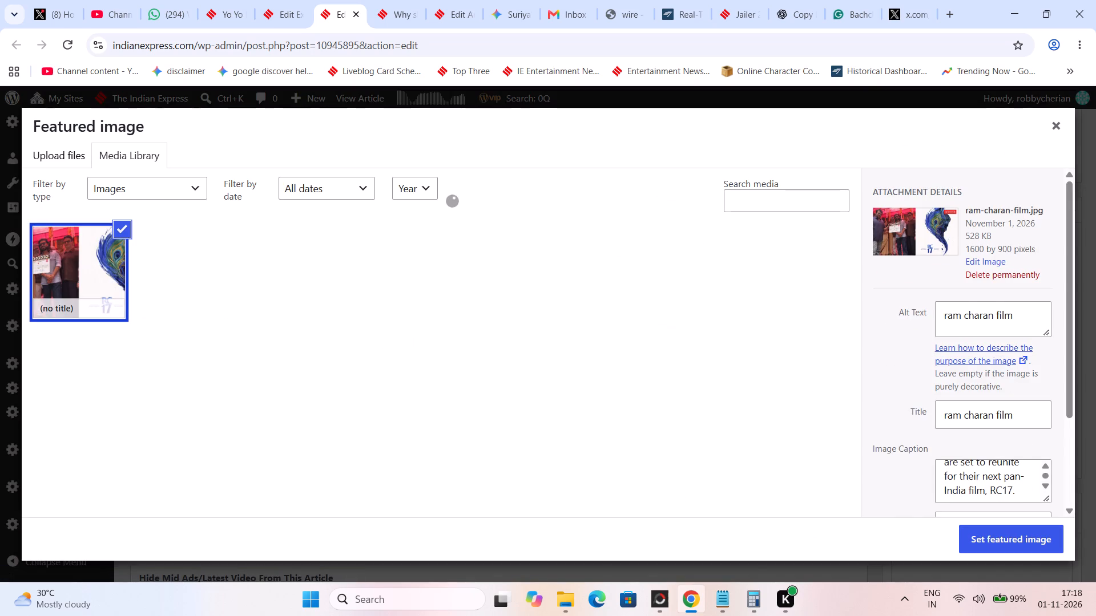
pyautogui.scroll(-2, 996, 463)
pyautogui.scroll(1, 957, 361)
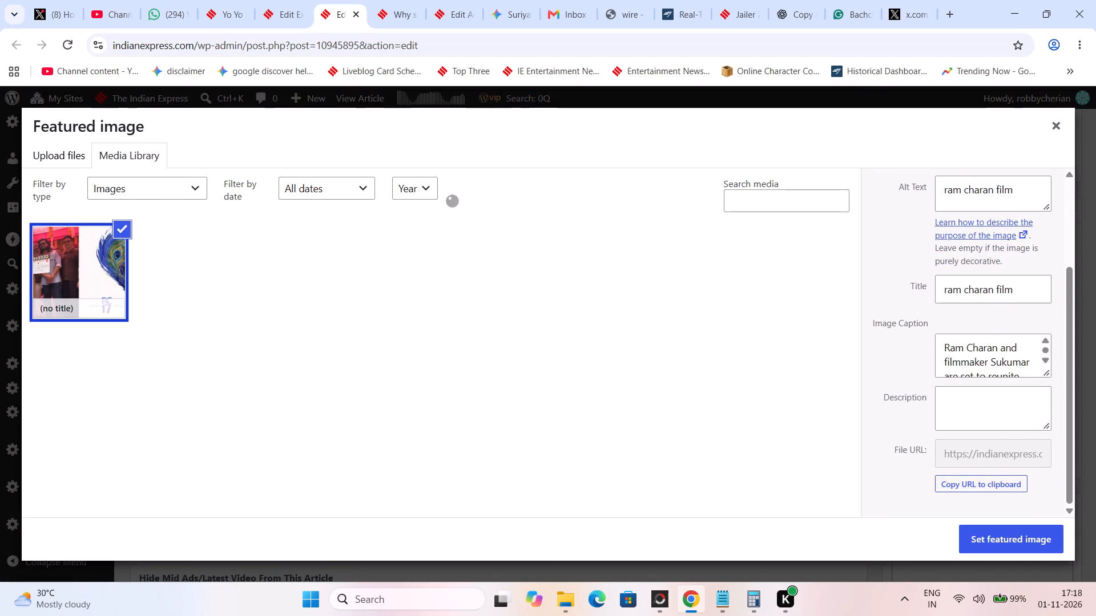
pyautogui.click(984, 360)
pyautogui.moveTo(991, 363); pyautogui.dragTo(927, 363)
pyautogui.press('BackSpace')
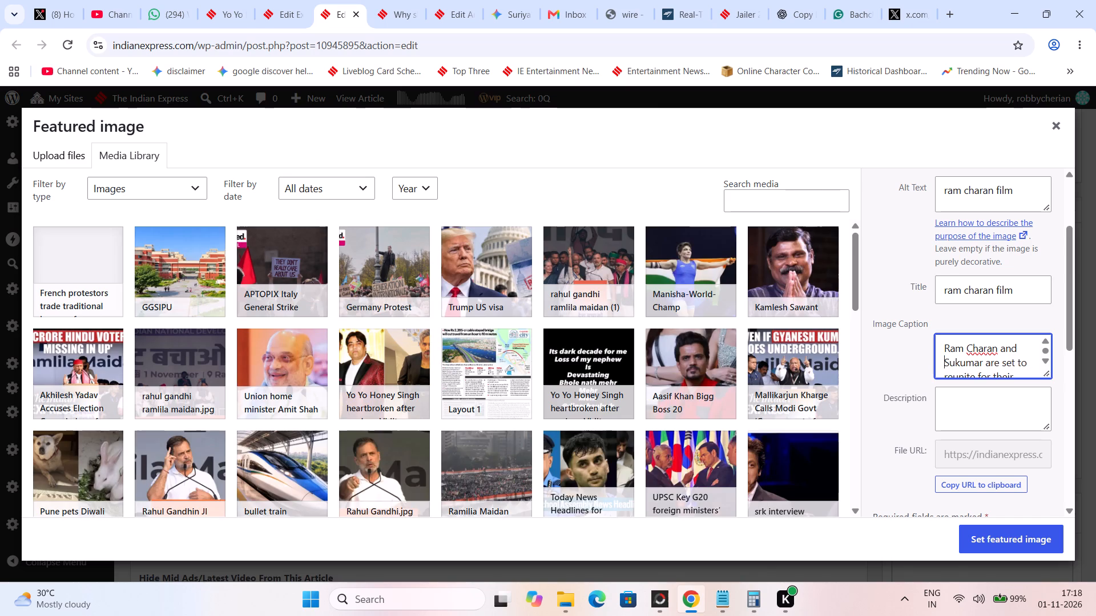
# In the image caption, replace "are set to reunite for their next" with "join forces for the".
pyautogui.press('Down')
pyautogui.press('Down')
pyautogui.press('Down')
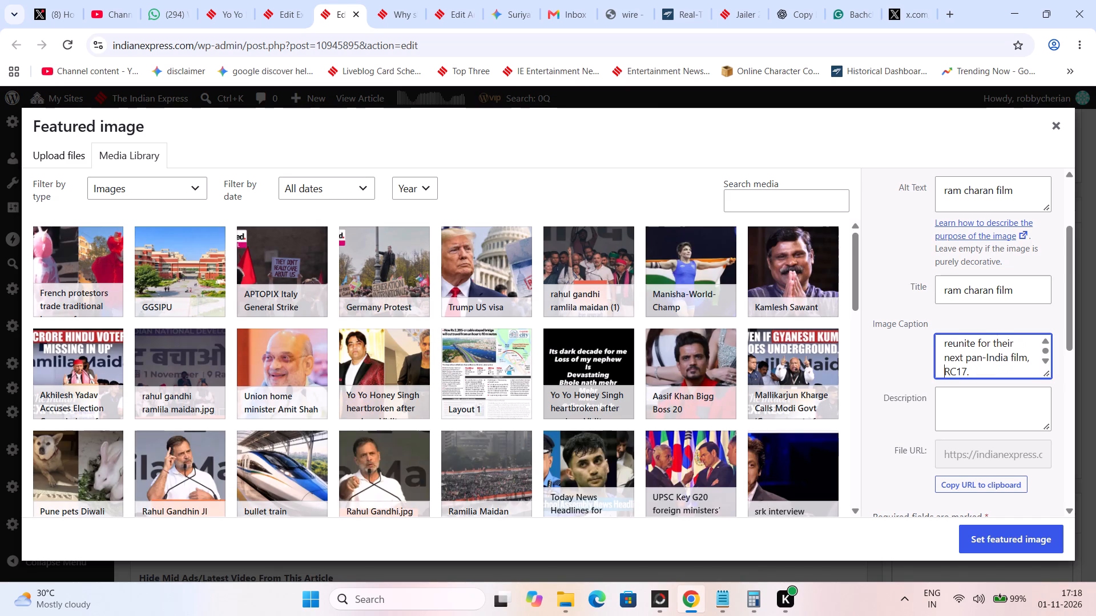
pyautogui.press('Left')
pyautogui.press('Left')
pyautogui.press('Left')
pyautogui.press('Left')
pyautogui.press('Left')
pyautogui.press('Left')
pyautogui.press('Left')
pyautogui.press('Left')
pyautogui.press('Left')
pyautogui.press('Left')
pyautogui.press('Left')
pyautogui.press('Left')
pyautogui.press('Left')
pyautogui.press('Left')
pyautogui.press('Left')
pyautogui.press('Left')
pyautogui.press('Left')
pyautogui.press('Left')
pyautogui.press('Right')
pyautogui.press('BackSpace')
pyautogui.press('BackSpace')
pyautogui.press('BackSpace')
pyautogui.press('BackSpace')
pyautogui.press('BackSpace')
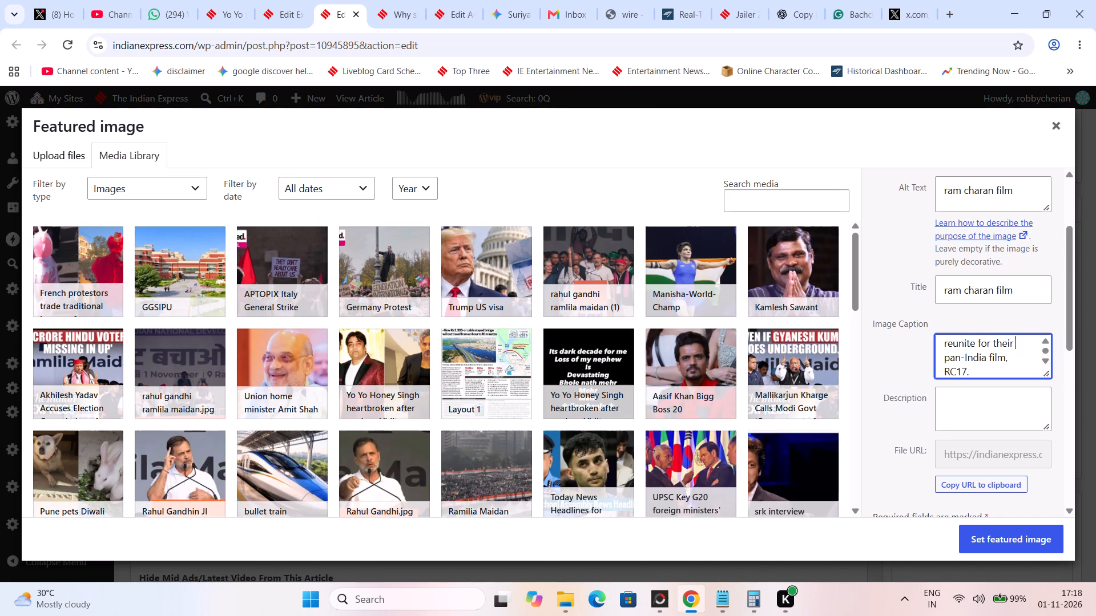
pyautogui.press('BackSpace')
pyautogui.press('BackSpace')
pyautogui.press('BackSpace')
pyautogui.press('BackSpace')
pyautogui.press('BackSpace')
pyautogui.press('BackSpace')
pyautogui.press('BackSpace')
pyautogui.press('BackSpace')
pyautogui.press('BackSpace')
pyautogui.press('BackSpace')
pyautogui.press('BackSpace')
pyautogui.press('BackSpace')
pyautogui.press('BackSpace')
pyautogui.press('BackSpace')
pyautogui.press('BackSpace')
pyautogui.press('BackSpace')
pyautogui.press('BackSpace')
pyautogui.press('BackSpace')
pyautogui.press('BackSpace')
pyautogui.press('BackSpace')
pyautogui.press('BackSpace')
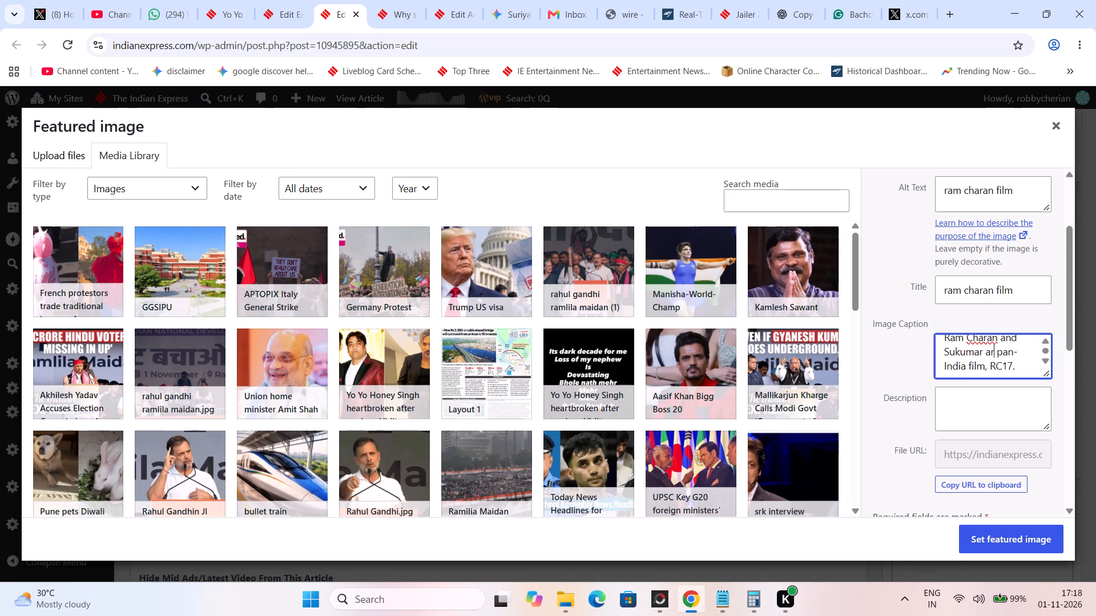
pyautogui.press('BackSpace')
pyautogui.press('BackSpace')
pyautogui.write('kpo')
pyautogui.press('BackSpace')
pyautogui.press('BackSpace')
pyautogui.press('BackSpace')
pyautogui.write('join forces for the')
# Delete the comma between "film" and "RC17" in the image caption.
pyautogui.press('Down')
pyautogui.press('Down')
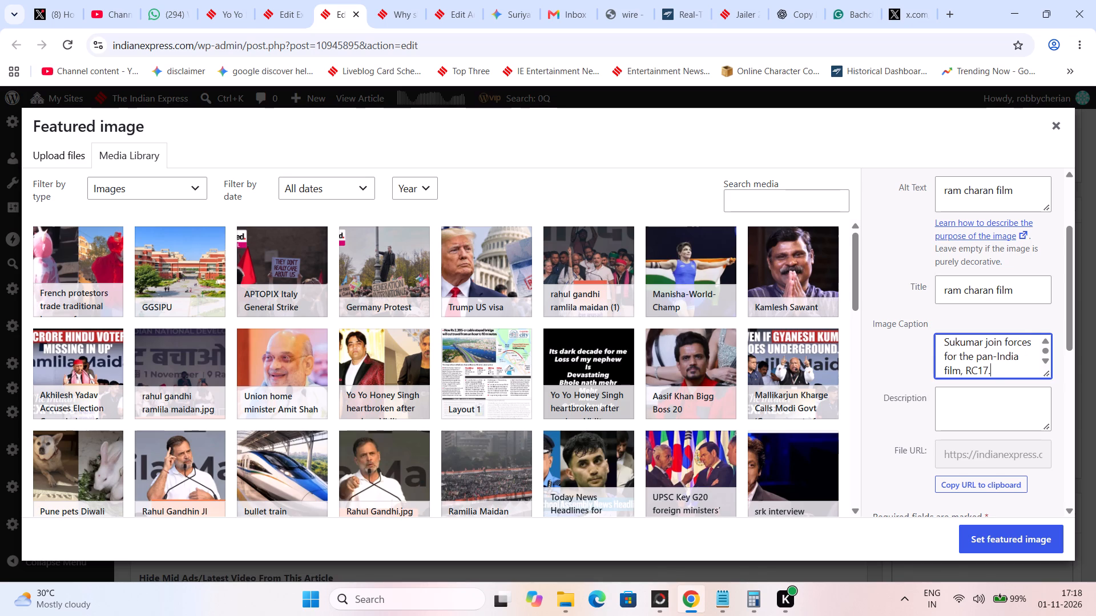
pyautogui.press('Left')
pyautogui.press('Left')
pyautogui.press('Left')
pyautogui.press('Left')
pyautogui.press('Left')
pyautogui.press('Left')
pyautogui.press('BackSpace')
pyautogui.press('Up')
# Check the edited image caption back to its beginning and set the image as the article's featured image.
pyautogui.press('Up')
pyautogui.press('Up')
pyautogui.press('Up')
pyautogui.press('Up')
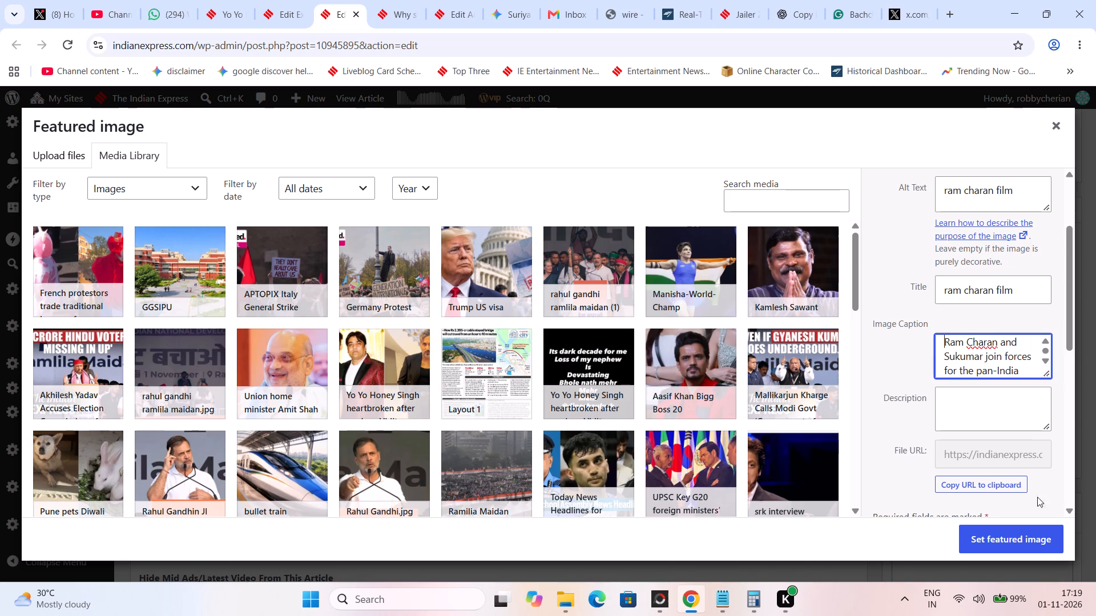
pyautogui.click(1026, 542)
# Publish the Ram Charan and Sukumar RC17 draft article.
pyautogui.moveTo(1093, 258); pyautogui.dragTo(1095, 172)
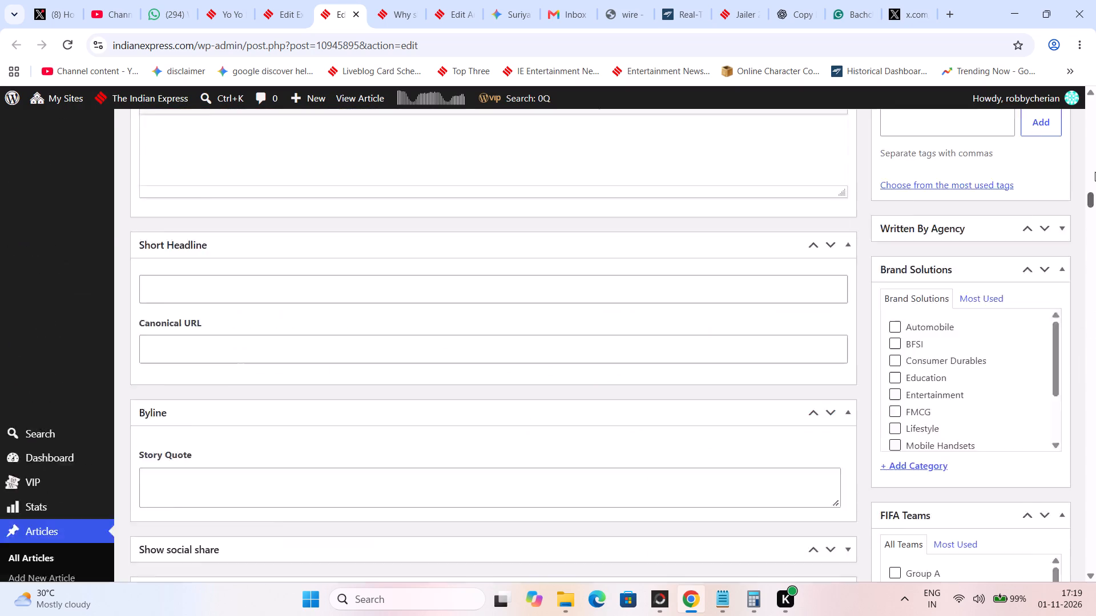
pyautogui.moveTo(1095, 172); pyautogui.dragTo(1095, 75)
pyautogui.doubleClick(1095, 236)
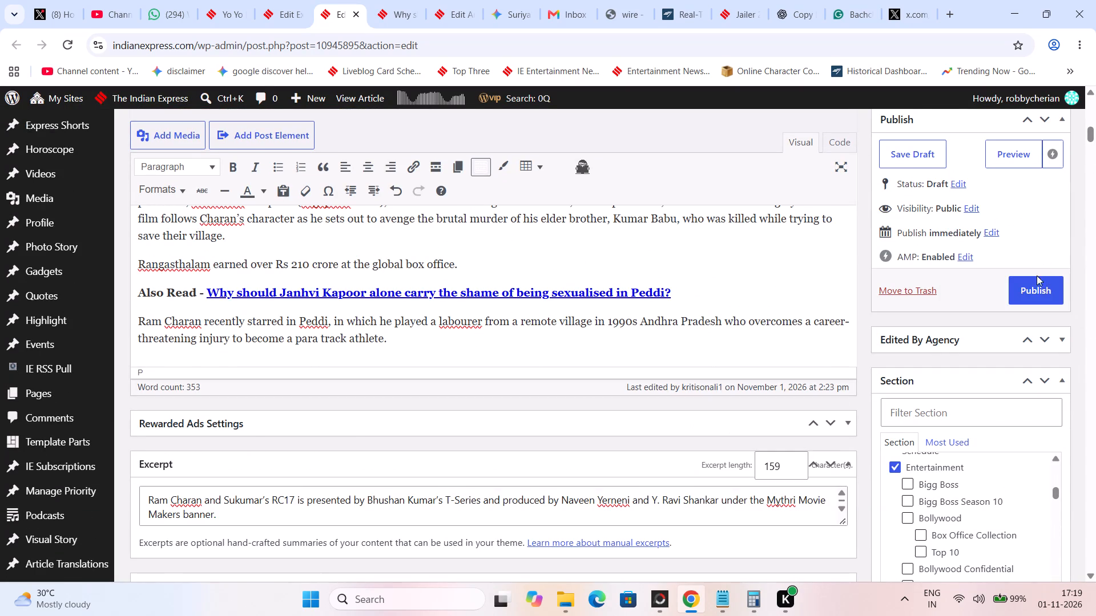
pyautogui.click(1032, 292)
pyautogui.scroll(16, 636, 378)
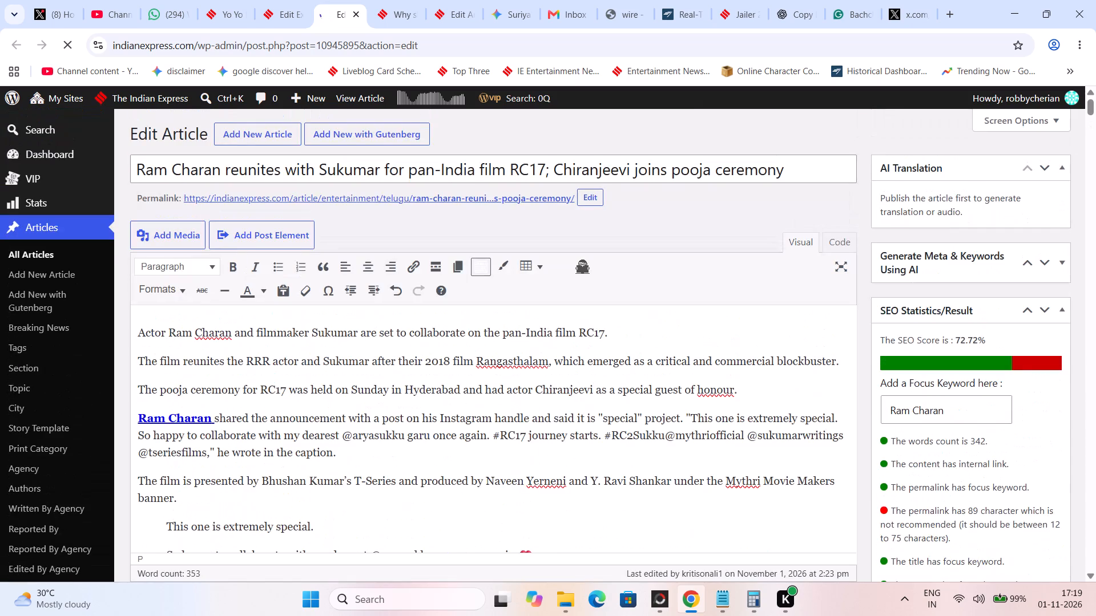
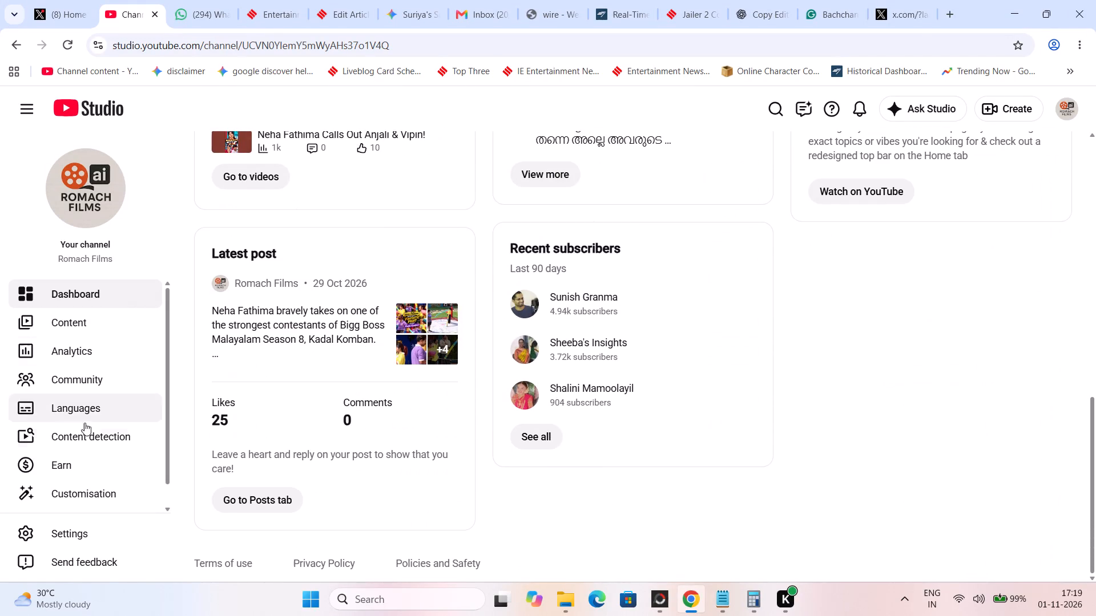
# Check the Romach Films channel's Earn overview and its copyright matches under Content detection in YouTube Studio.
pyautogui.click(68, 462)
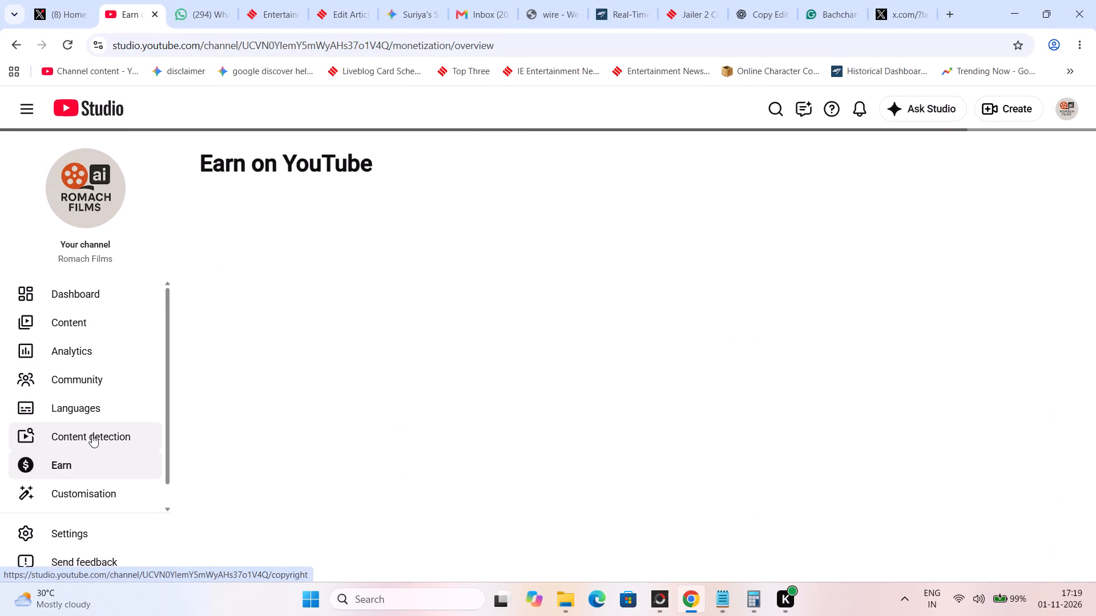
pyautogui.click(92, 435)
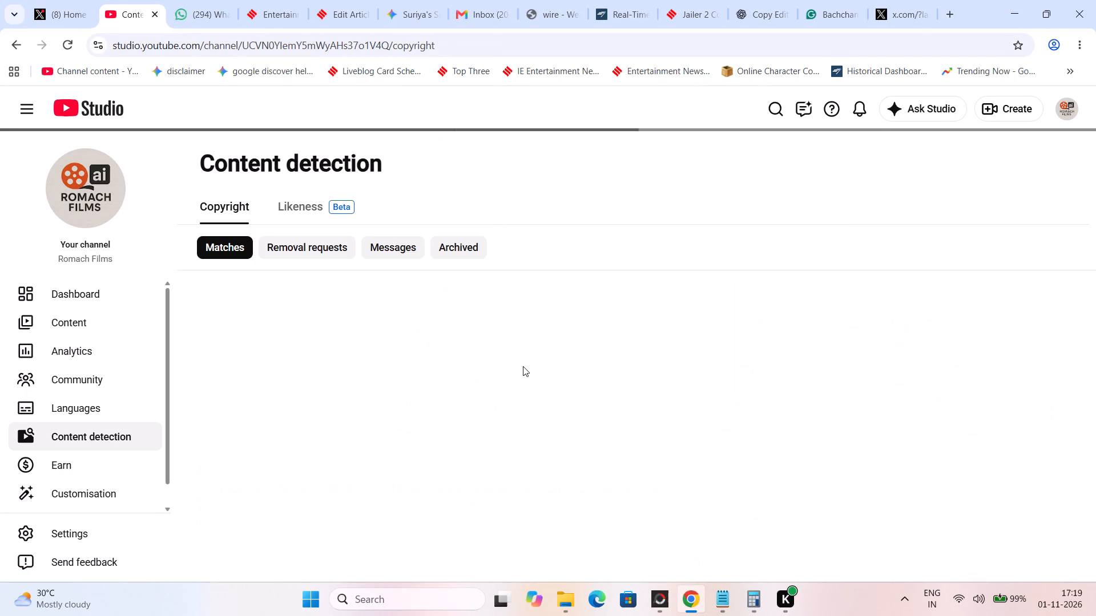
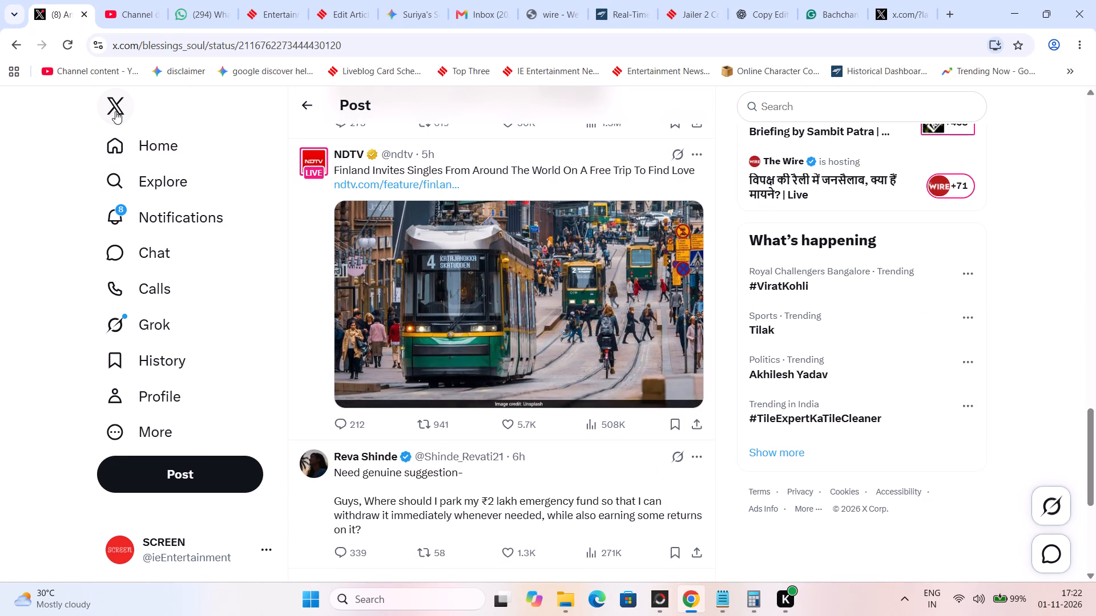
# Return to the X home feed, load the new posts and scan them for entertainment news.
pyautogui.click(116, 111)
pyautogui.click(116, 111)
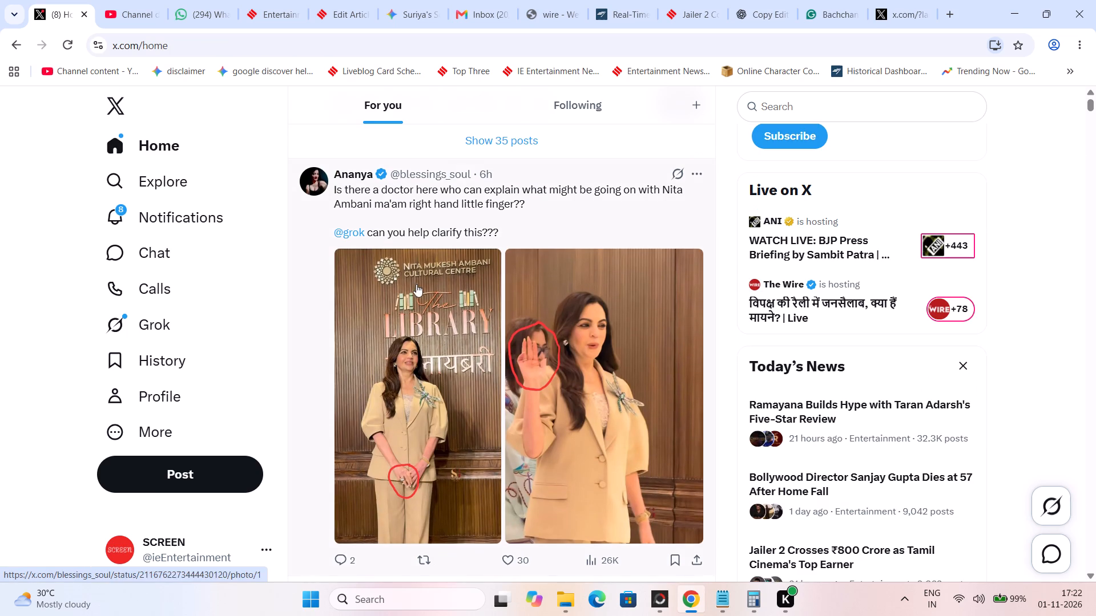
pyautogui.click(470, 153)
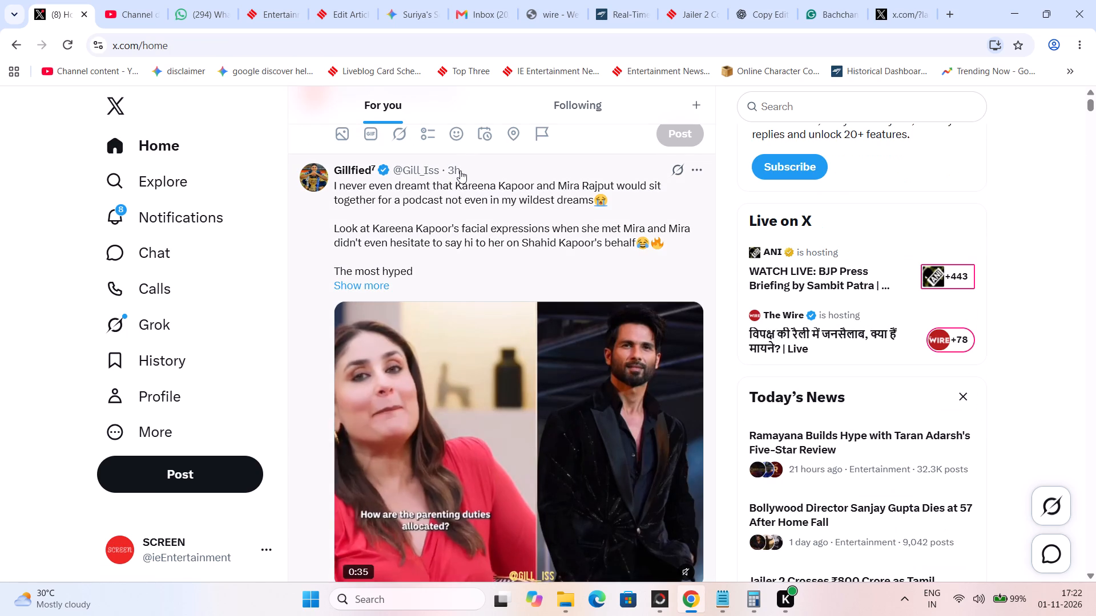
pyautogui.scroll(-13, 454, 243)
pyautogui.scroll(2, 456, 269)
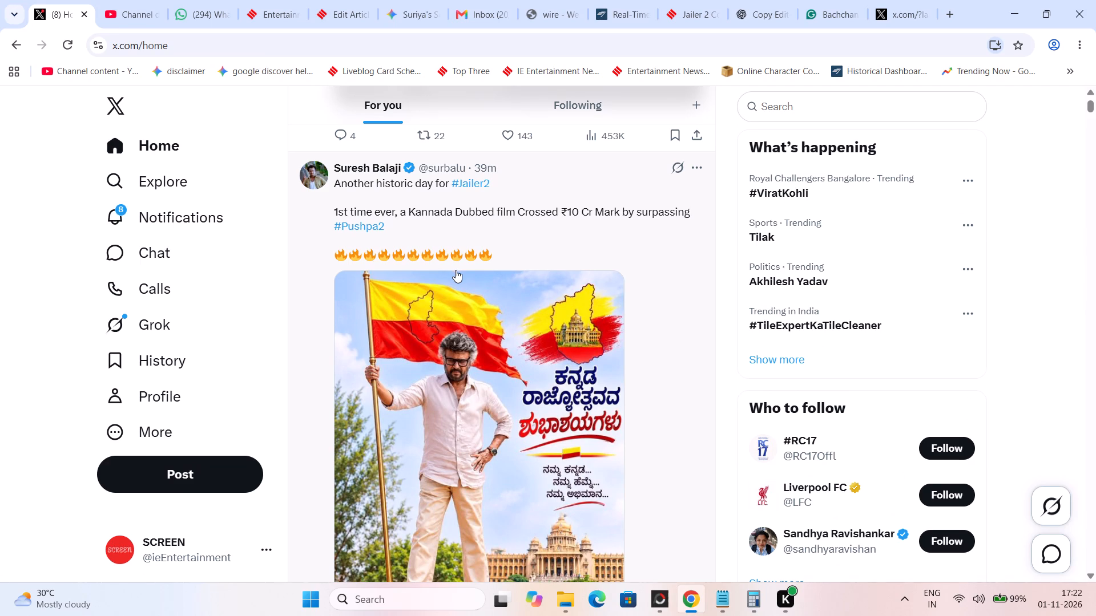
pyautogui.scroll(-6, 456, 282)
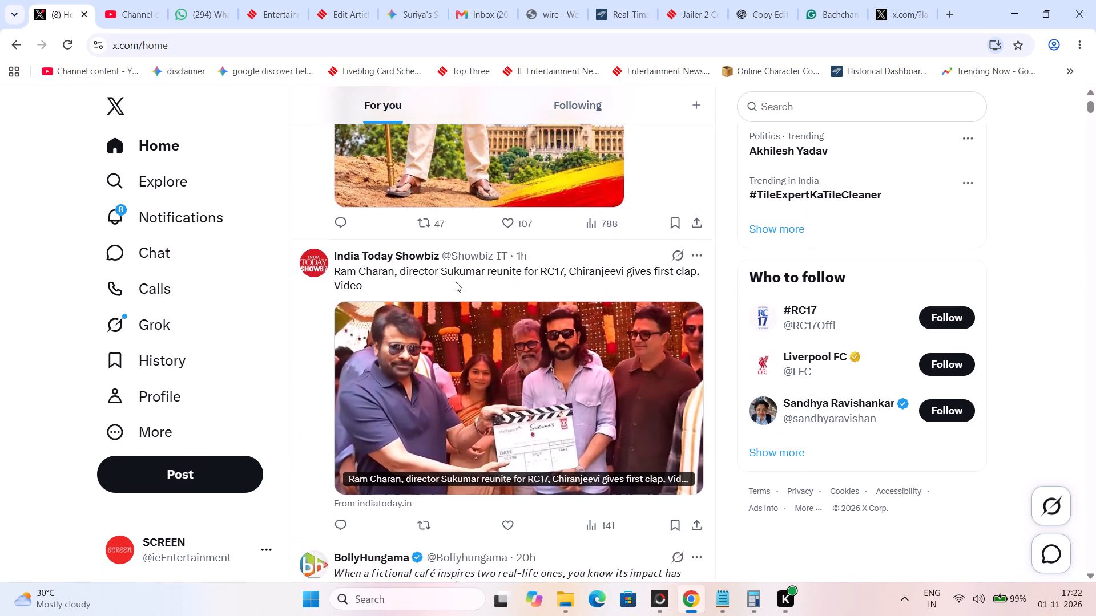
pyautogui.scroll(-1, 456, 282)
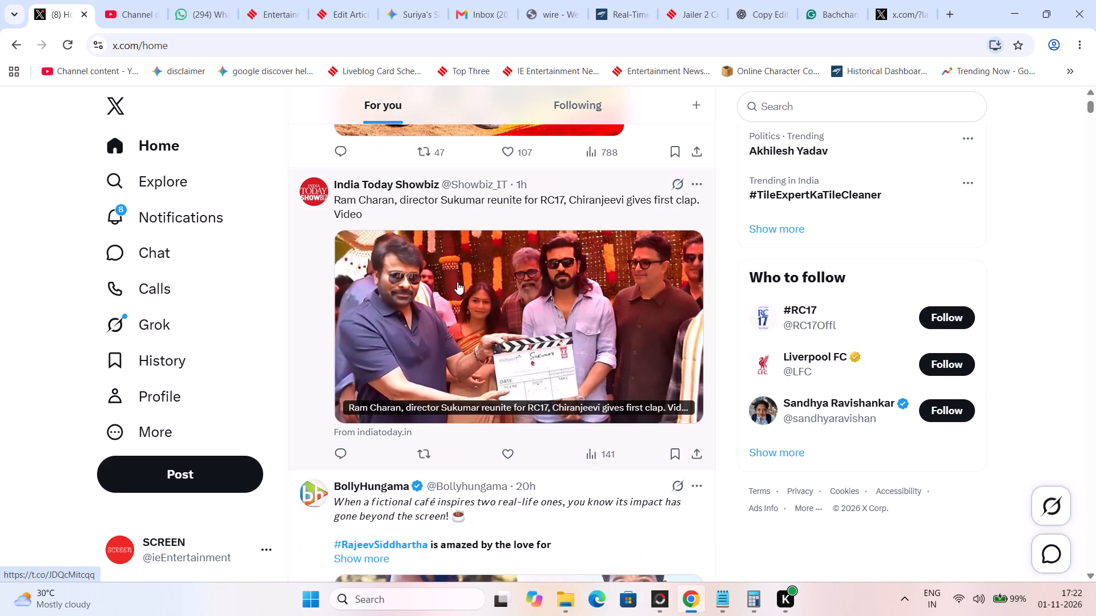
pyautogui.scroll(-7, 437, 284)
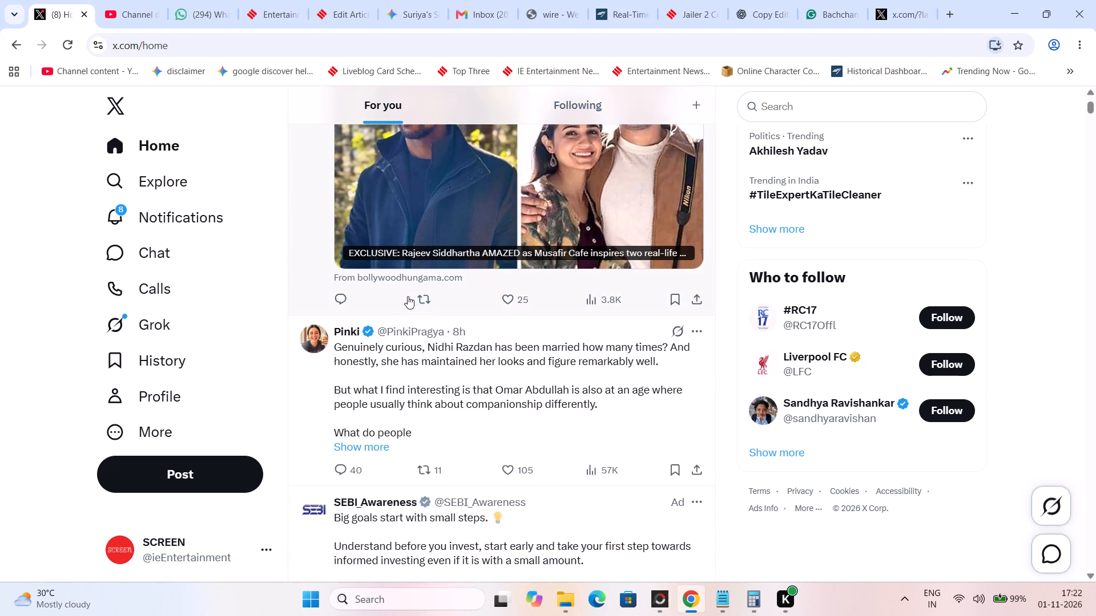
pyautogui.scroll(-2, 405, 303)
# Search X for #jailer2 using the recent search entry in the other open X page.
pyautogui.click(692, 0)
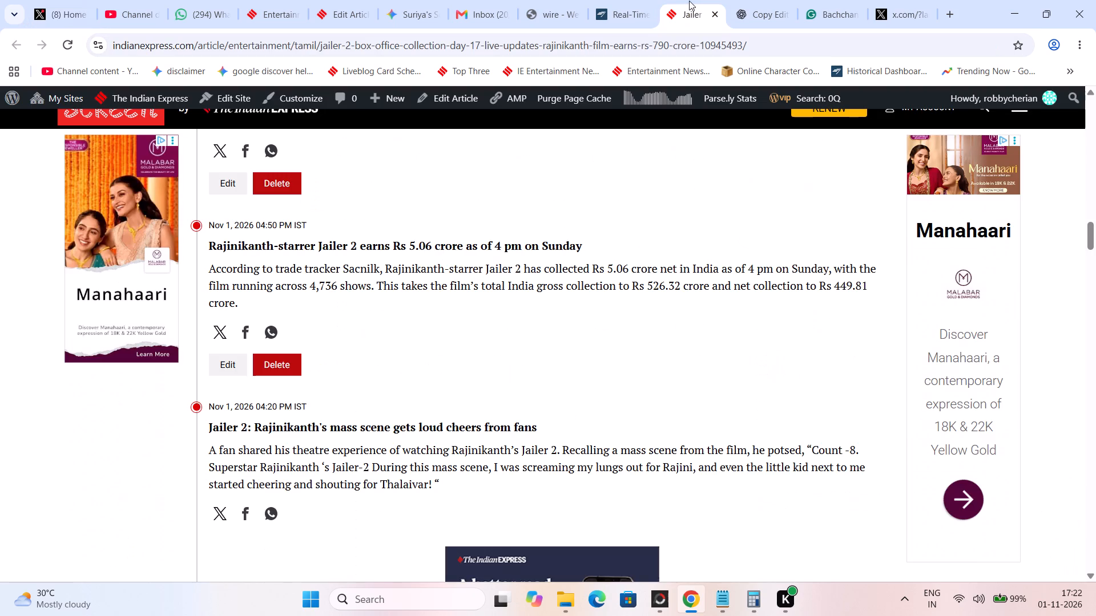
pyautogui.click(601, 0)
pyautogui.click(913, 0)
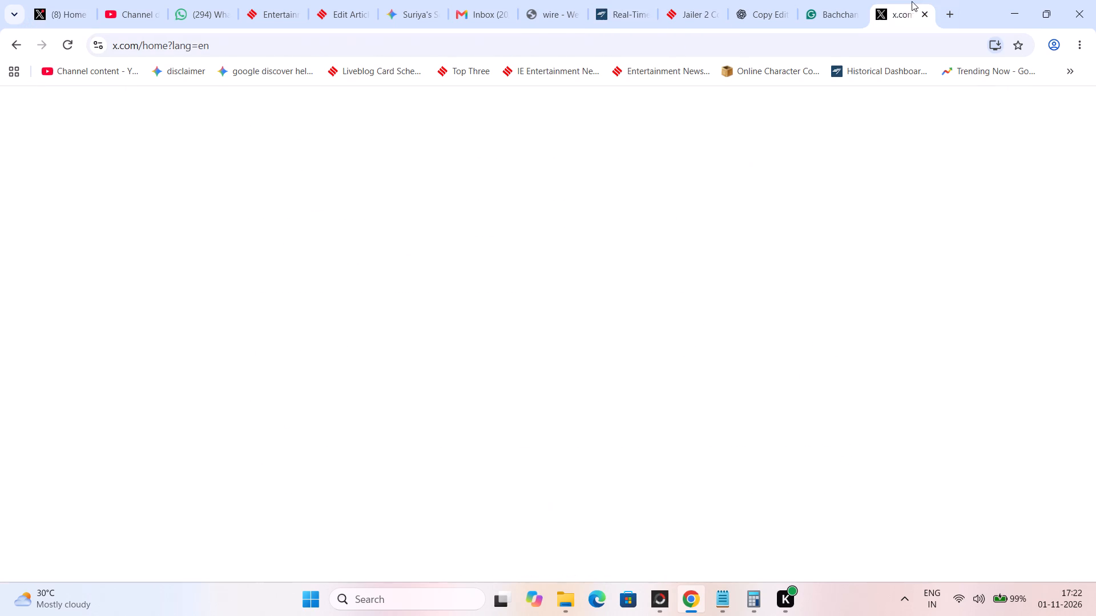
pyautogui.click(832, 106)
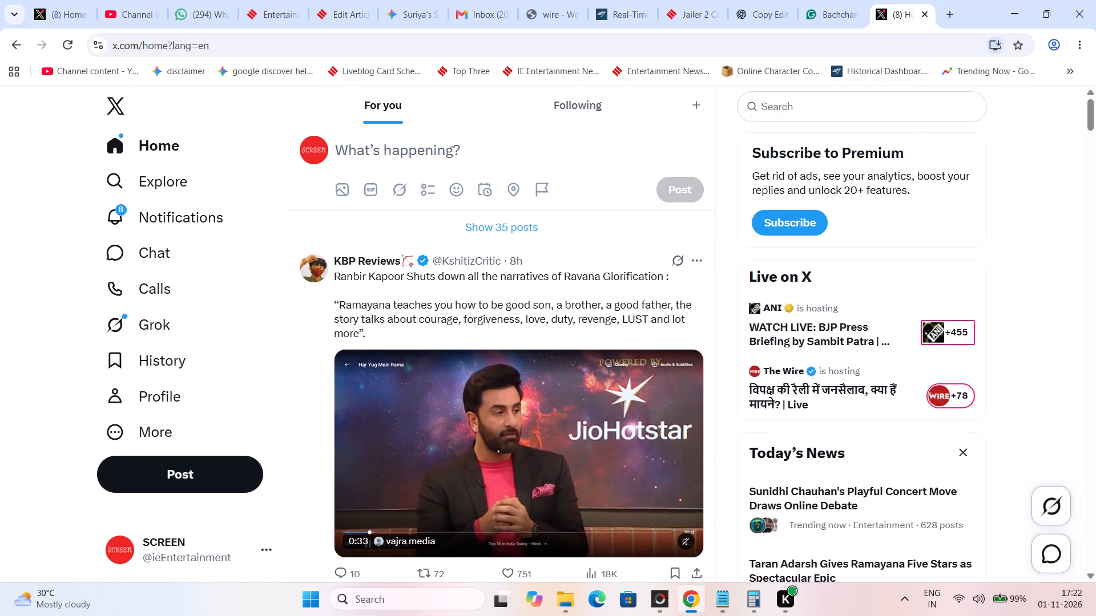
pyautogui.click(828, 177)
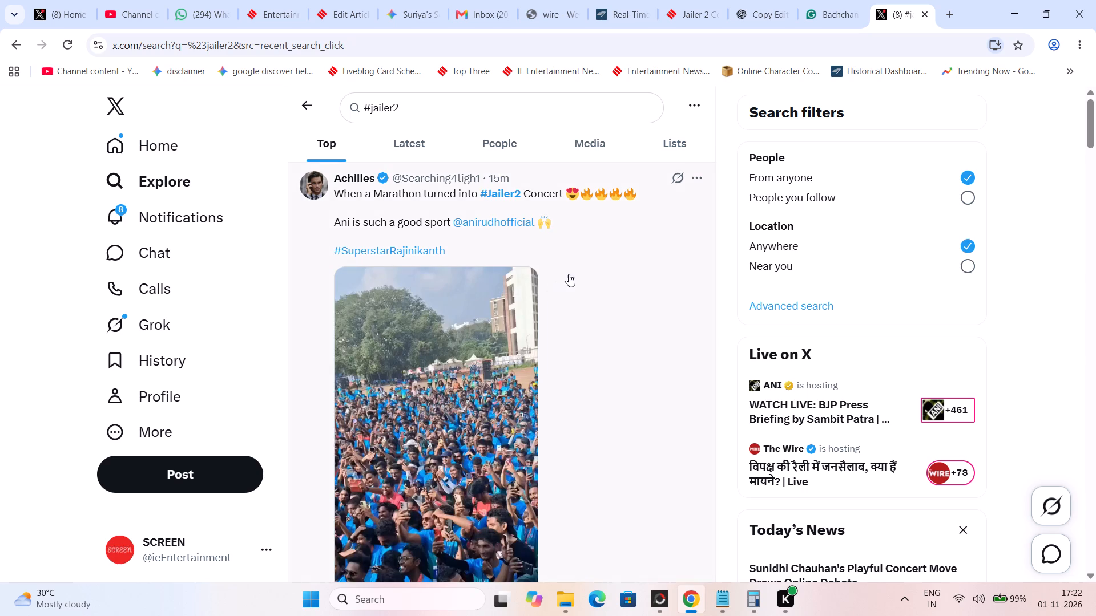
# Look through the top #jailer2 posts for box office figures and fan updates on the film.
pyautogui.scroll(-2, 573, 279)
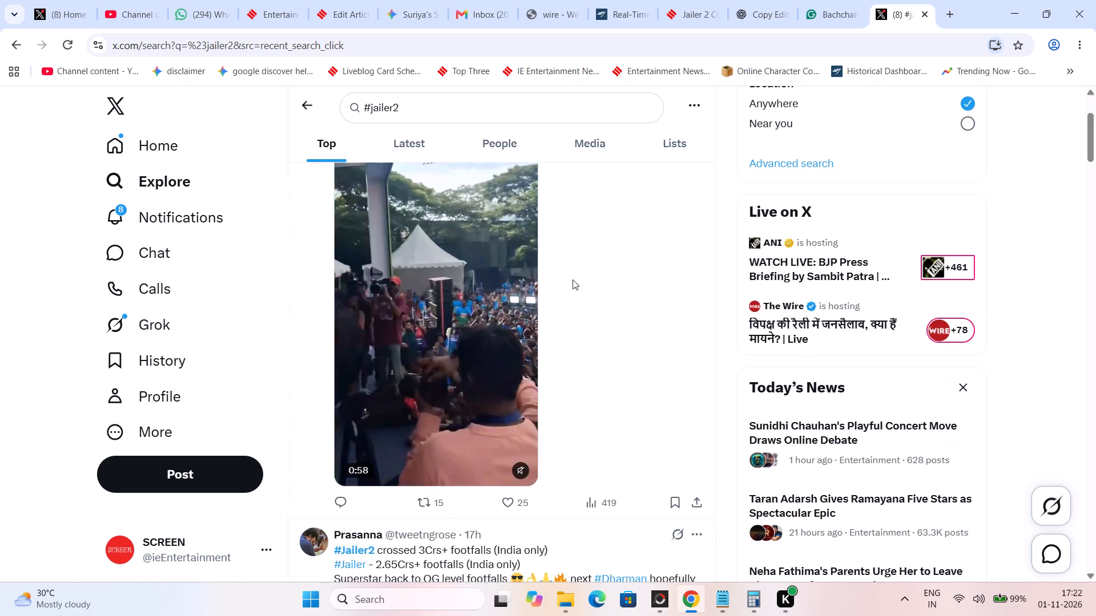
pyautogui.scroll(-7, 573, 279)
pyautogui.scroll(3, 573, 279)
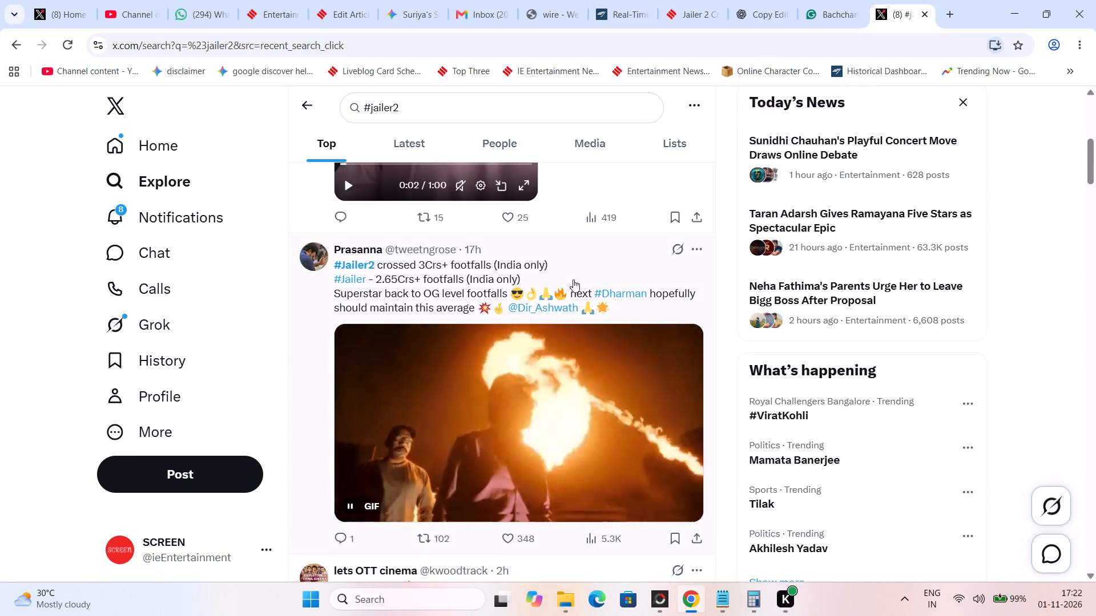
pyautogui.scroll(-11, 573, 279)
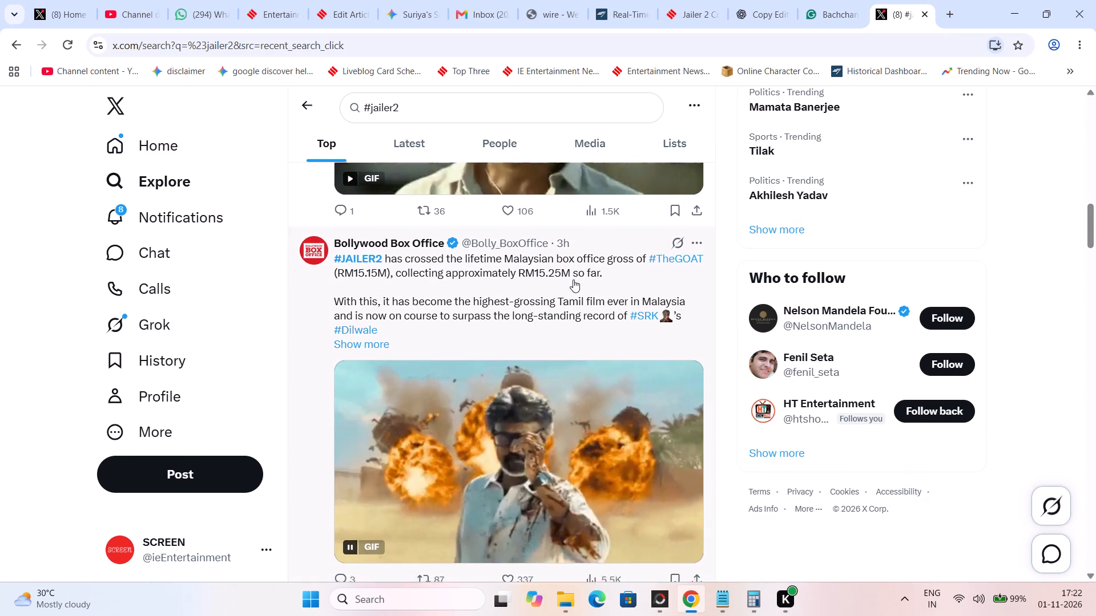
pyautogui.scroll(-6, 574, 279)
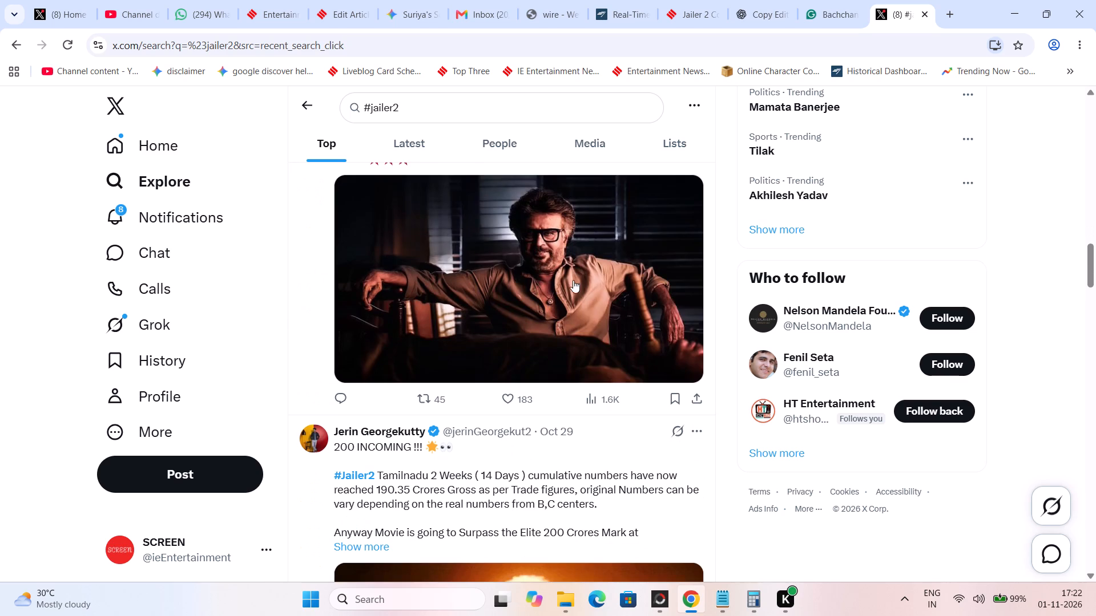
pyautogui.scroll(-6, 573, 280)
pyautogui.scroll(1, 573, 280)
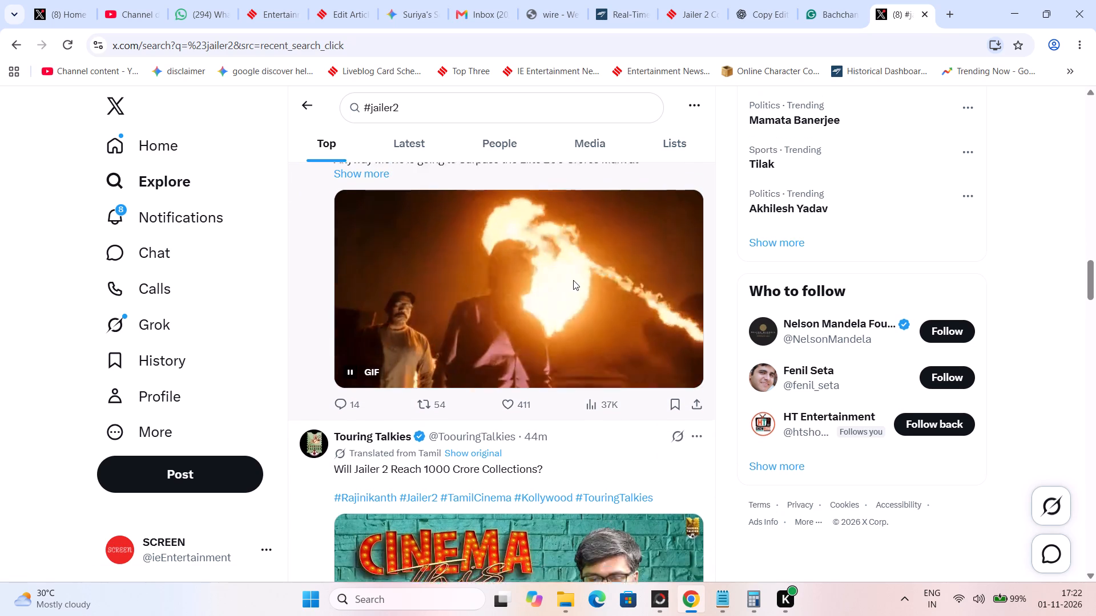
pyautogui.scroll(3, 573, 280)
pyautogui.scroll(-7, 573, 280)
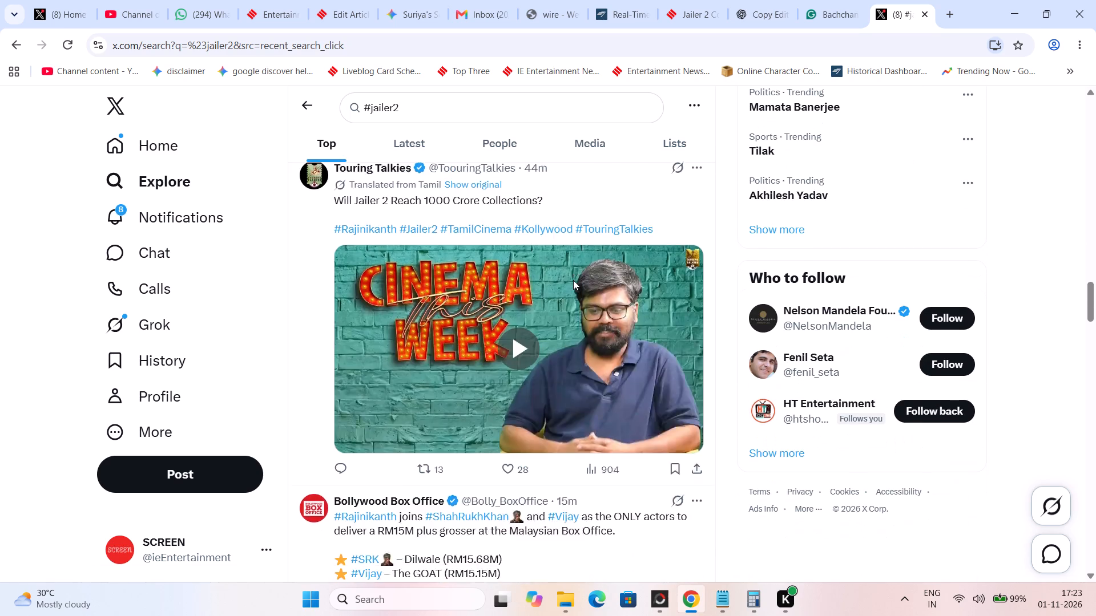
pyautogui.scroll(-4, 573, 280)
# Show the latest #jailer2 posts and examine the most recent ones for updates on the film.
pyautogui.click(376, 129)
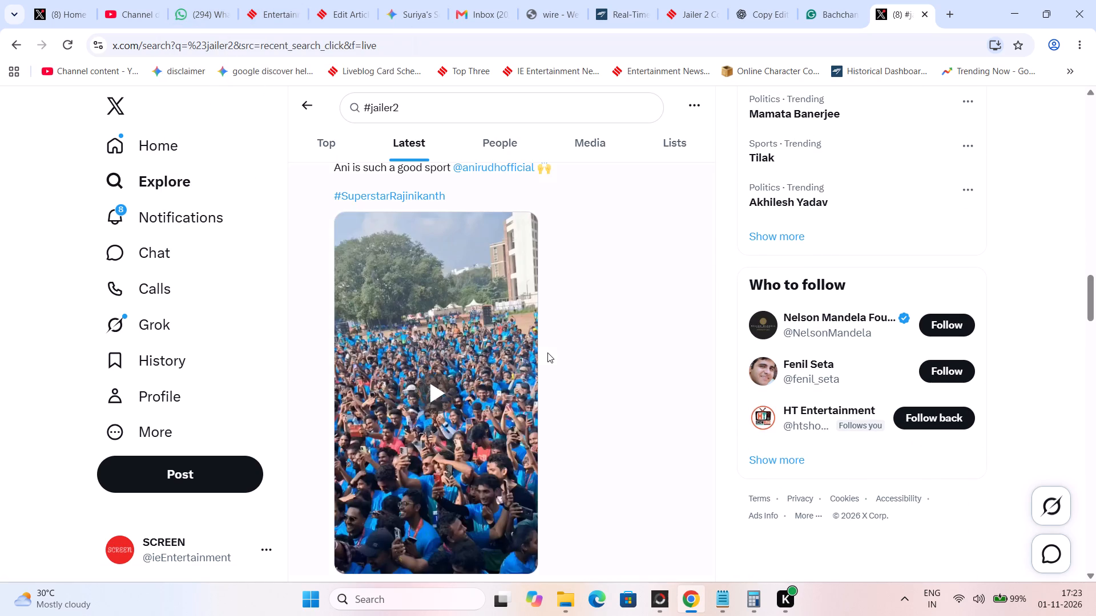
pyautogui.scroll(17, 547, 352)
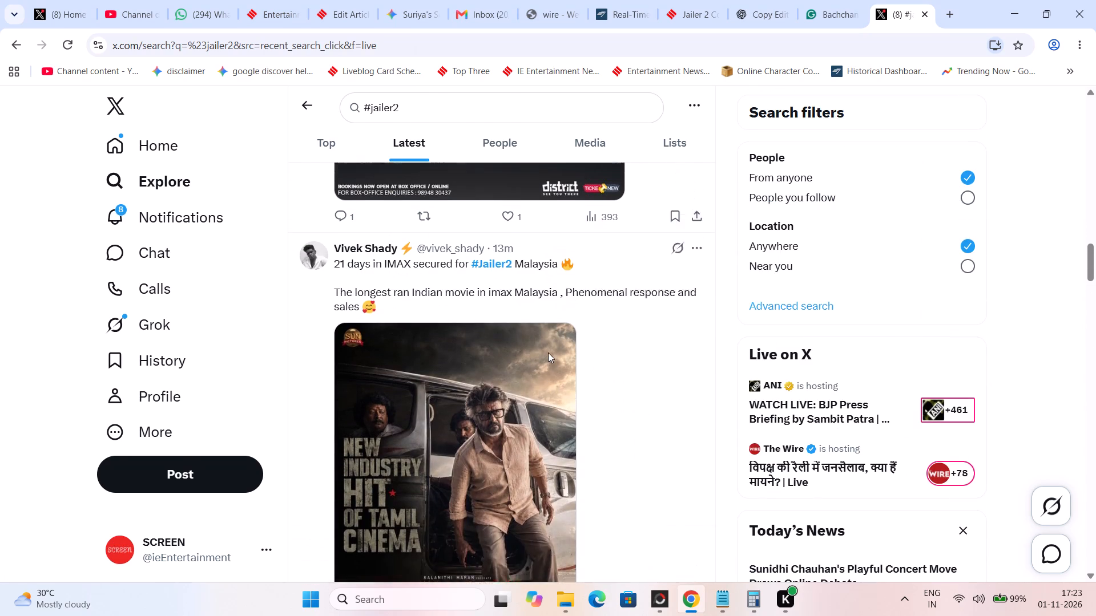
pyautogui.scroll(11, 548, 352)
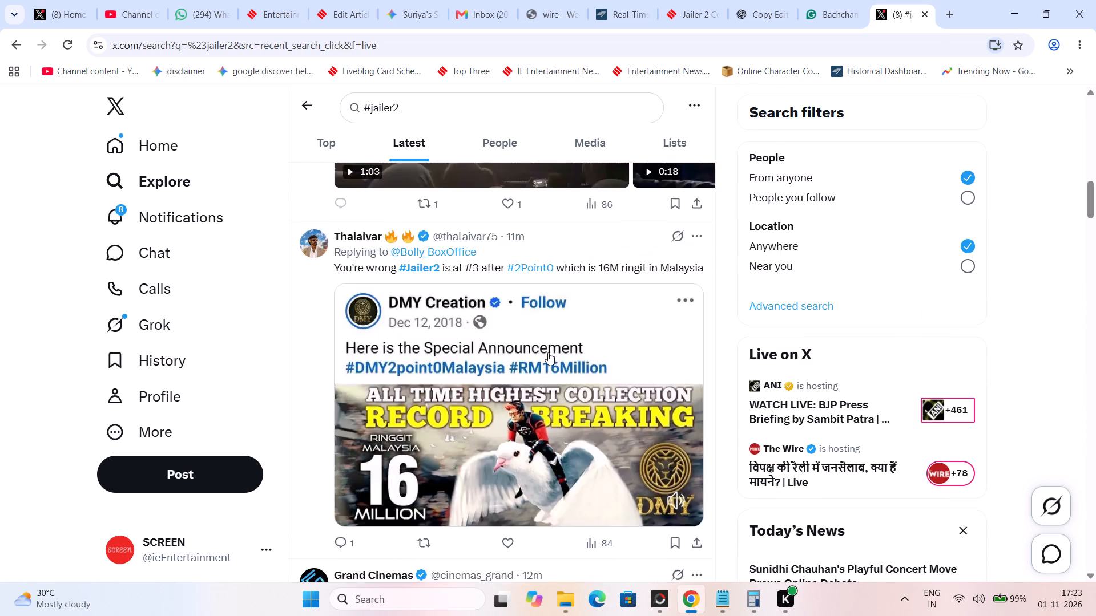
pyautogui.scroll(11, 548, 352)
pyautogui.scroll(-3, 548, 352)
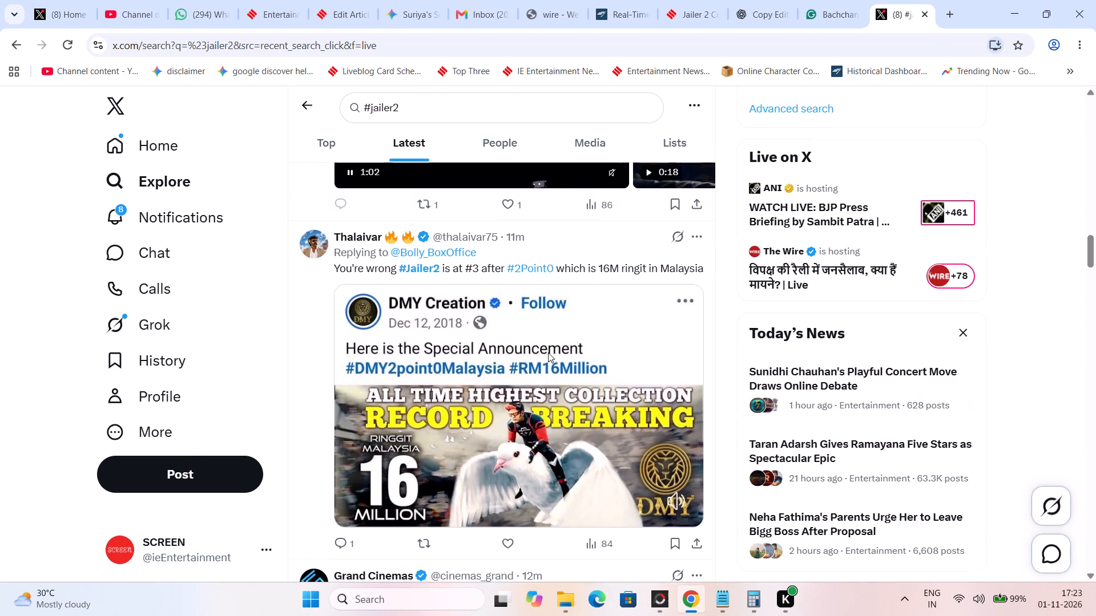
pyautogui.scroll(-3, 548, 352)
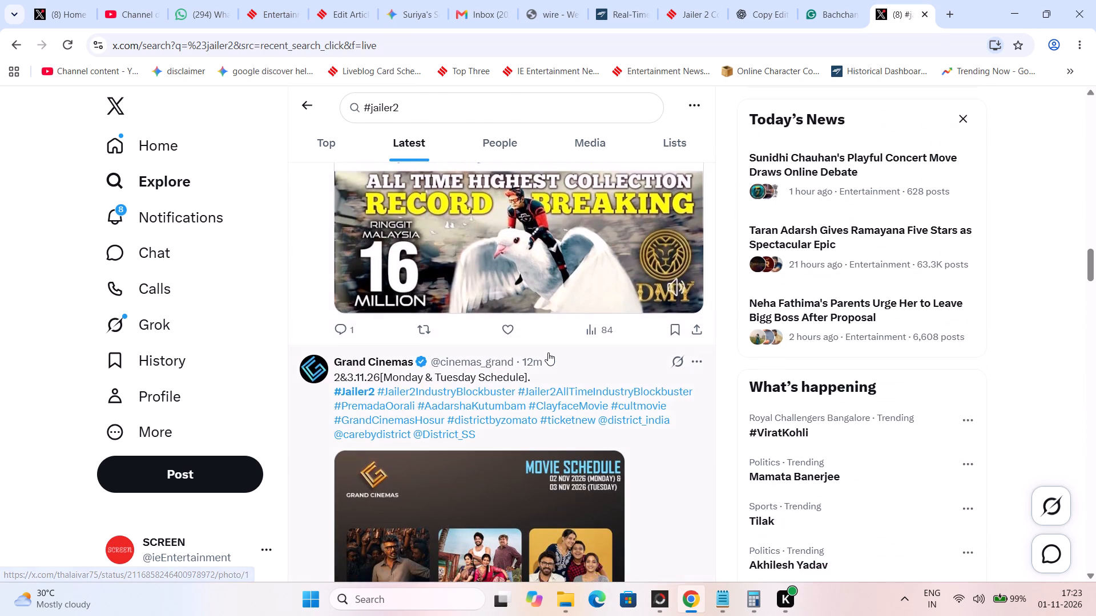
pyautogui.scroll(9, 548, 352)
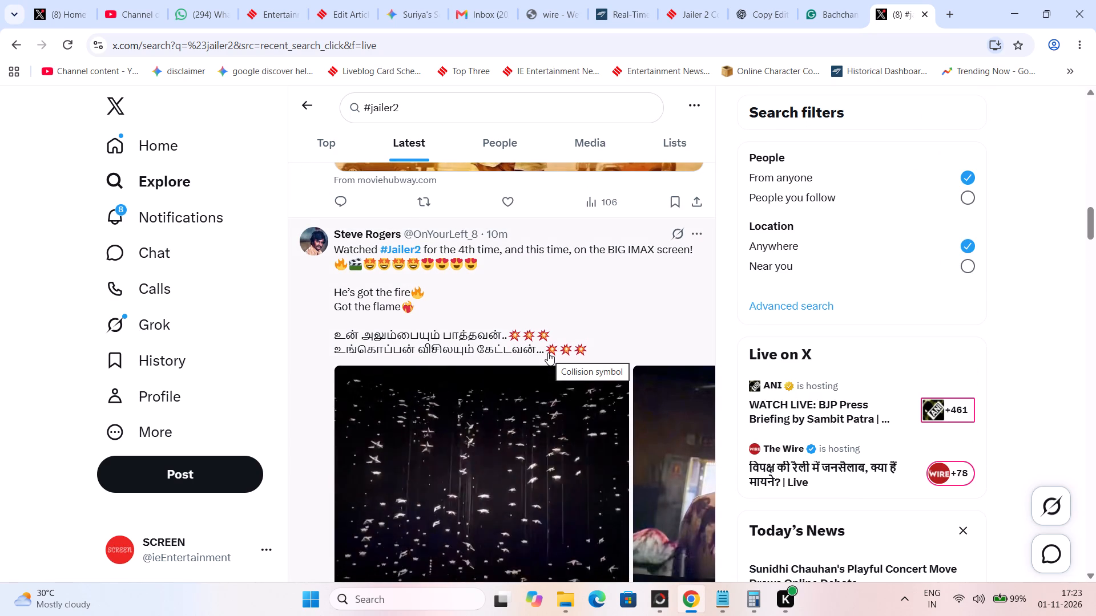
pyautogui.scroll(14, 548, 352)
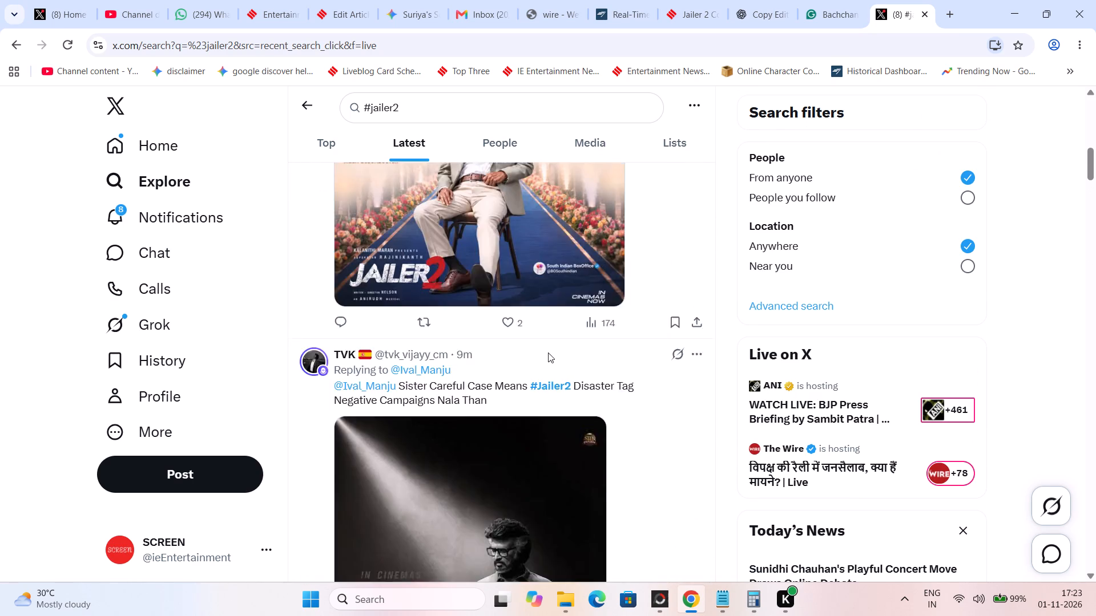
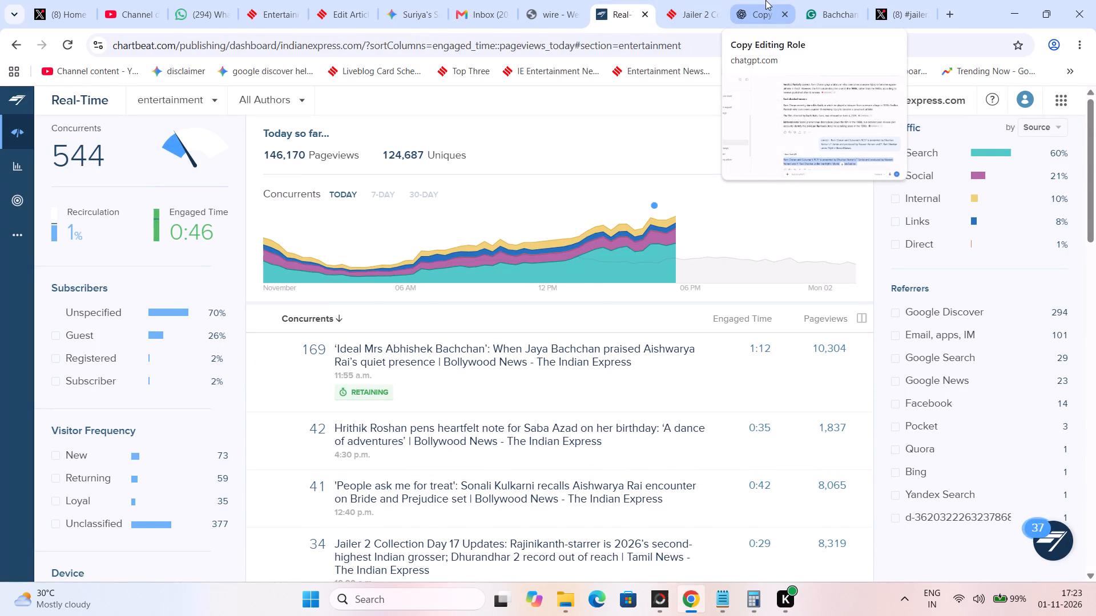
# Switch back to the X page with the #jailer2 search and check the account's notifications.
pyautogui.click(765, 0)
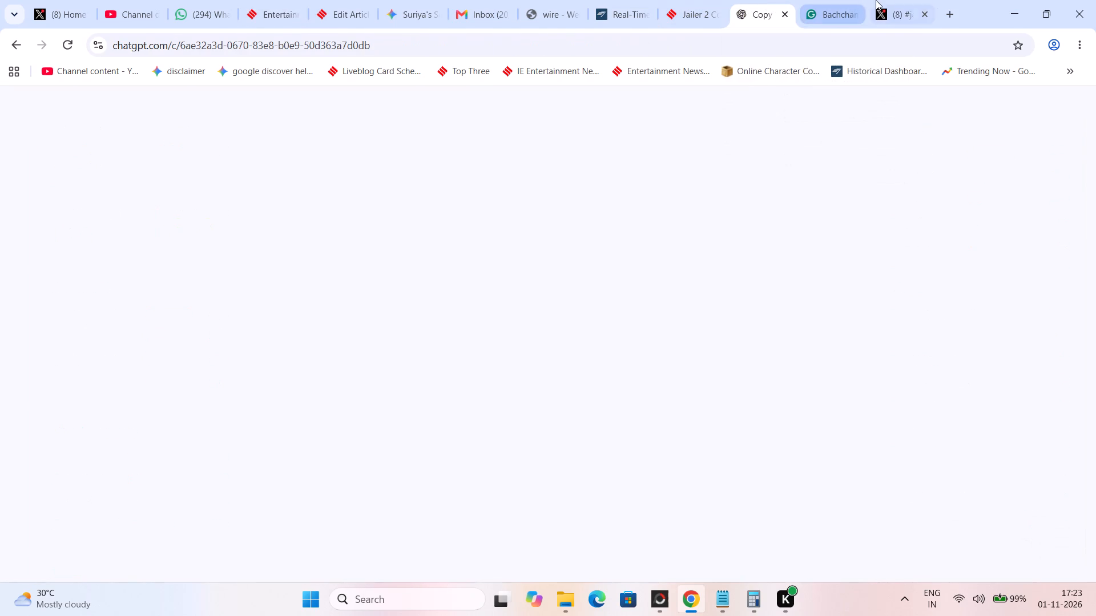
pyautogui.click(876, 0)
pyautogui.click(210, 225)
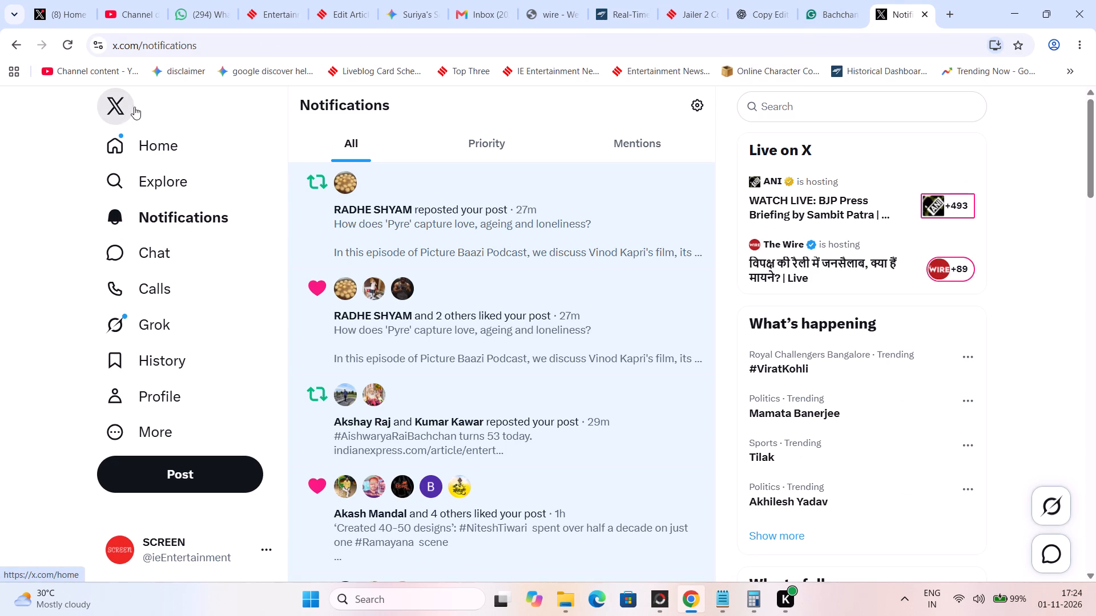
# Open the trending #ViratKohli topic on X to view its top posts.
pyautogui.click(860, 376)
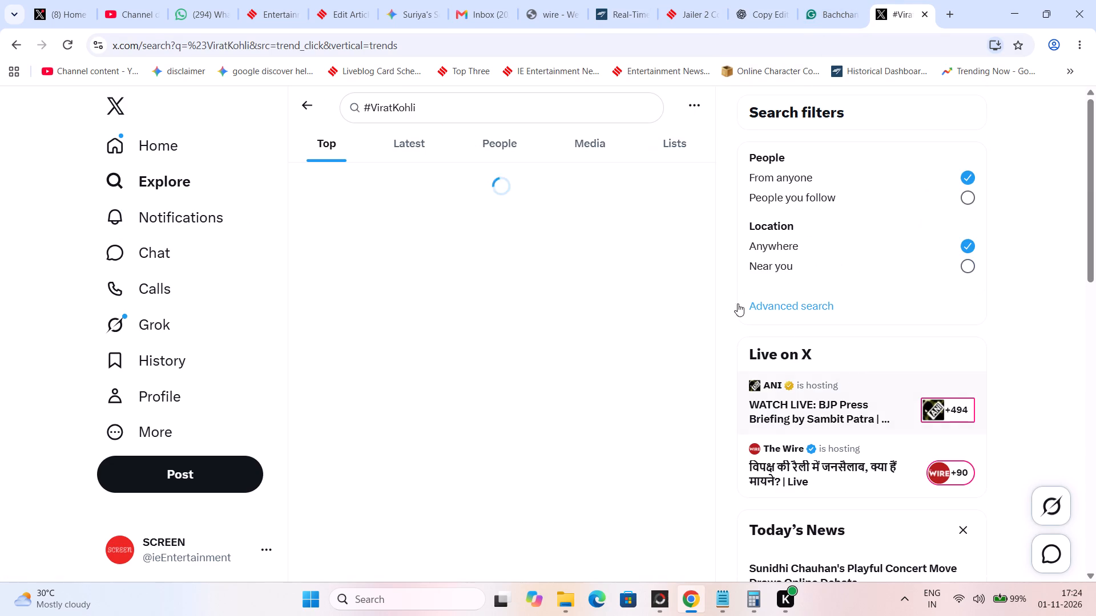
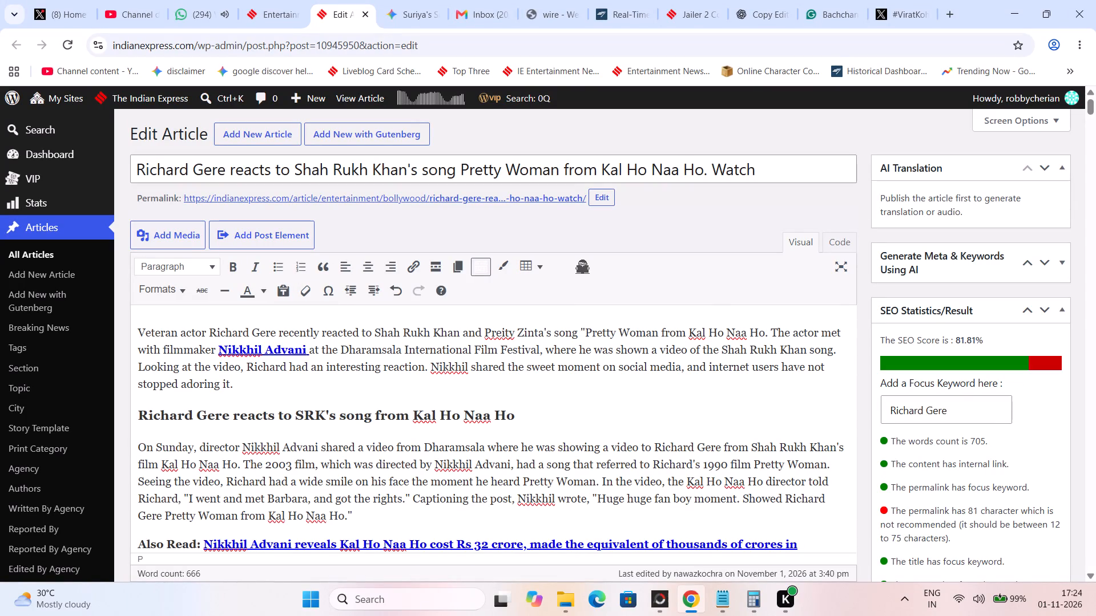
# Add the missing closing quotation mark after "Pretty Woman" in the Richard Gere article's opening sentence.
pyautogui.click(654, 330)
pyautogui.click(659, 333)
pyautogui.hotkey('shift', '"')
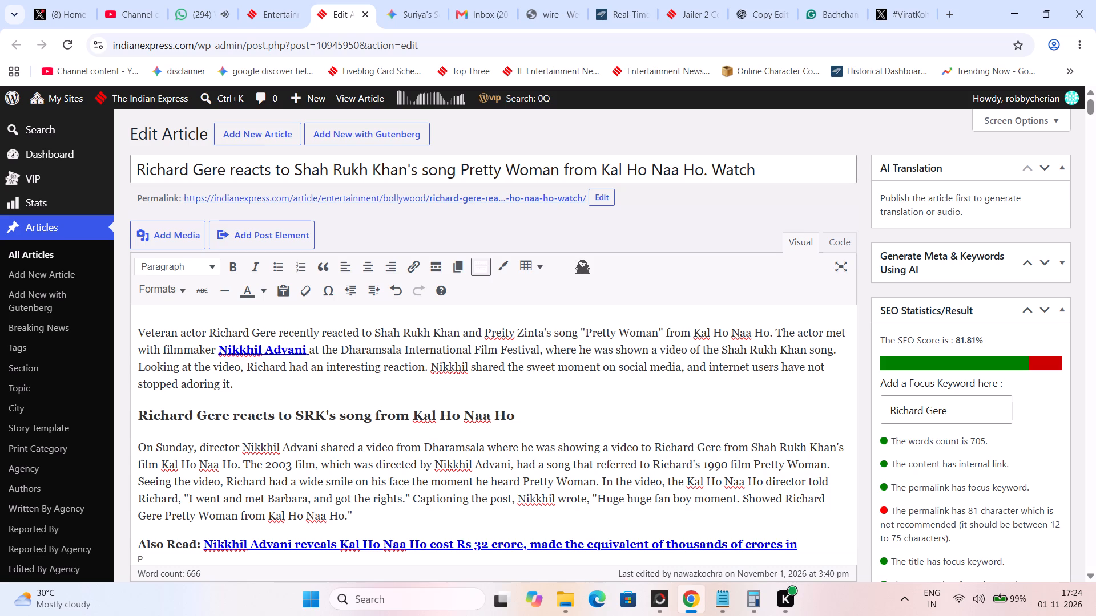
# Insert "incident" before "actor" in the second sentence of the opening paragraph.
pyautogui.click(797, 330)
pyautogui.press('i')
pyautogui.write('ncident')
pyautogui.press('space')
# Replace "met" before "with filmmaker Nikkhil Advani" with "occured when the Hollywood star crossed paths".
pyautogui.press('Right')
pyautogui.press('Right')
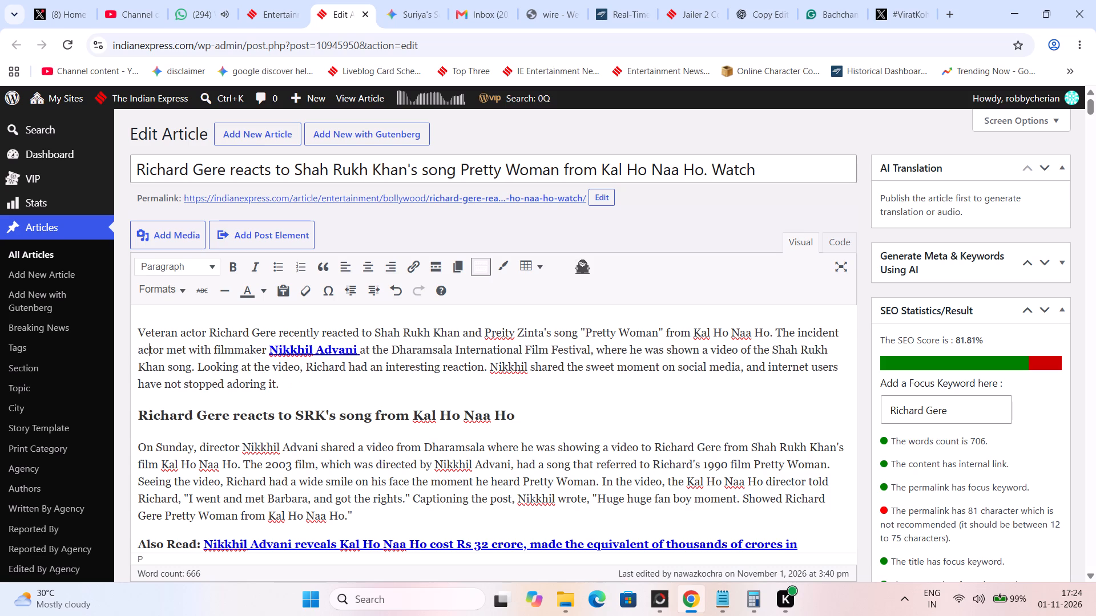
pyautogui.press('Right')
pyautogui.press('Right')
pyautogui.press('Right')
pyautogui.press('Delete')
pyautogui.press('Delete')
pyautogui.press('Delete')
pyautogui.press('Delete')
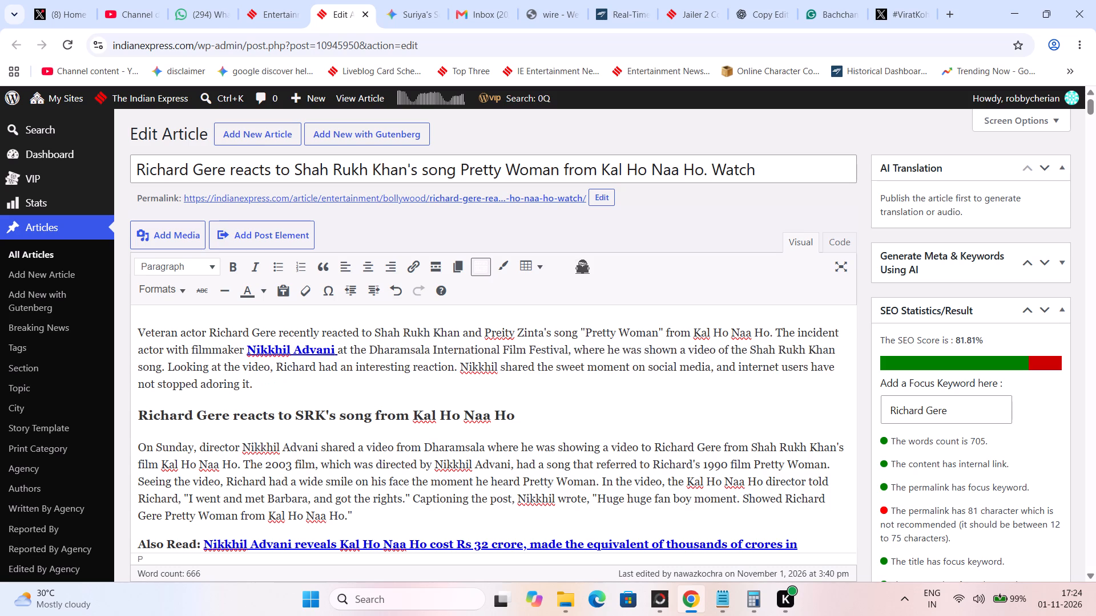
pyautogui.press('space')
pyautogui.write('occuren')
pyautogui.press('space')
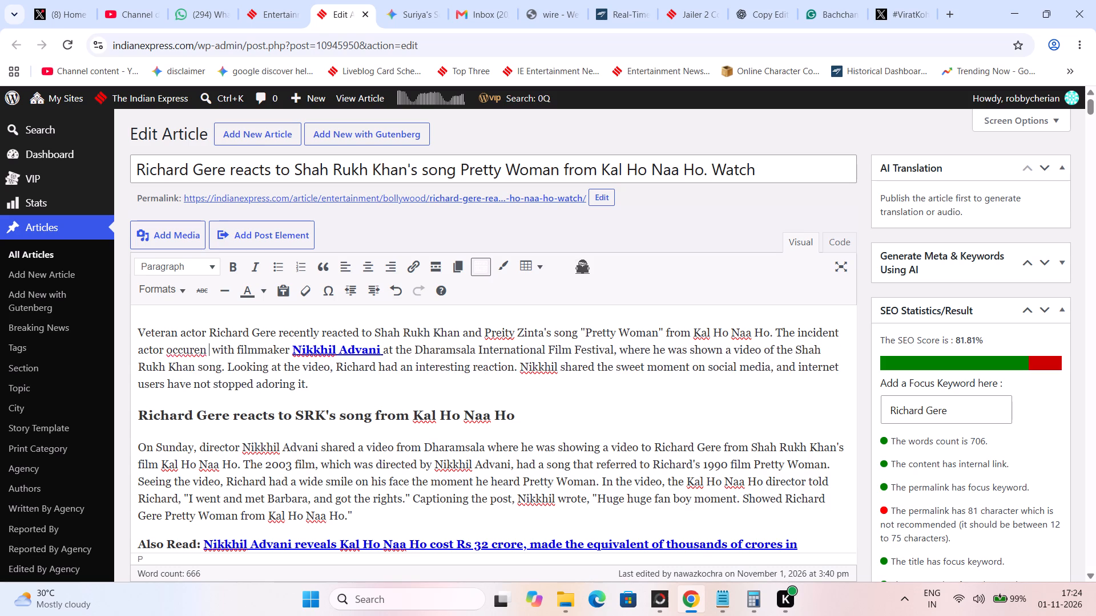
pyautogui.press('BackSpace')
pyautogui.press('BackSpace')
pyautogui.press('BackSpace')
pyautogui.write('ed w')
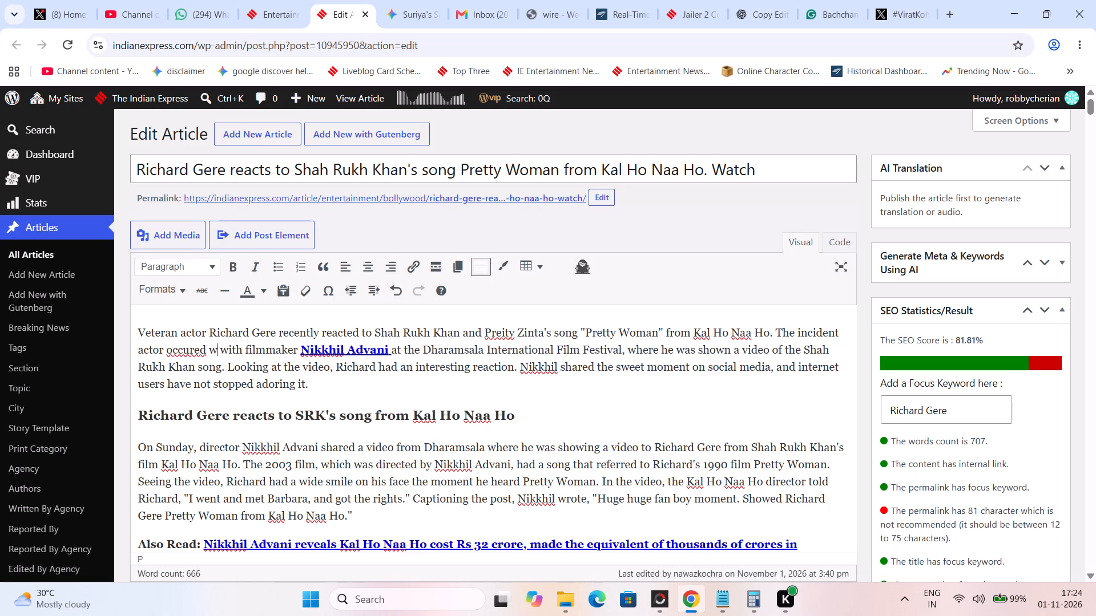
pyautogui.press('BackSpace')
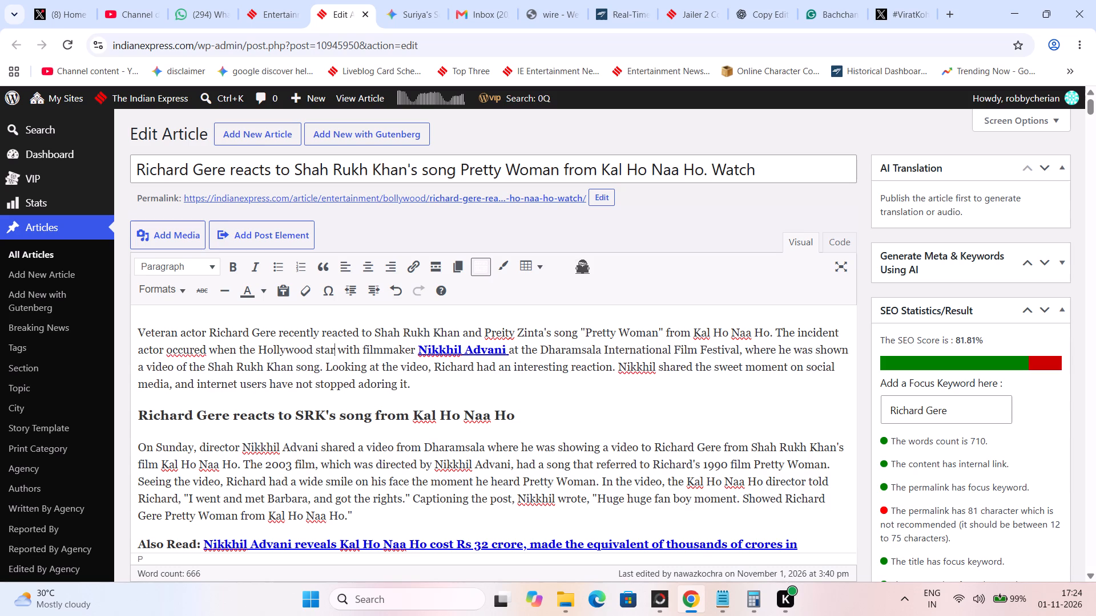
pyautogui.press('Right')
pyautogui.write('corss')
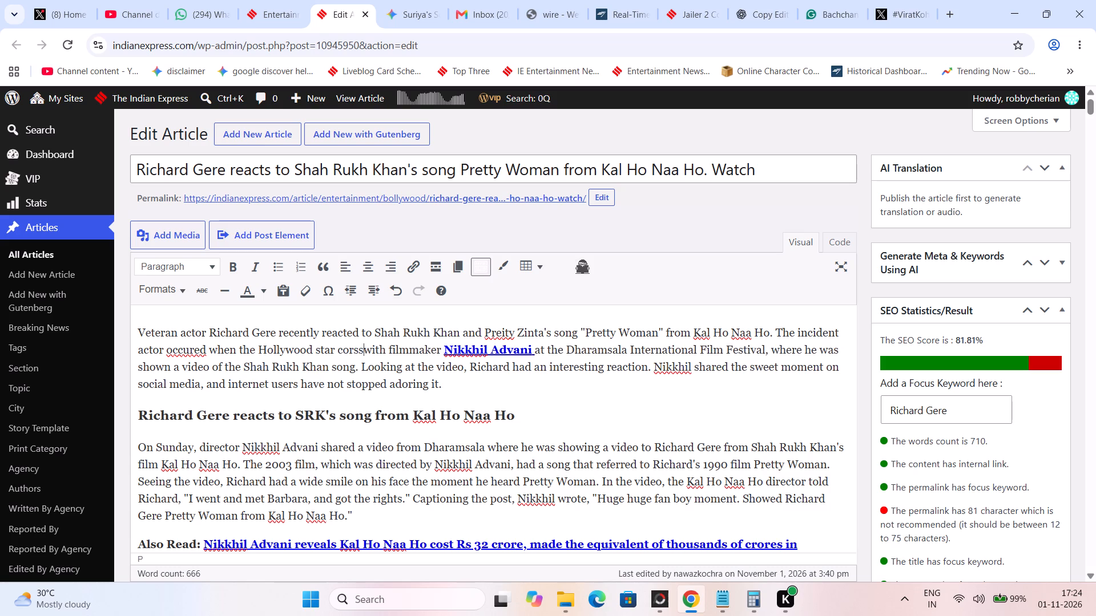
pyautogui.press('BackSpace')
pyautogui.press('BackSpace')
pyautogui.press('BackSpace')
pyautogui.press('BackSpace')
pyautogui.write('rossed paths')
pyautogui.press('space')
# Change "Shah Rukh Khan song" to "Shah Rukh-Preity song" in the opening paragraph's second sentence.
pyautogui.press('Right')
pyautogui.press('Right')
pyautogui.press('Right')
pyautogui.press('Right')
pyautogui.press('Right')
pyautogui.press('Right')
pyautogui.press('Right')
pyautogui.press('Right')
pyautogui.press('Right')
pyautogui.press('Right')
pyautogui.press('Right')
pyautogui.press('Right')
pyautogui.press('Right')
pyautogui.press('Right')
pyautogui.press('Right')
pyautogui.press('Right')
pyautogui.press('Right')
pyautogui.press('Right')
pyautogui.press('Right')
pyautogui.press('Right')
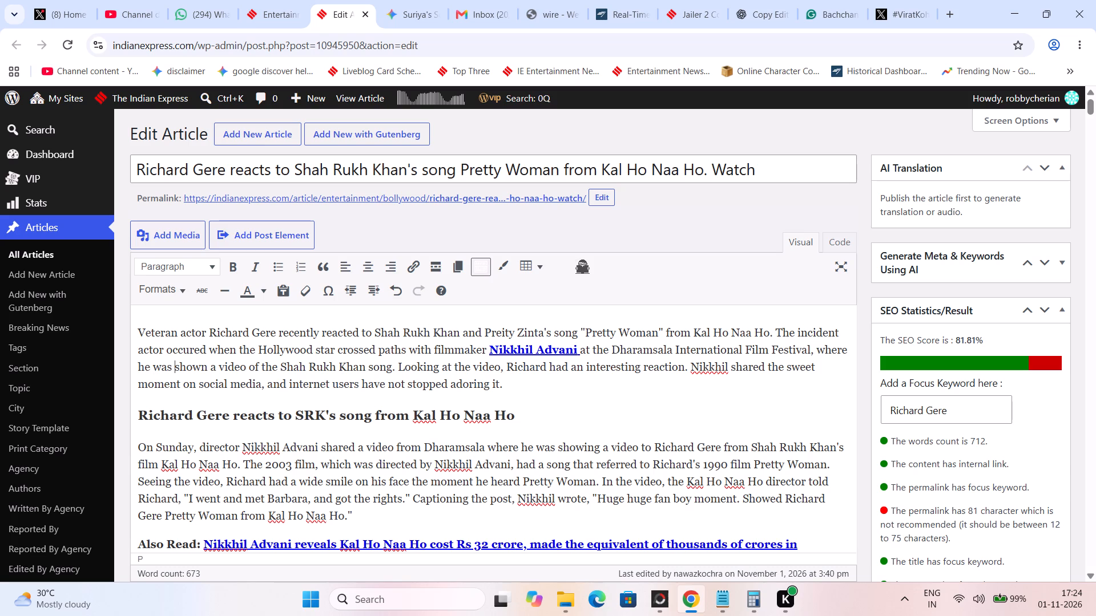
pyautogui.press('BackSpace')
pyautogui.press('BackSpace')
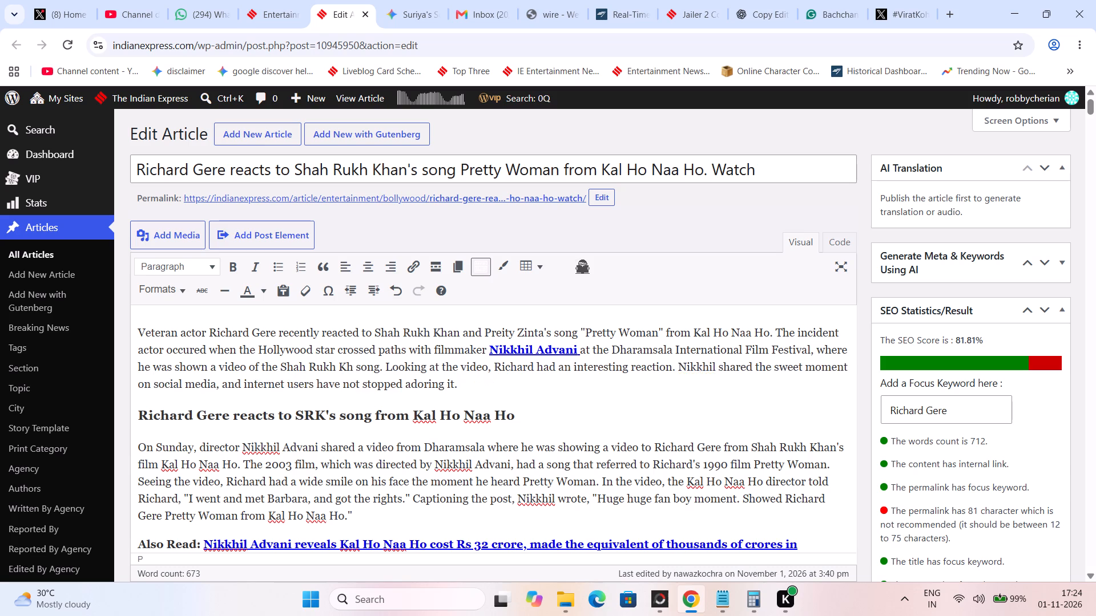
pyautogui.press('BackSpace')
pyautogui.press('BackSpace')
pyautogui.press('BackSpace')
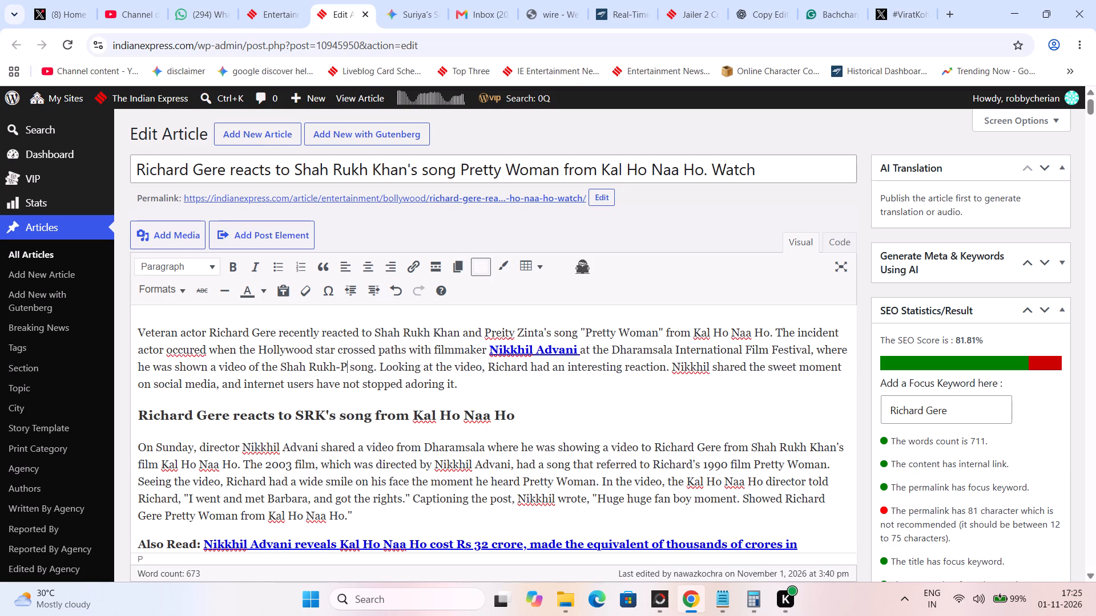
pyautogui.write('reity')
# Remove the space between "interesting reaction." and "Nikkhil" in the opening paragraph.
pyautogui.press('Right')
pyautogui.press('Right')
pyautogui.press('Right')
pyautogui.press('Right')
pyautogui.press('Right')
pyautogui.press('Right')
pyautogui.press('Right')
pyautogui.press('Right')
pyautogui.press('Right')
pyautogui.press('Right')
pyautogui.press('Right')
pyautogui.press('Right')
pyautogui.press('Right')
pyautogui.press('Right')
pyautogui.press('Right')
pyautogui.press('Right')
pyautogui.press('Right')
pyautogui.press('Right')
pyautogui.press('Right')
pyautogui.press('Right')
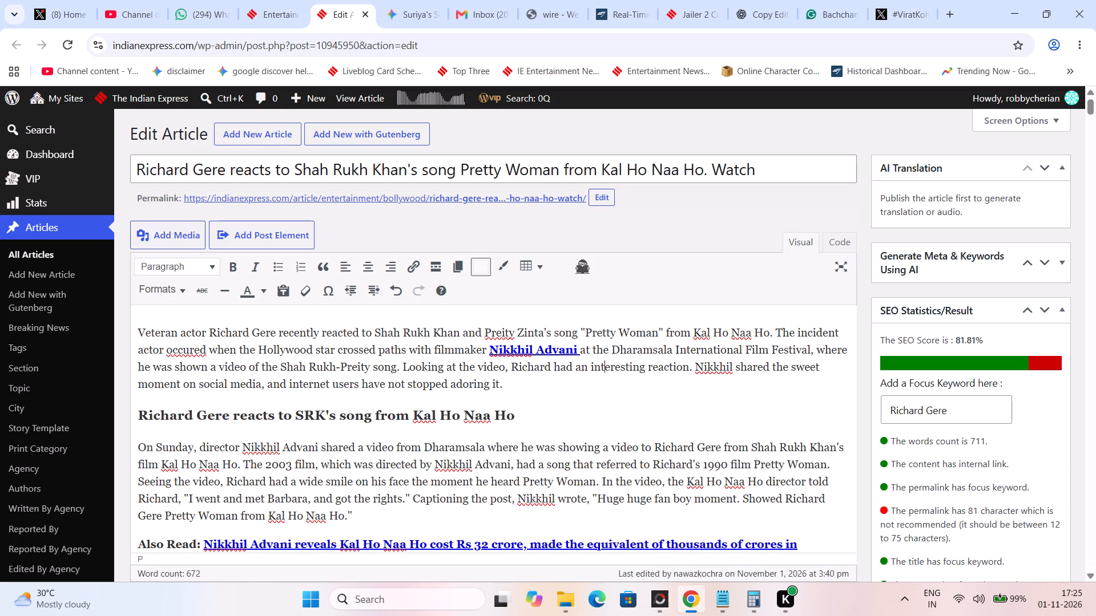
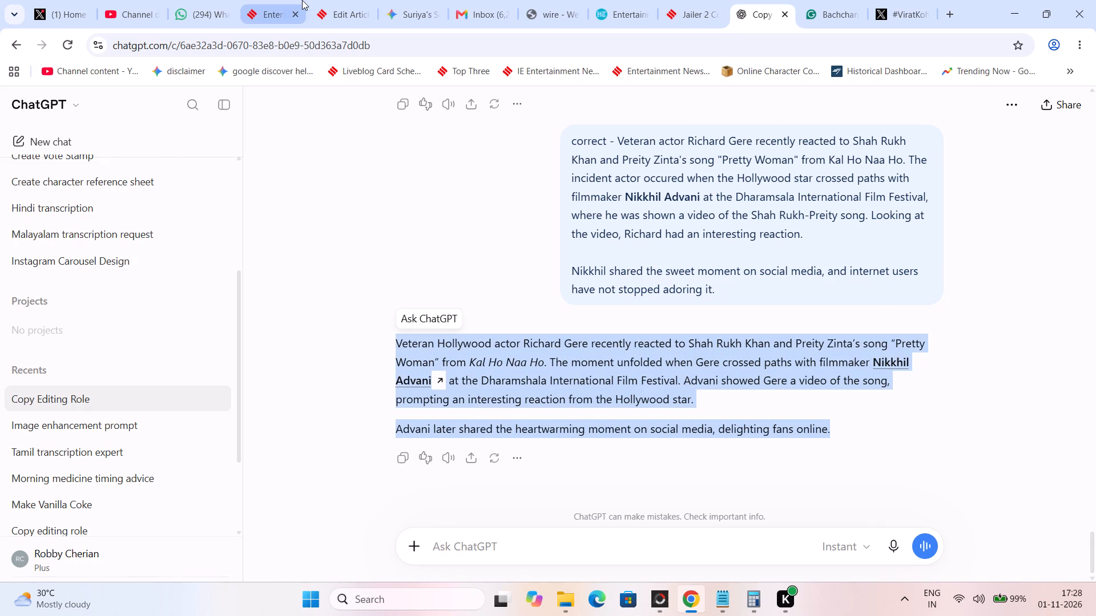
# Paste ChatGPT's corrected two-paragraph intro into the Richard Gere article, directly below the original opening paragraphs.
pyautogui.click(343, 0)
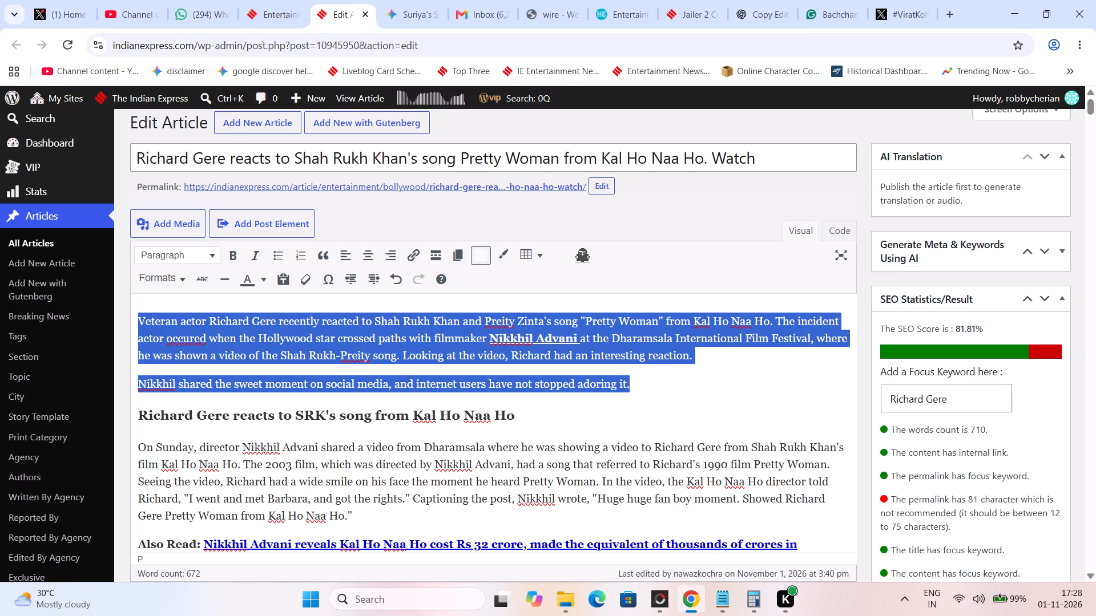
pyautogui.click(638, 379)
pyautogui.press('Return')
pyautogui.rightClick(215, 389)
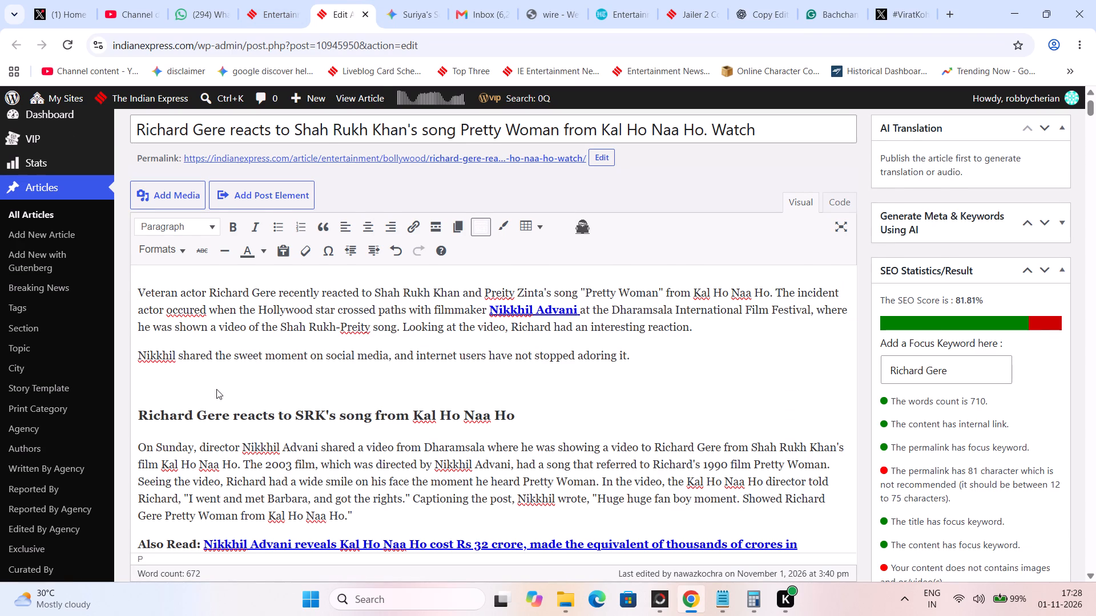
pyautogui.click(251, 248)
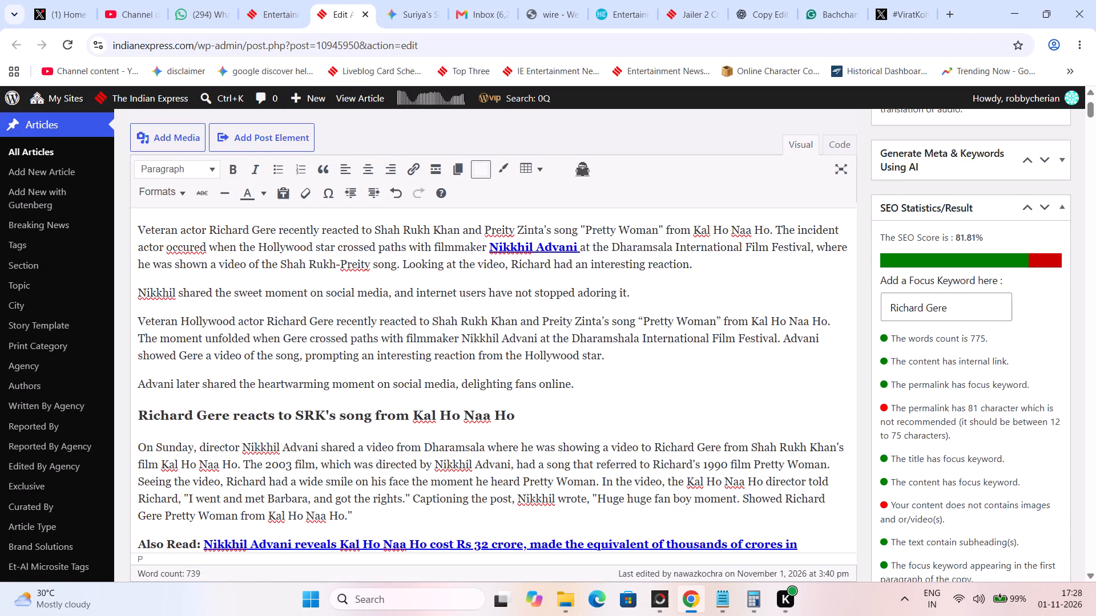
# Insert "Bollywood" before "filmmaker Nikkhil Advani" in the second sentence of the pasted intro.
pyautogui.click(401, 339)
pyautogui.press('space')
pyautogui.press('BackSpace')
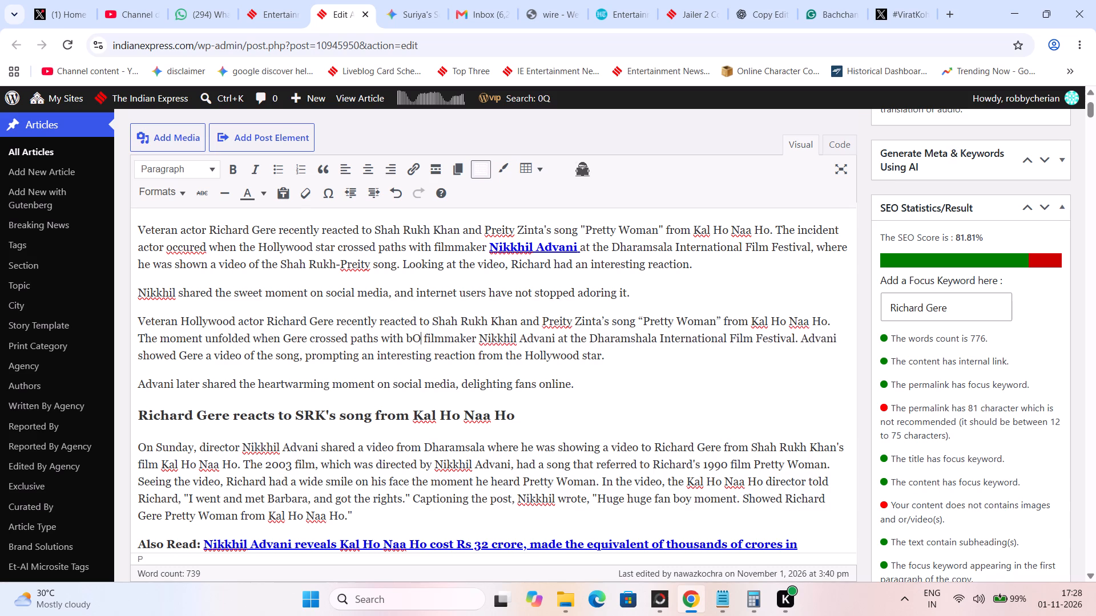
pyautogui.press('BackSpace')
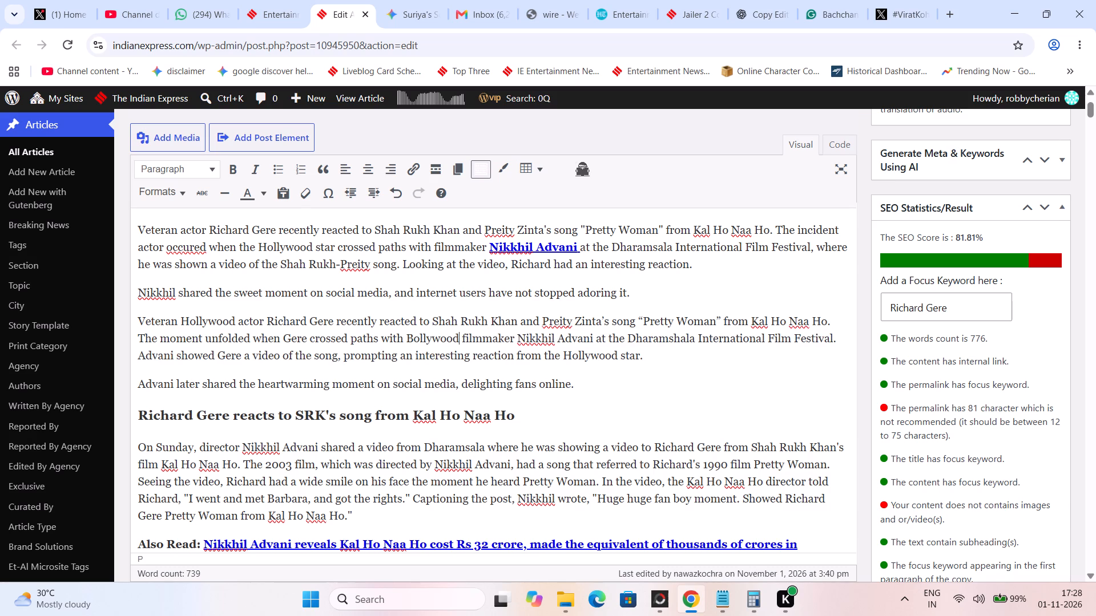
# Delete "Hollywood" before "actor Richard Gere" in the first sentence of the pasted intro.
pyautogui.press('Right')
pyautogui.press('Right')
pyautogui.press('Right')
pyautogui.press('Right')
pyautogui.press('Right')
pyautogui.press('Right')
pyautogui.press('Right')
pyautogui.press('Right')
pyautogui.press('Right')
pyautogui.press('Right')
pyautogui.press('Right')
pyautogui.press('Right')
pyautogui.press('Right')
pyautogui.press('Right')
pyautogui.press('Right')
pyautogui.press('Right')
pyautogui.press('Right')
pyautogui.press('Right')
pyautogui.press('Right')
pyautogui.press('Right')
pyautogui.press('Left')
pyautogui.press('Right')
pyautogui.press('Up')
pyautogui.press('Up')
pyautogui.press('Up')
pyautogui.press('Up')
pyautogui.press('Right')
pyautogui.press('Right')
pyautogui.press('Right')
pyautogui.press('Right')
pyautogui.press('Right')
pyautogui.press('Right')
pyautogui.press('Right')
pyautogui.press('Right')
pyautogui.press('Right')
pyautogui.press('Right')
pyautogui.press('Right')
pyautogui.press('Right')
pyautogui.press('Right')
pyautogui.press('Right')
pyautogui.press('Right')
pyautogui.press('Right')
pyautogui.press('Right')
pyautogui.press('Right')
pyautogui.press('Right')
pyautogui.press('Down')
pyautogui.press('BackSpace')
pyautogui.press('BackSpace')
pyautogui.press('BackSpace')
pyautogui.press('BackSpace')
pyautogui.press('BackSpace')
pyautogui.press('BackSpace')
pyautogui.press('BackSpace')
pyautogui.press('BackSpace')
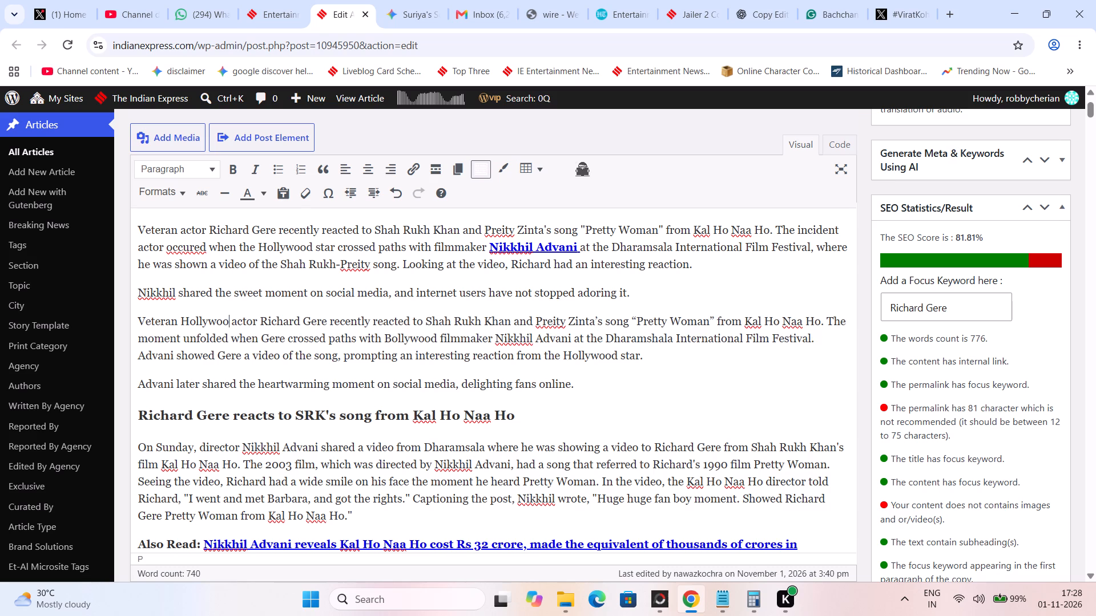
pyautogui.press('BackSpace')
pyautogui.press('BackSpace')
# Move the linked bold "Nikkhil Advani" from the original opening paragraph over the plain name in the pasted intro.
pyautogui.press('Down')
pyautogui.press('Down')
pyautogui.press('Down')
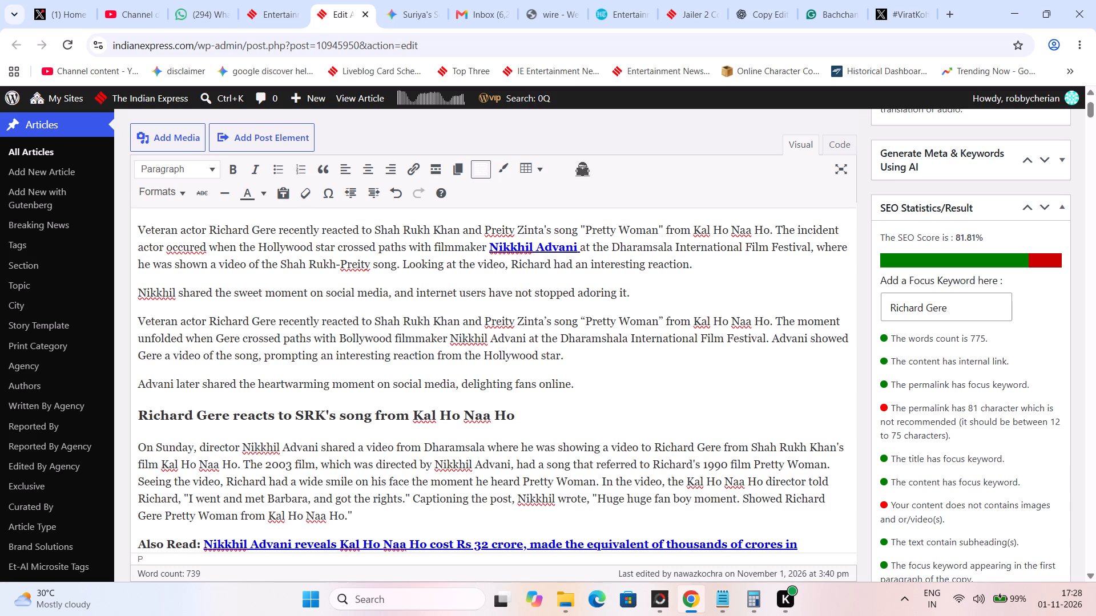
pyautogui.moveTo(457, 382); pyautogui.dragTo(519, 382)
pyautogui.click(605, 377)
pyautogui.moveTo(671, 298); pyautogui.dragTo(360, 251)
pyautogui.click(481, 260)
pyautogui.moveTo(490, 248); pyautogui.dragTo(578, 244)
pyautogui.hotkey('ctrl', 'x')
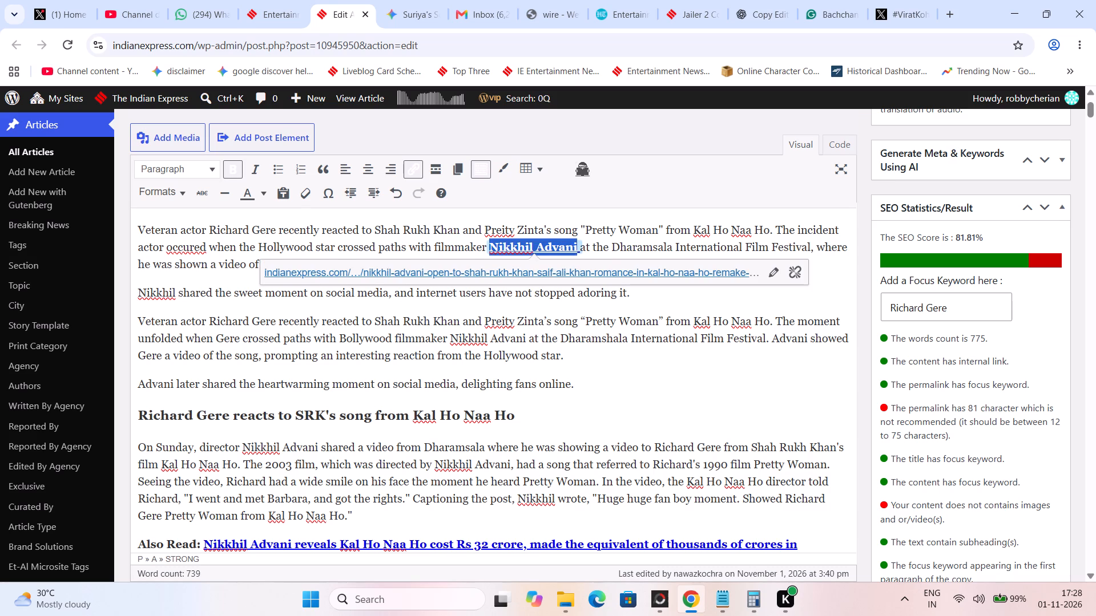
pyautogui.moveTo(527, 331); pyautogui.dragTo(456, 332)
pyautogui.moveTo(453, 334); pyautogui.dragTo(527, 336)
pyautogui.hotkey('ctrl', 'v')
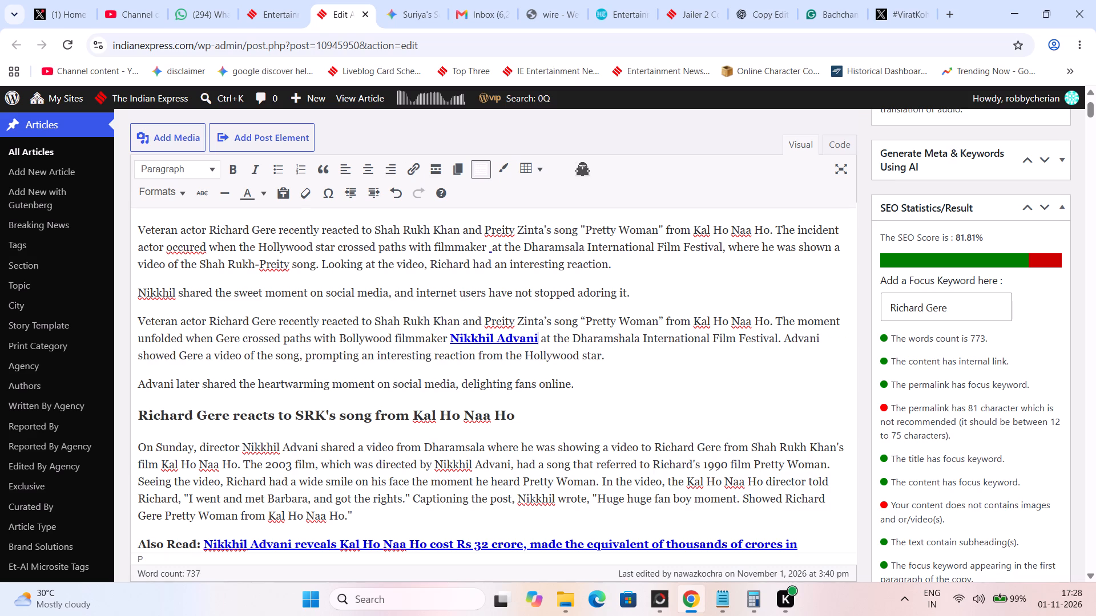
# Delete the two original opening paragraphs above the pasted intro, leaving no empty line.
pyautogui.moveTo(682, 294); pyautogui.dragTo(95, 214)
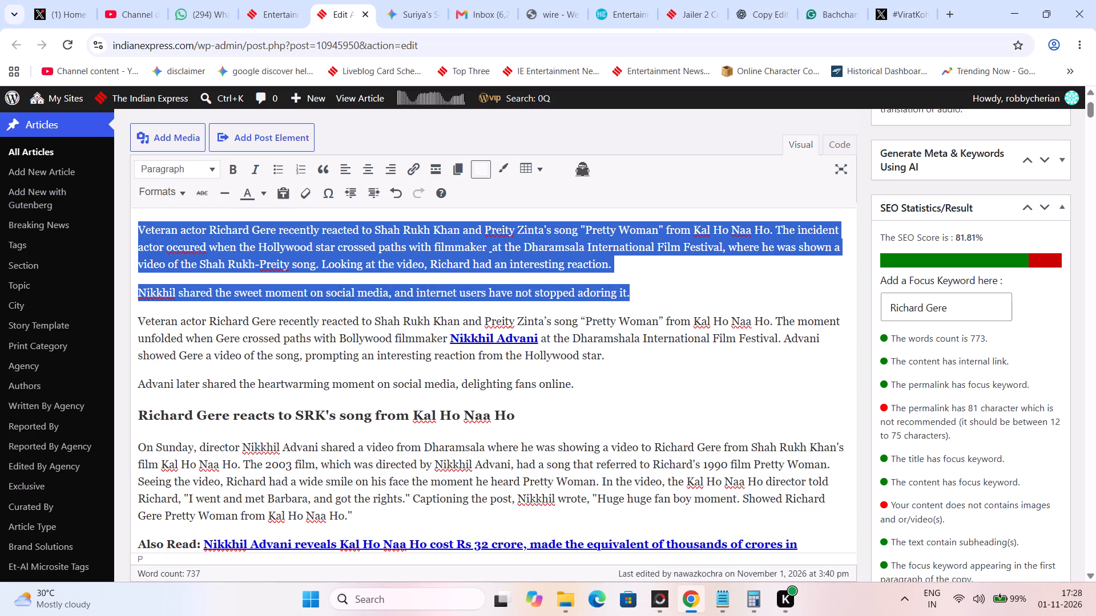
pyautogui.press('Delete')
pyautogui.press('Delete')
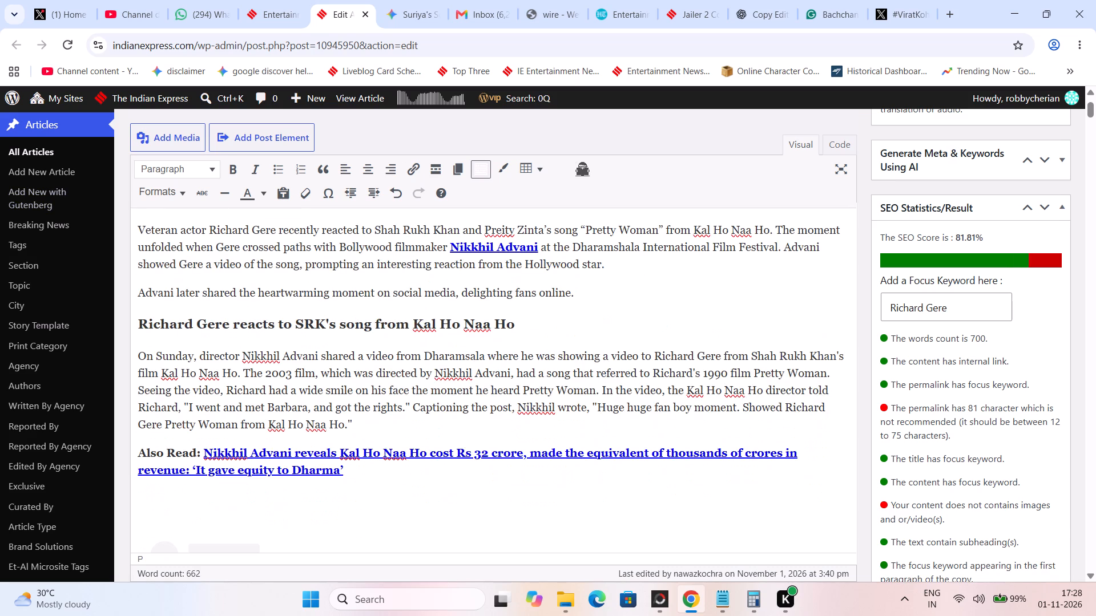
# Delete "director" before "Nikkhil Advani shared a video" in the first sentence under the Kal Ho Naa Ho subheading.
pyautogui.press('Down')
pyautogui.press('Down')
pyautogui.press('Down')
pyautogui.press('Down')
pyautogui.press('Down')
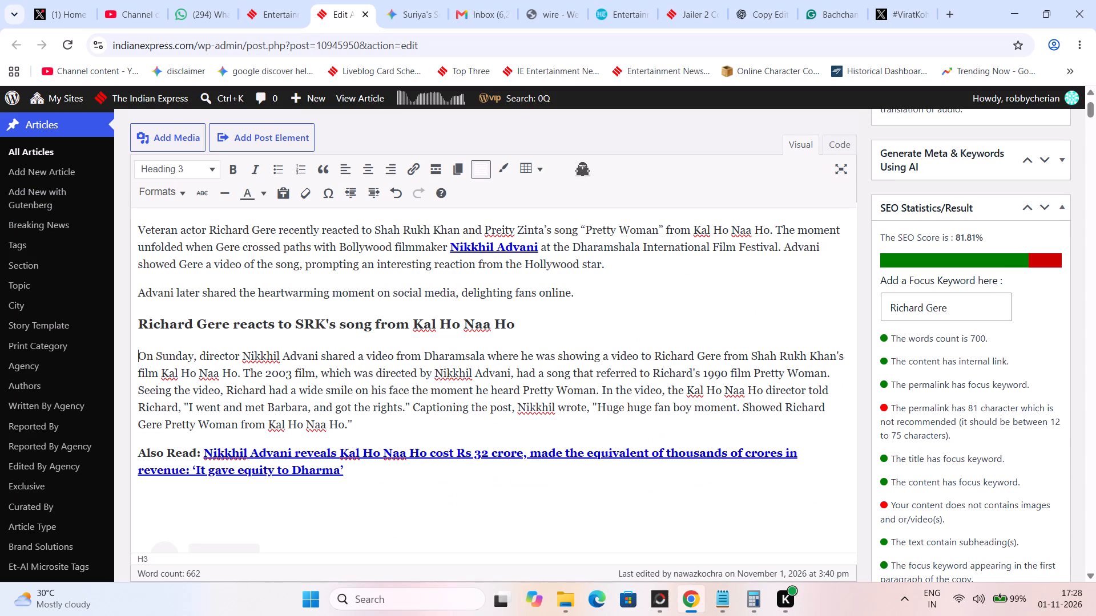
pyautogui.press('Down')
pyautogui.press('Up')
pyautogui.press('Right')
pyautogui.press('Right')
pyautogui.press('Right')
pyautogui.press('Right')
pyautogui.press('Right')
pyautogui.press('Right')
pyautogui.press('Right')
pyautogui.press('Right')
pyautogui.press('Right')
pyautogui.press('Right')
pyautogui.press('Right')
pyautogui.press('Right')
pyautogui.press('Right')
pyautogui.press('Right')
pyautogui.press('Right')
pyautogui.press('Right')
pyautogui.press('Right')
pyautogui.press('Right')
pyautogui.press('BackSpace')
pyautogui.press('BackSpace')
pyautogui.press('BackSpace')
pyautogui.press('BackSpace')
pyautogui.press('BackSpace')
pyautogui.press('BackSpace')
pyautogui.press('BackSpace')
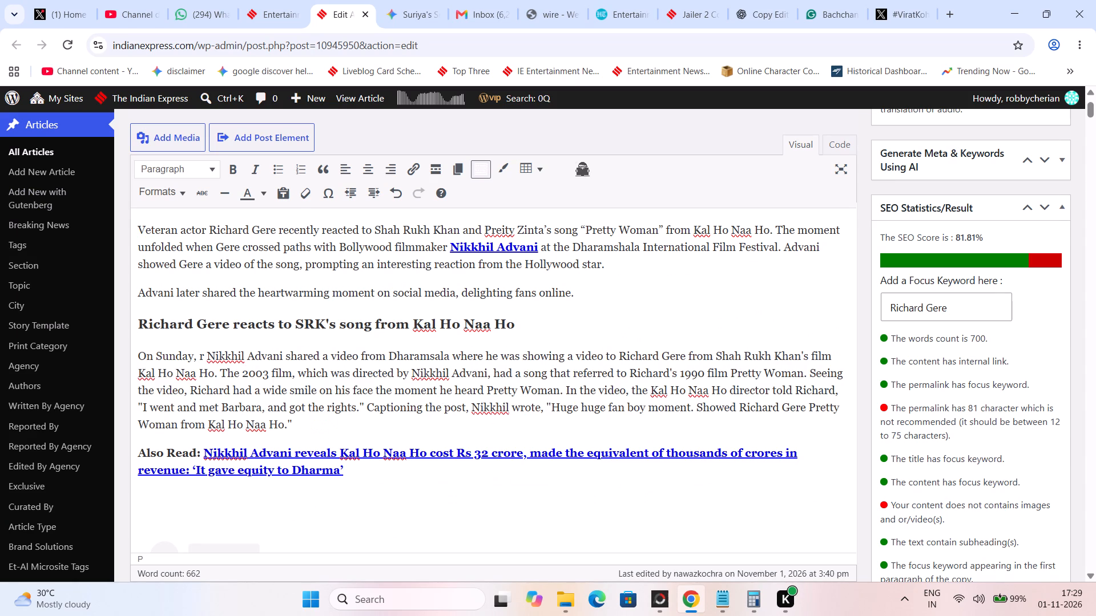
pyautogui.press('Delete')
pyautogui.press('Delete')
# Replace "where" after "Dharamsala" with ", in which" in the first sentence under the Kal Ho Naa Ho subheading.
pyautogui.press('Right')
pyautogui.press('Right')
pyautogui.press('Right')
pyautogui.press('Right')
pyautogui.press('Right')
pyautogui.press('Right')
pyautogui.press('Right')
pyautogui.press('Right')
pyautogui.press('Right')
pyautogui.press('Right')
pyautogui.press('Right')
pyautogui.press('Right')
pyautogui.press('Right')
pyautogui.press('Right')
pyautogui.press('Right')
pyautogui.press('Right')
pyautogui.press('Right')
pyautogui.press('Right')
pyautogui.press('Right')
pyautogui.press('Right')
pyautogui.press('Right')
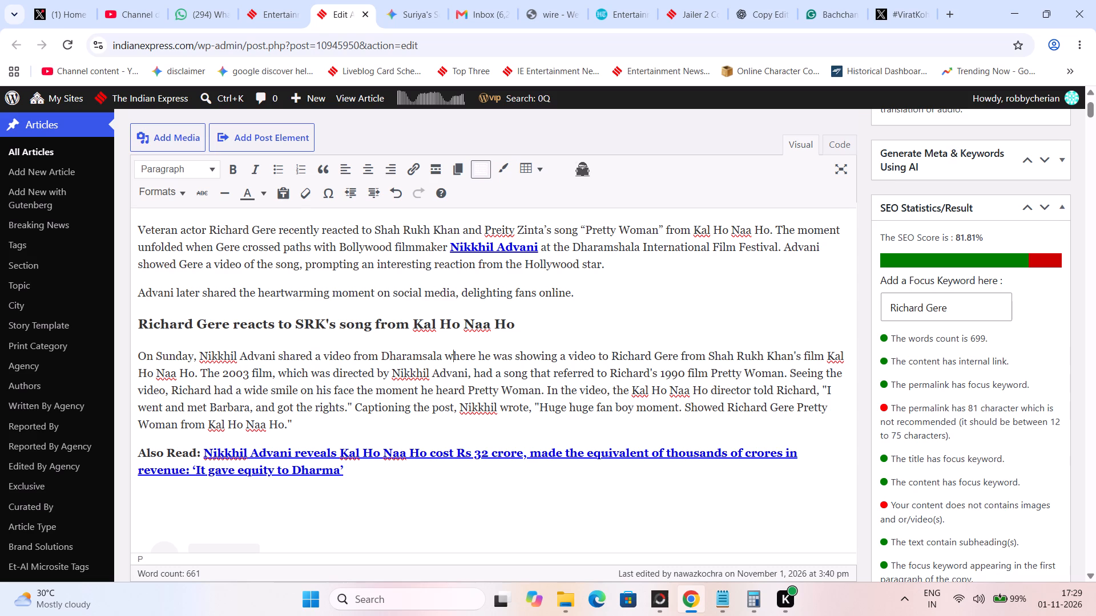
pyautogui.press('Left')
pyautogui.press('Left')
pyautogui.write(', on')
pyautogui.press('space')
pyautogui.press('BackSpace')
pyautogui.press('BackSpace')
pyautogui.press('BackSpace')
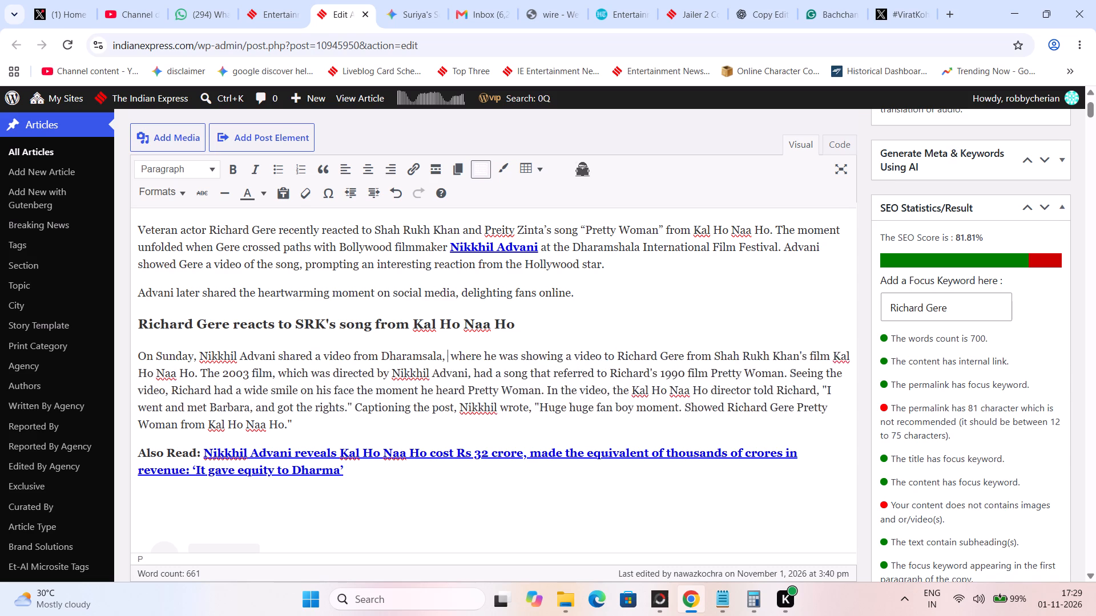
pyautogui.write('in which')
pyautogui.press('Delete')
pyautogui.press('Delete')
pyautogui.press('Delete')
pyautogui.press('Delete')
pyautogui.press('Delete')
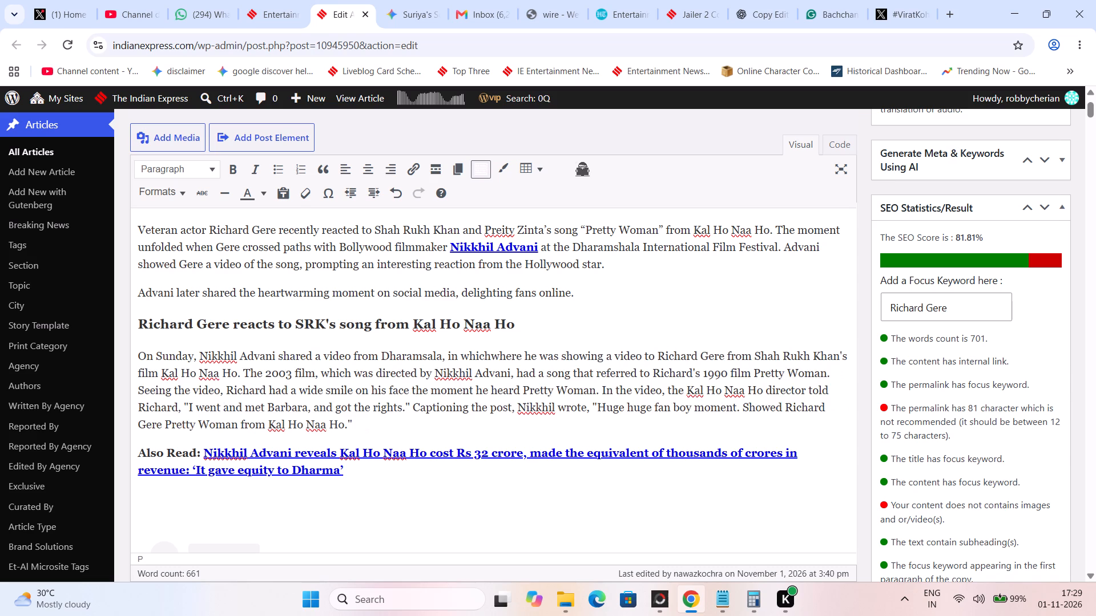
pyautogui.press('Delete')
pyautogui.press('Delete')
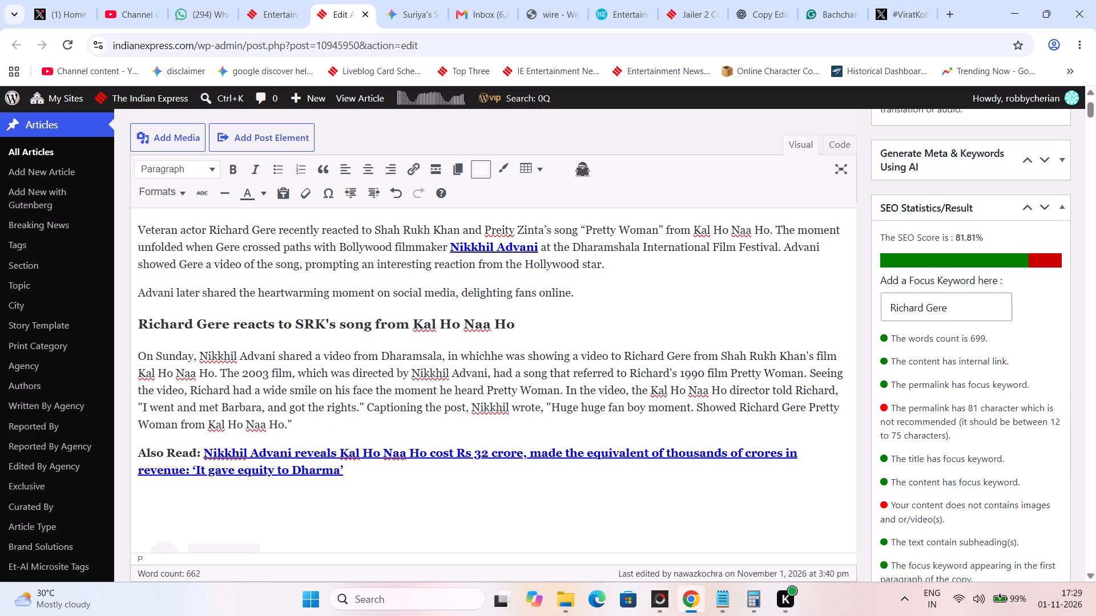
pyautogui.press('space')
# Change "was" to "is seen" before "showing a video" in the same sentence.
pyautogui.press('Right')
pyautogui.press('Right')
pyautogui.press('Right')
pyautogui.press('Delete')
pyautogui.press('Delete')
pyautogui.press('Delete')
pyautogui.write('is seen')
pyautogui.press('Right')
pyautogui.press('Right')
pyautogui.press('Right')
pyautogui.press('Right')
pyautogui.press('Right')
pyautogui.press('Right')
pyautogui.press('Right')
pyautogui.press('Right')
pyautogui.press('Right')
pyautogui.press('Right')
pyautogui.press('Right')
pyautogui.press('Right')
pyautogui.press('Right')
pyautogui.press('Right')
pyautogui.press('Right')
pyautogui.press('Right')
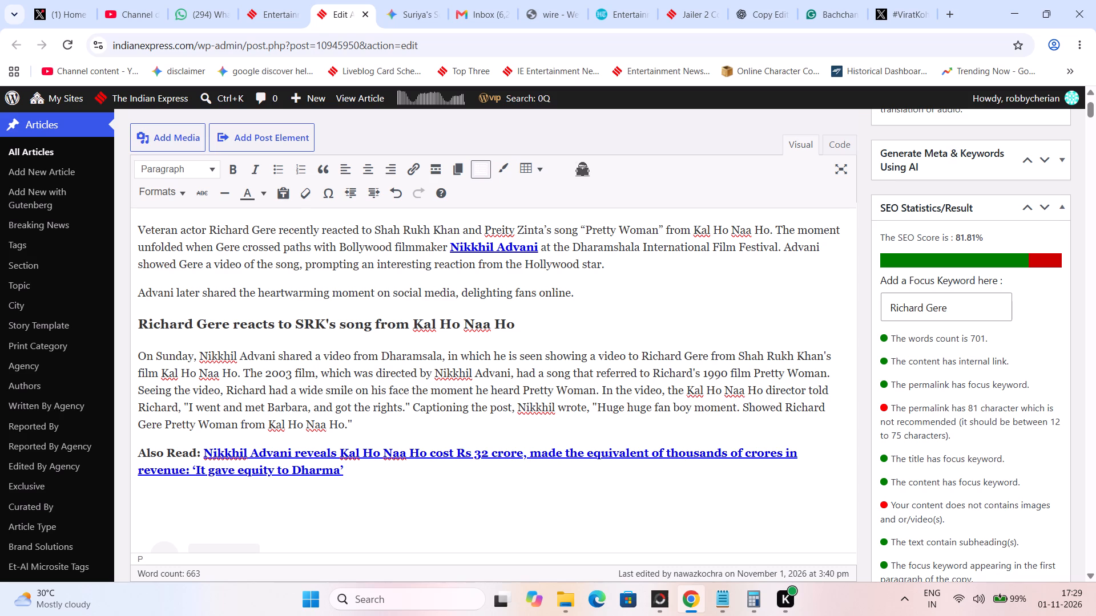
pyautogui.tripleClick(599, 386)
pyautogui.hotkey('ctrl', 'c')
pyautogui.click(755, 0)
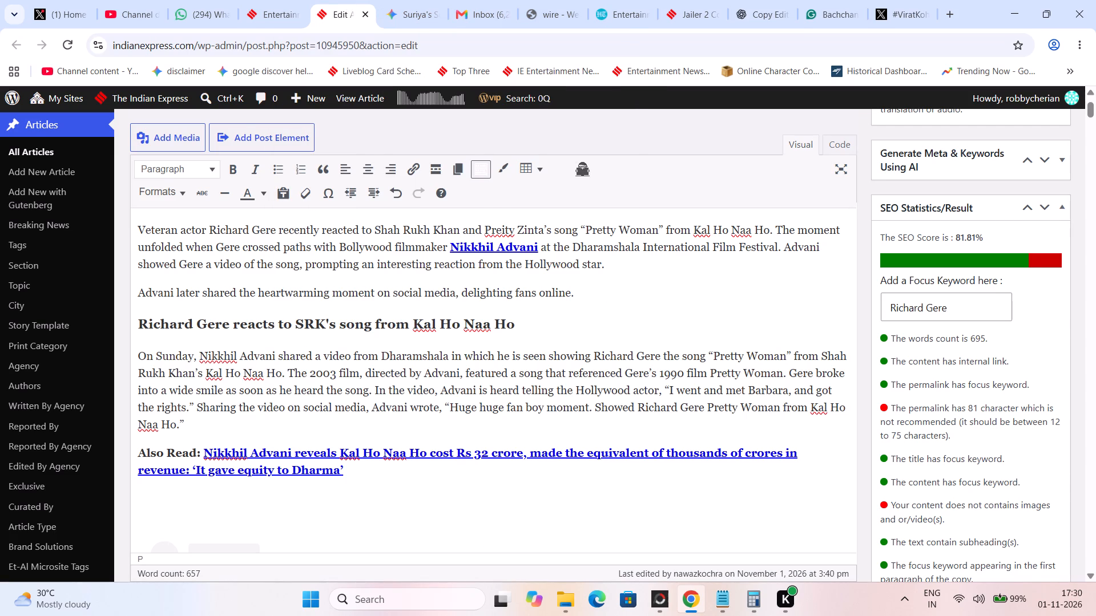
# Split the pasted paragraph so that a new one starts at "In the video, Advani is heard".
pyautogui.click(377, 390)
pyautogui.moveTo(377, 395); pyautogui.dragTo(390, 388)
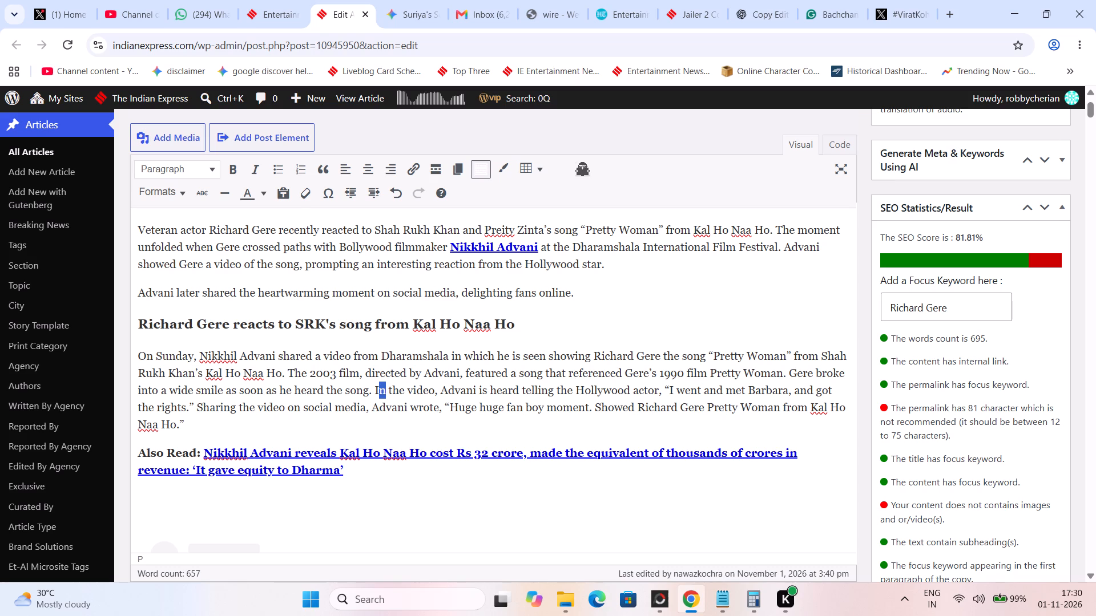
pyautogui.click(374, 387)
pyautogui.press('BackSpace')
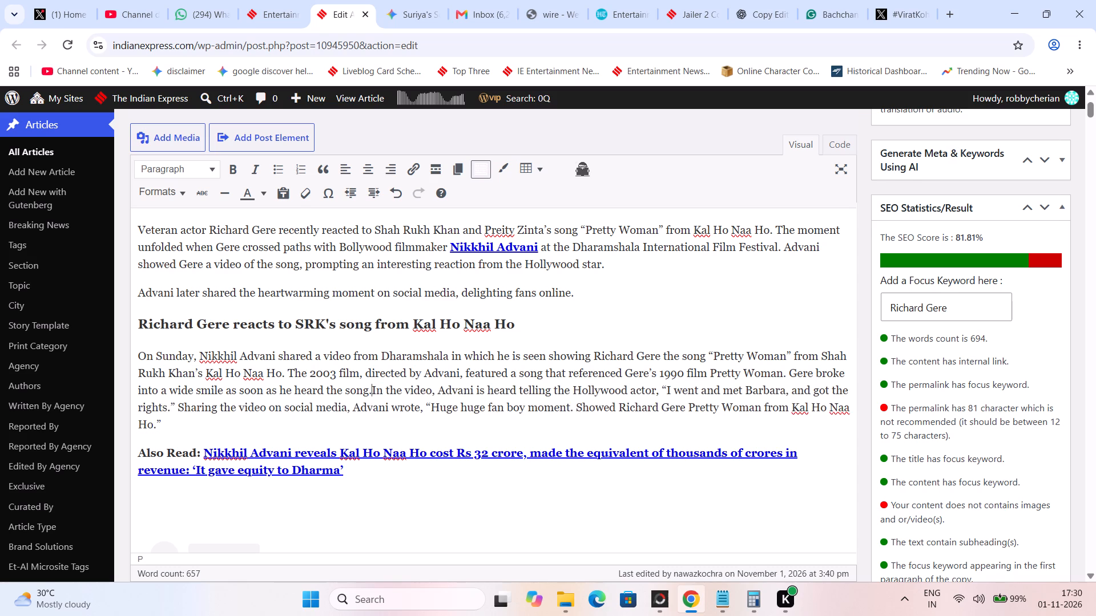
pyautogui.press('Return')
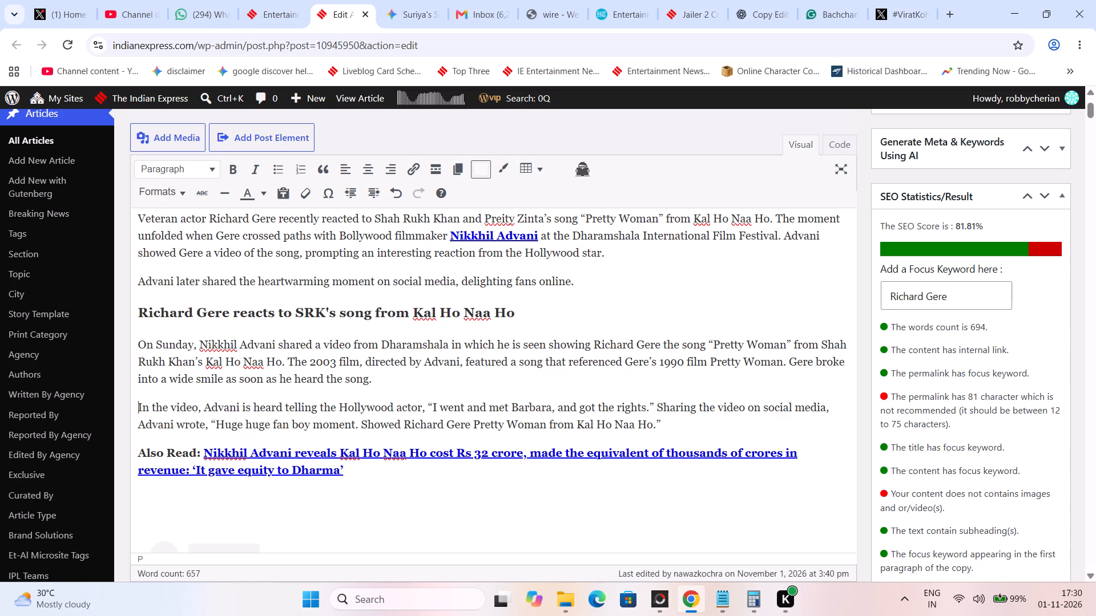
# Replace "Gere" with "The Hollywood actor" before "broke into a wide smile".
pyautogui.moveTo(787, 356); pyautogui.dragTo(810, 359)
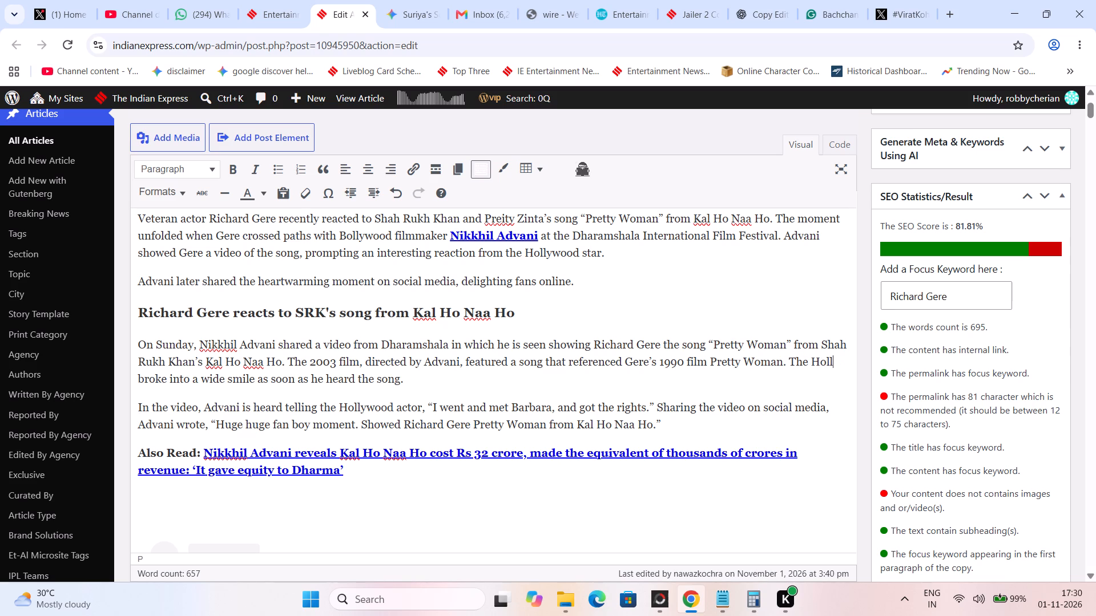
pyautogui.press('Right')
pyautogui.press('Right')
pyautogui.press('Right')
pyautogui.press('Right')
pyautogui.press('Right')
pyautogui.press('Right')
pyautogui.press('Right')
pyautogui.press('Right')
pyautogui.press('Right')
pyautogui.press('Right')
pyautogui.press('Right')
pyautogui.press('Right')
pyautogui.press('Right')
pyautogui.press('Right')
pyautogui.press('Right')
pyautogui.press('Right')
pyautogui.press('Right')
pyautogui.press('Right')
pyautogui.press('Right')
pyautogui.press('Right')
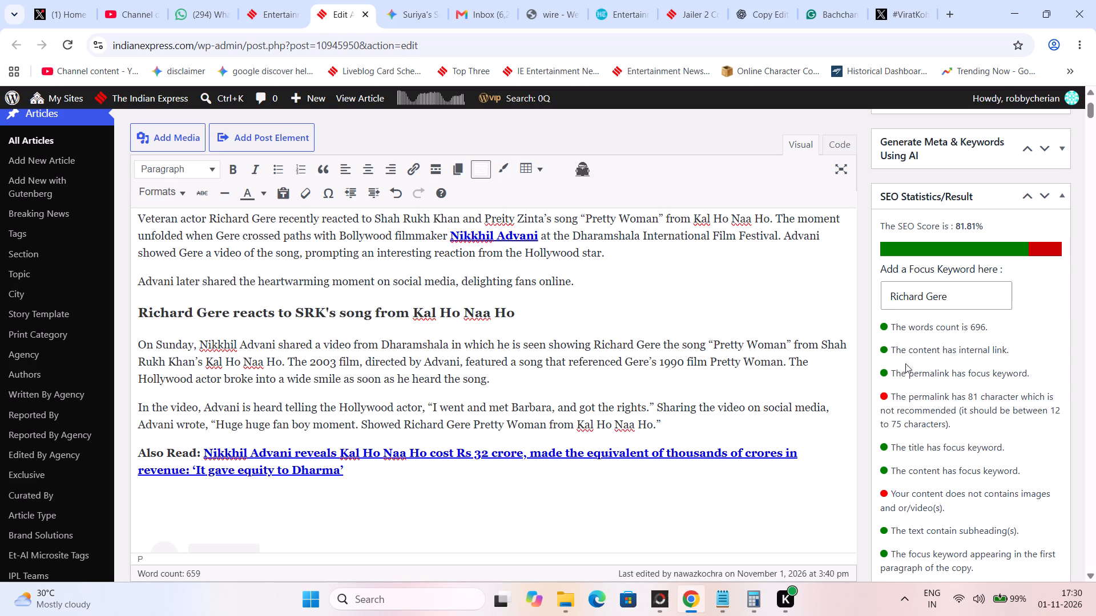
# Insert "also" before "heard telling the Hollywood actor" in the paragraph starting "In the video".
pyautogui.click(255, 403)
pyautogui.write('also')
pyautogui.press('space')
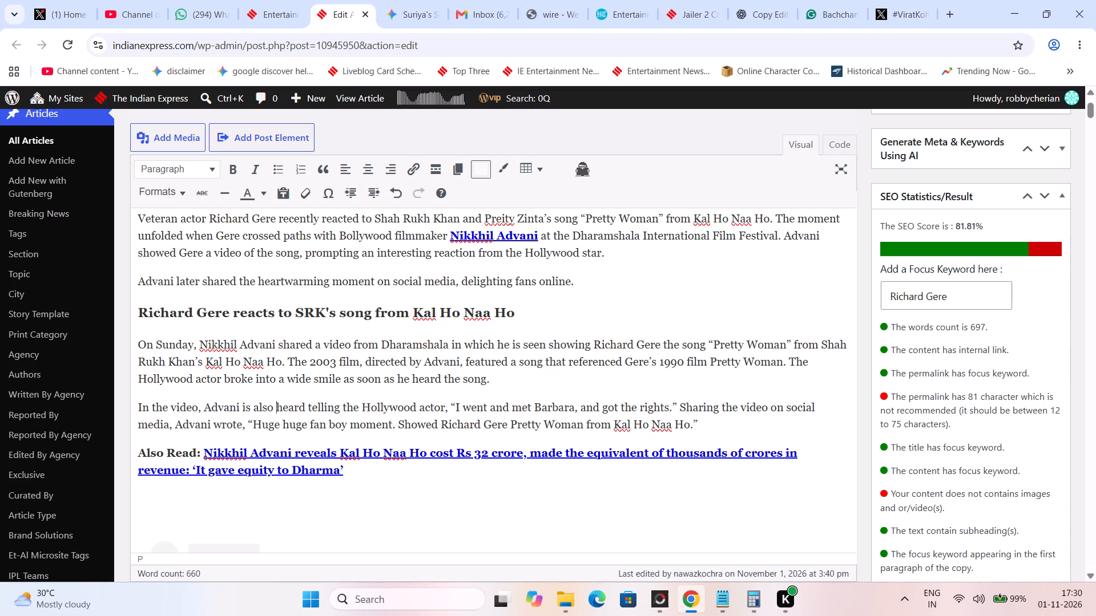
# Split off "Sharing the video on social media" and the text after it into its own paragraph.
pyautogui.click(680, 403)
pyautogui.press('BackSpace')
pyautogui.press('Return')
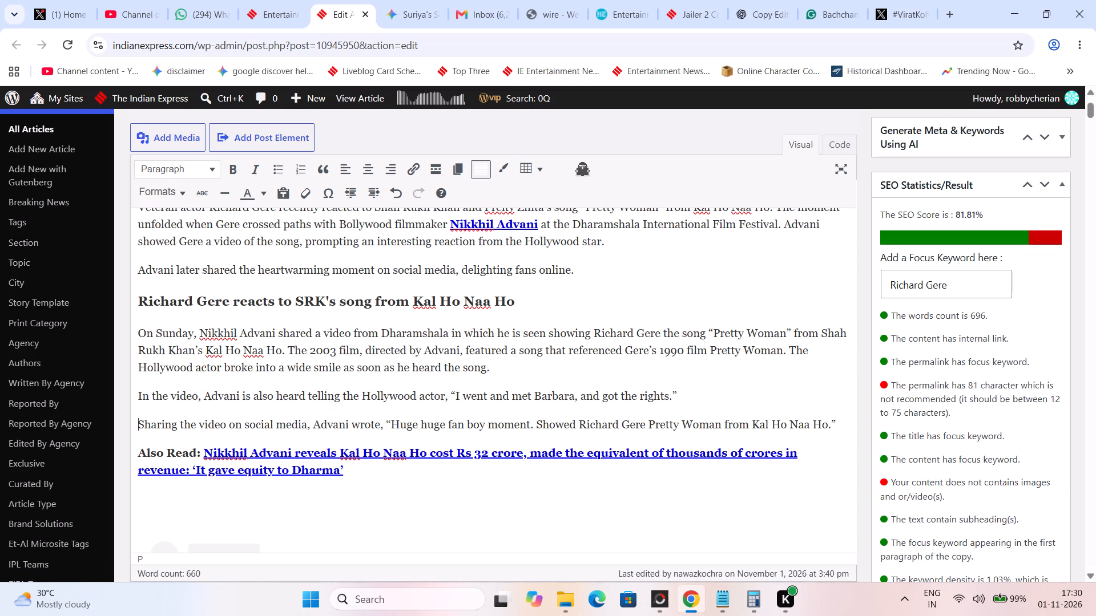
# Copy "Nikkhil" from the sentence starting "On Sunday" and insert it before "Advani wrote".
pyautogui.scroll(2, 453, 382)
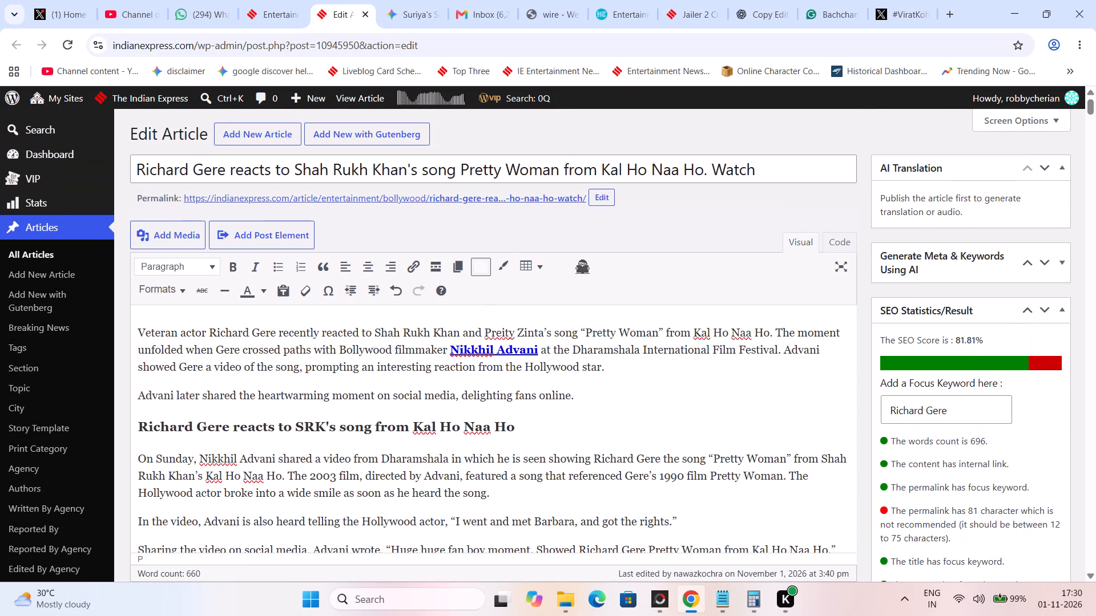
pyautogui.moveTo(239, 456); pyautogui.dragTo(200, 456)
pyautogui.hotkey('ctrl', 'c')
pyautogui.scroll(-2, 260, 473)
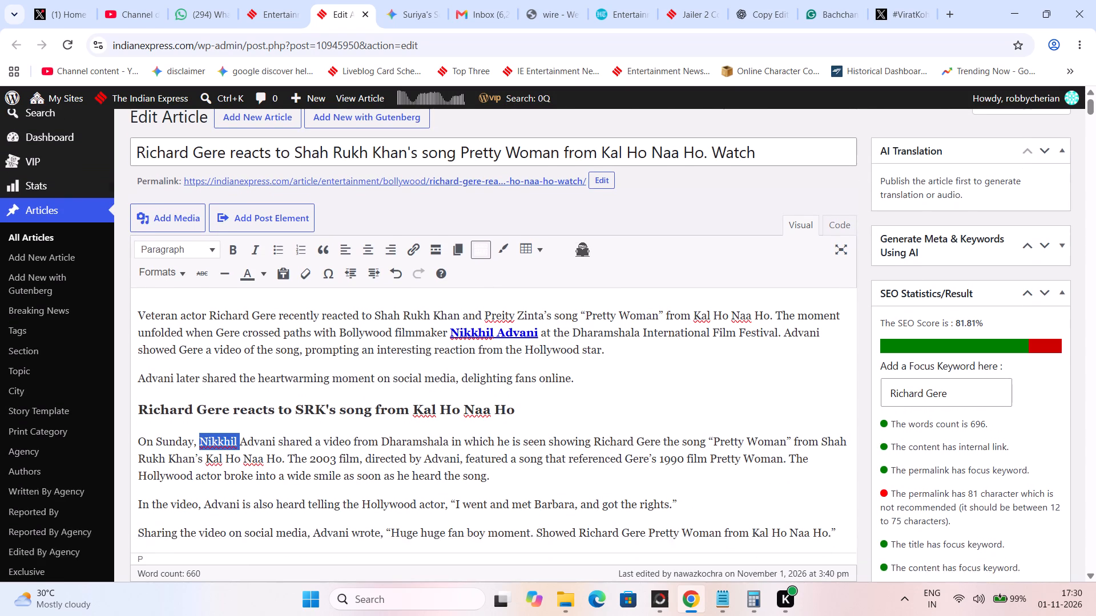
pyautogui.scroll(-1, 262, 411)
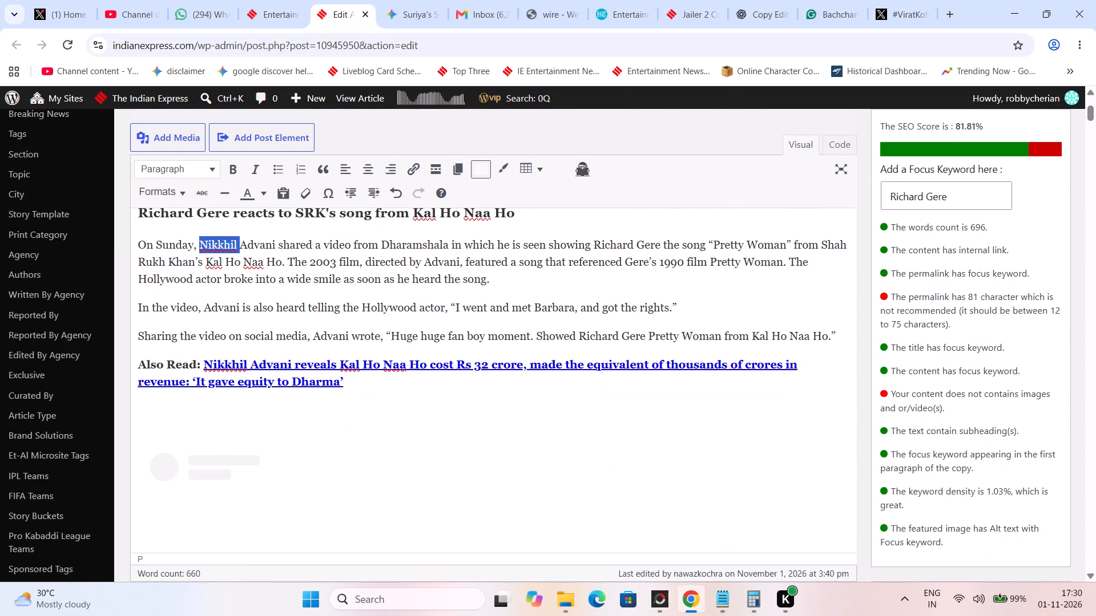
pyautogui.click(314, 338)
pyautogui.hotkey('ctrl', 'v')
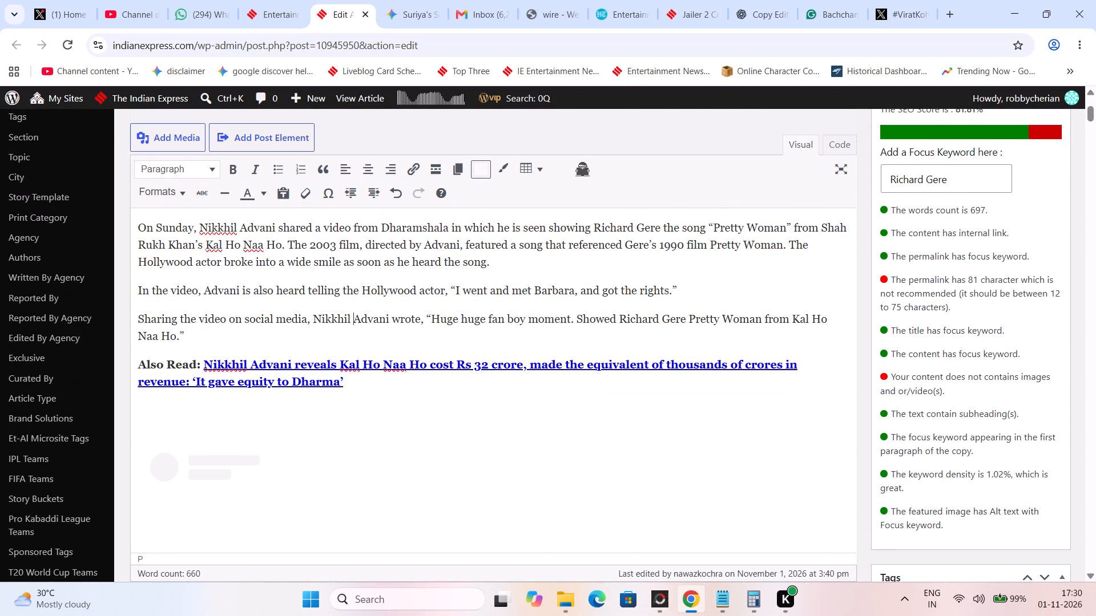
pyautogui.press('space')
pyautogui.press('BackSpace')
# Submit the article text from the intro through the "Huge huge fan boy moment" paragraph to the Gemini SEO chat as plain text.
pyautogui.scroll(-8, 313, 441)
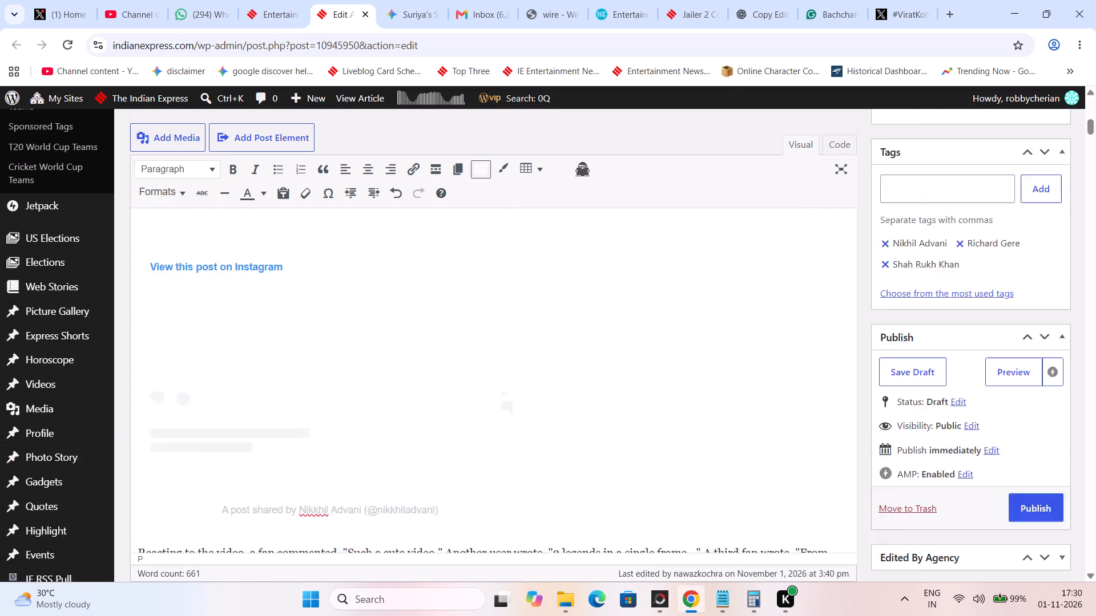
pyautogui.scroll(11, 321, 449)
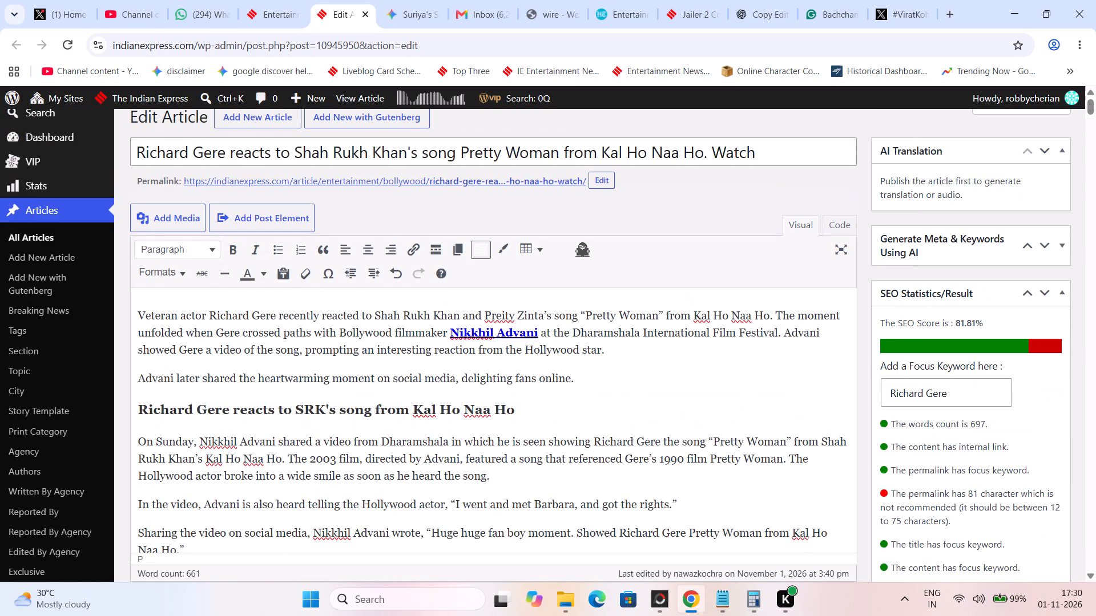
pyautogui.scroll(-2, 294, 463)
pyautogui.moveTo(226, 407); pyautogui.dragTo(292, 319)
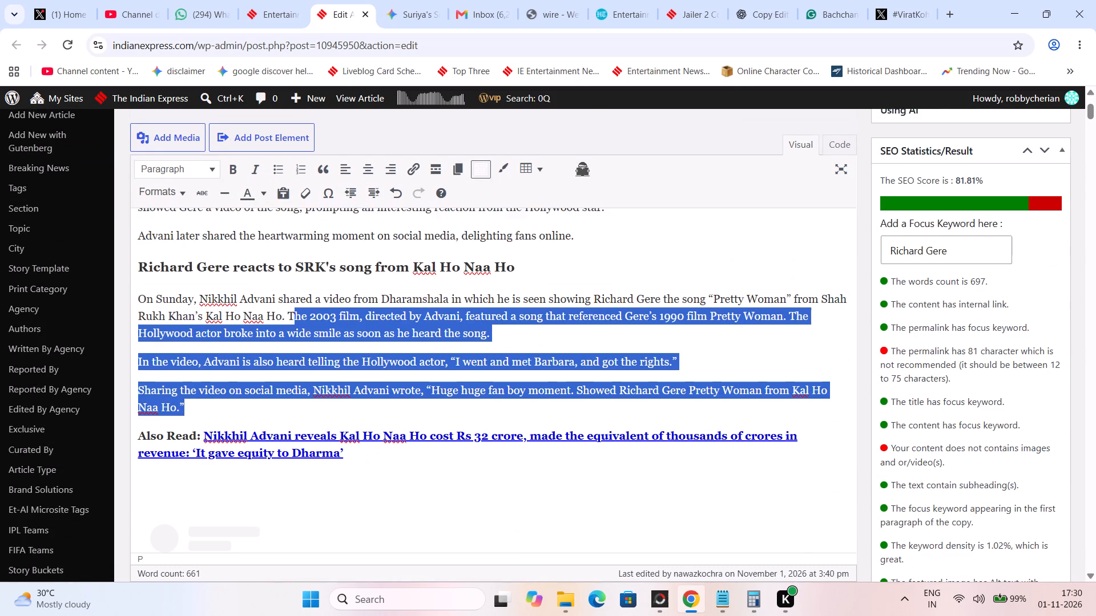
pyautogui.moveTo(292, 319); pyautogui.dragTo(110, 321)
pyautogui.scroll(3, 292, 319)
pyautogui.hotkey('ctrl', 'c')
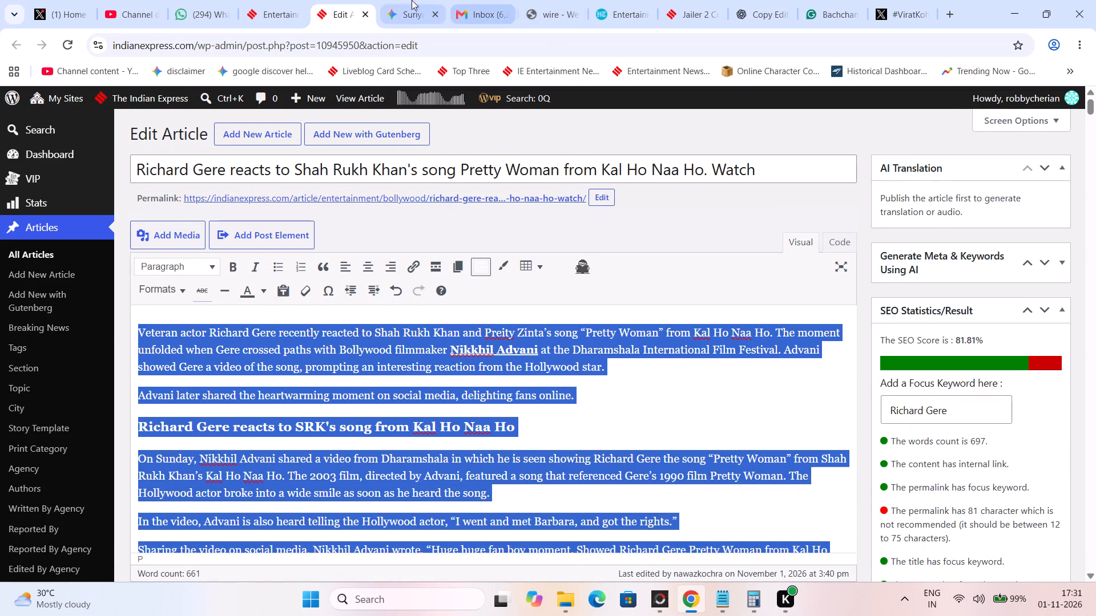
pyautogui.click(411, 0)
pyautogui.click(573, 502)
pyautogui.rightClick(573, 502)
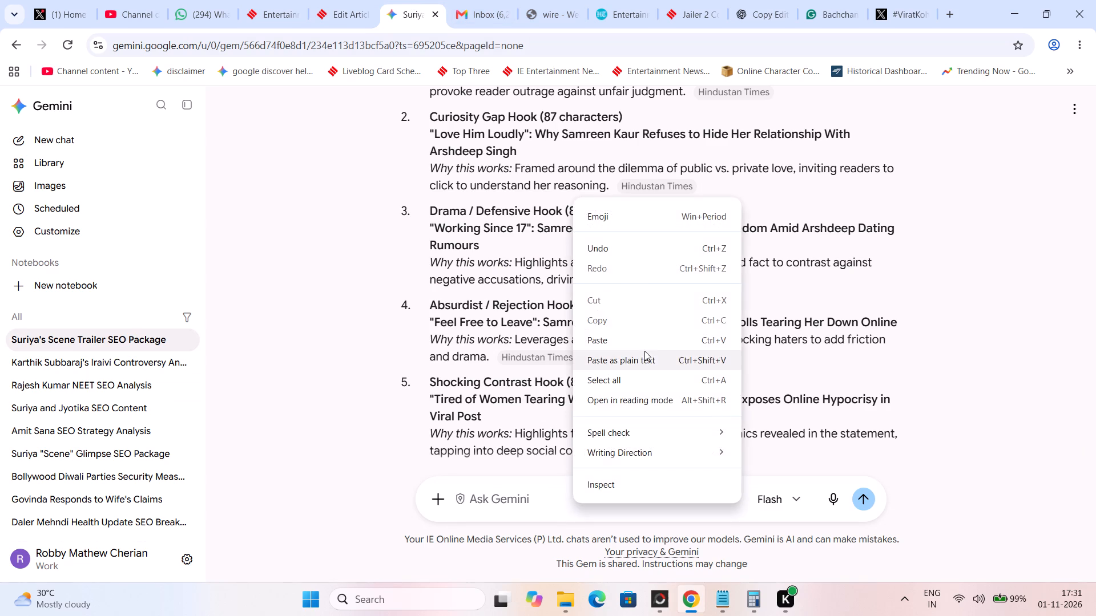
pyautogui.click(644, 351)
pyautogui.click(864, 501)
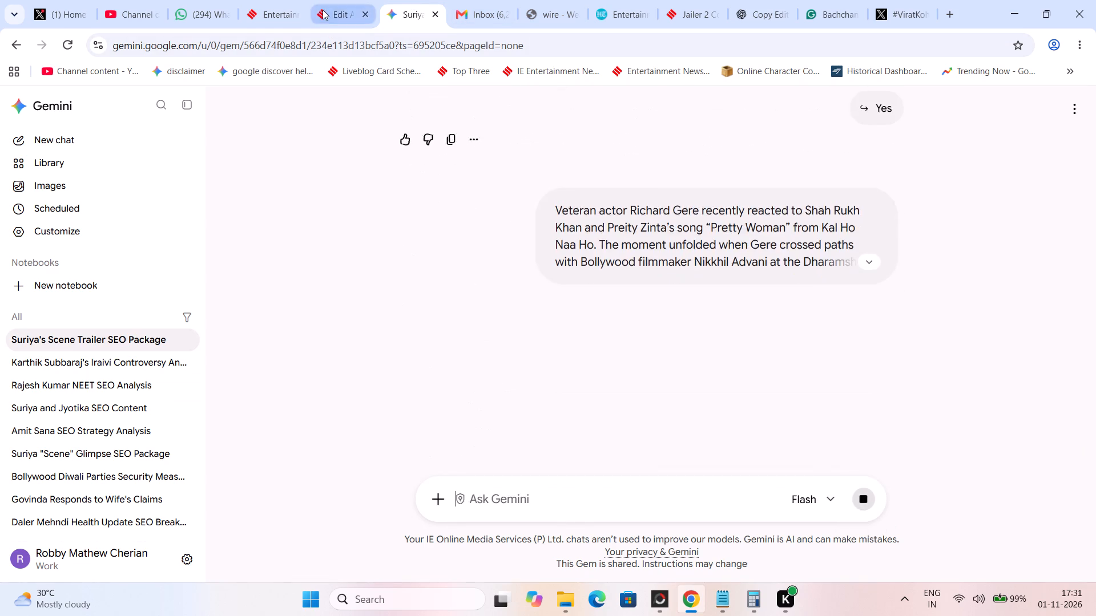
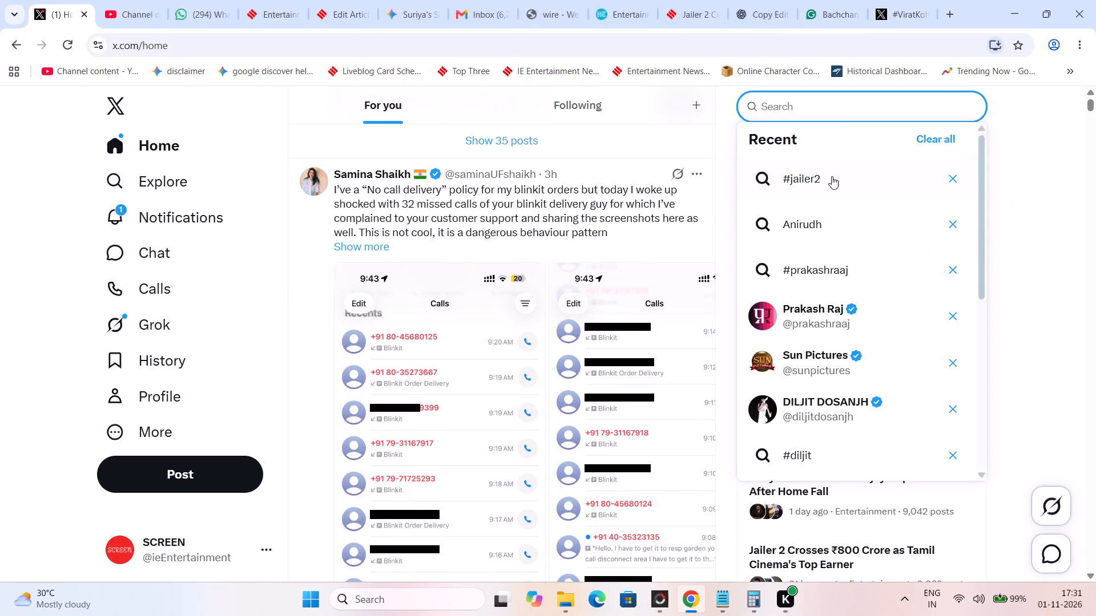
pyautogui.click(832, 183)
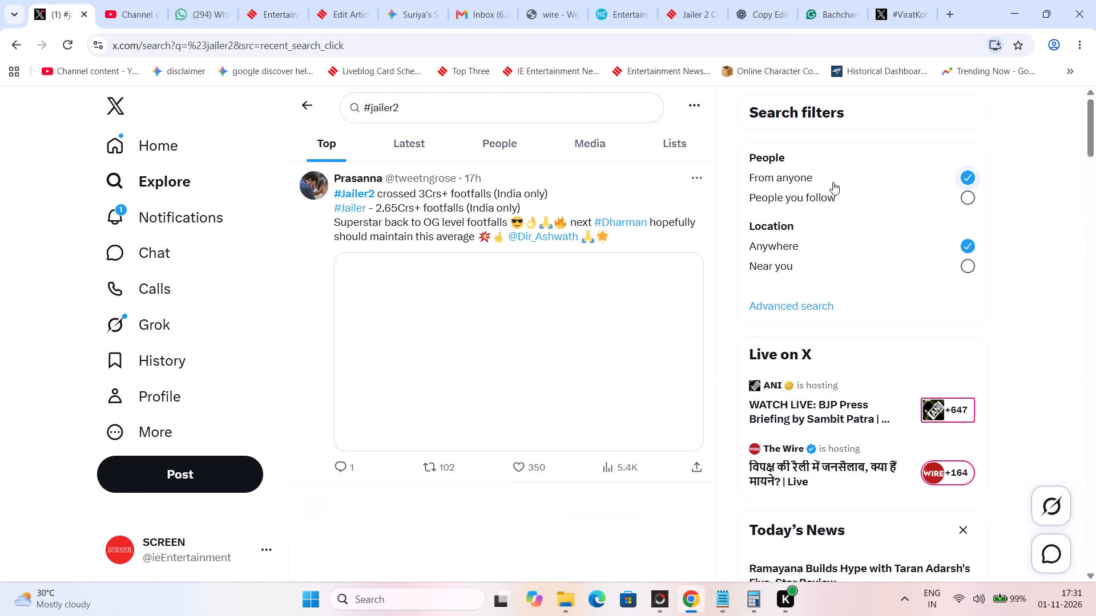
pyautogui.scroll(4, 593, 263)
pyautogui.scroll(-5, 596, 303)
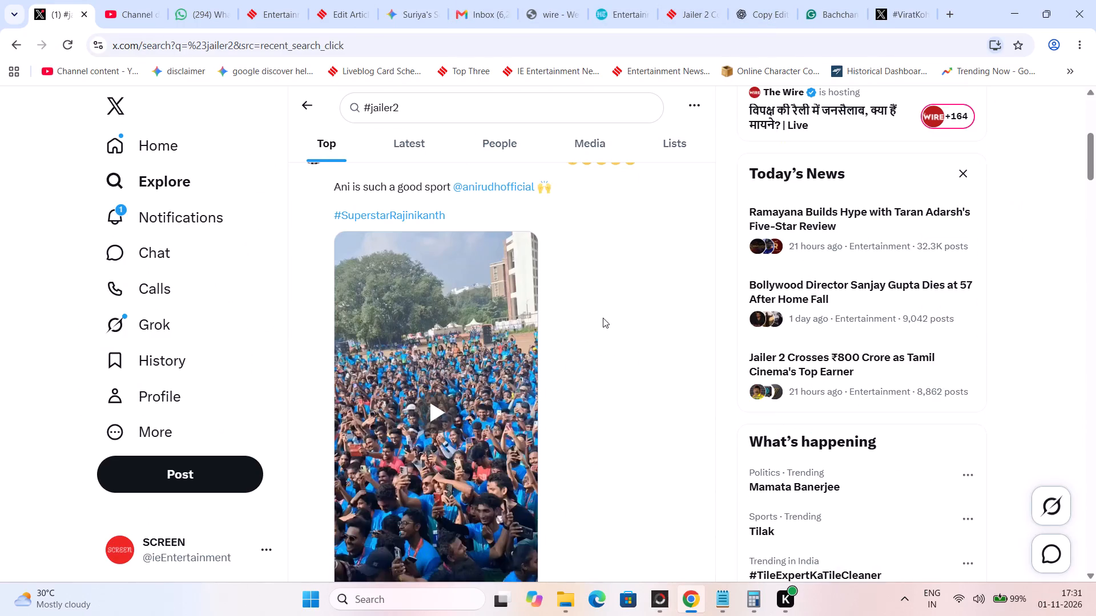
pyautogui.scroll(-16, 603, 318)
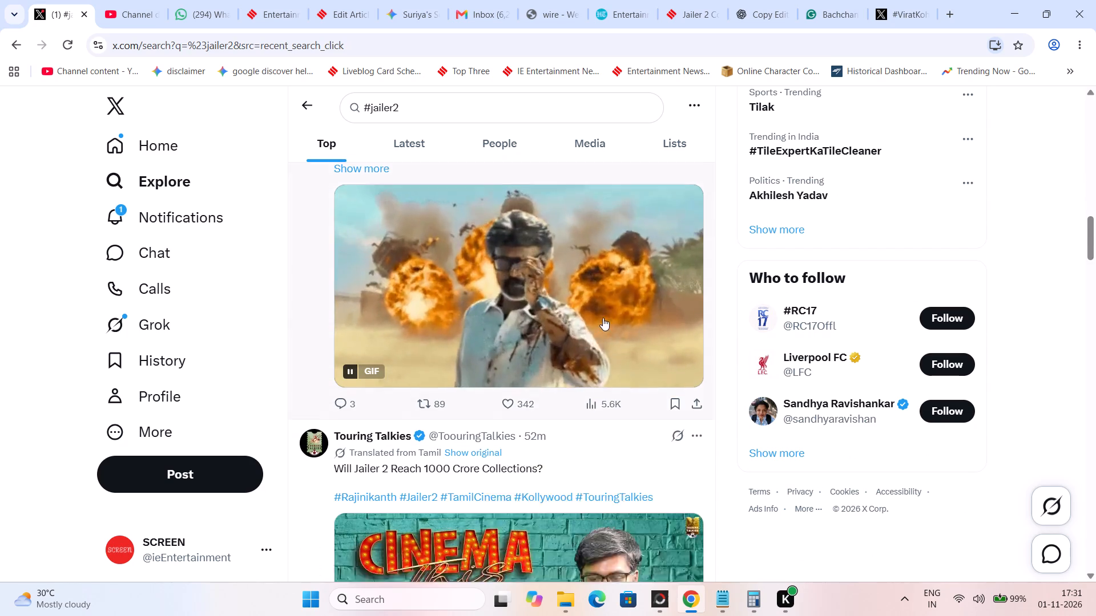
pyautogui.scroll(-10, 603, 318)
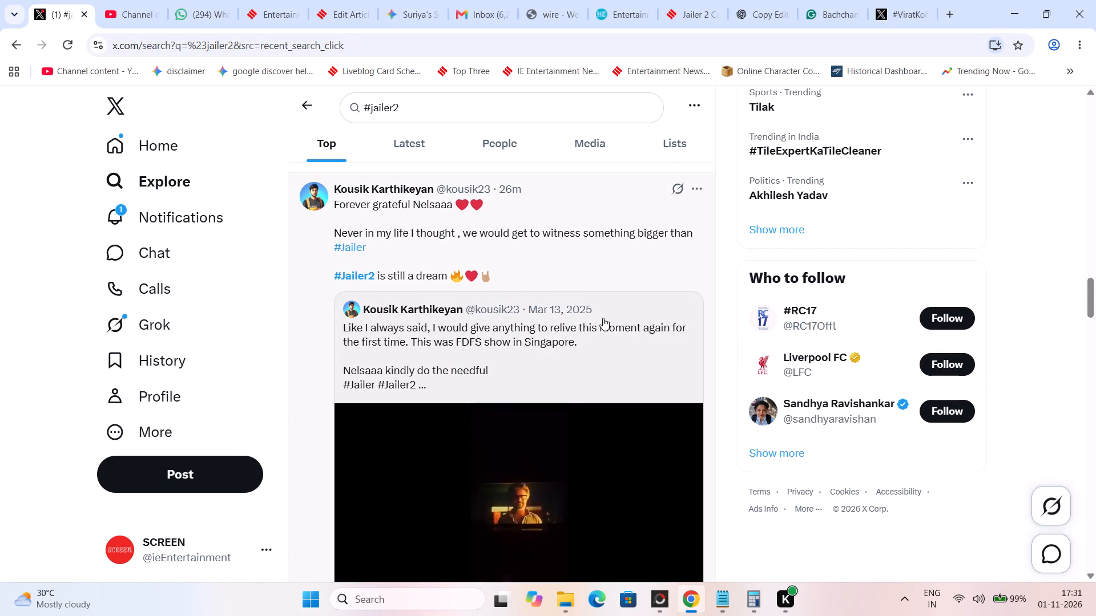
pyautogui.scroll(-7, 607, 333)
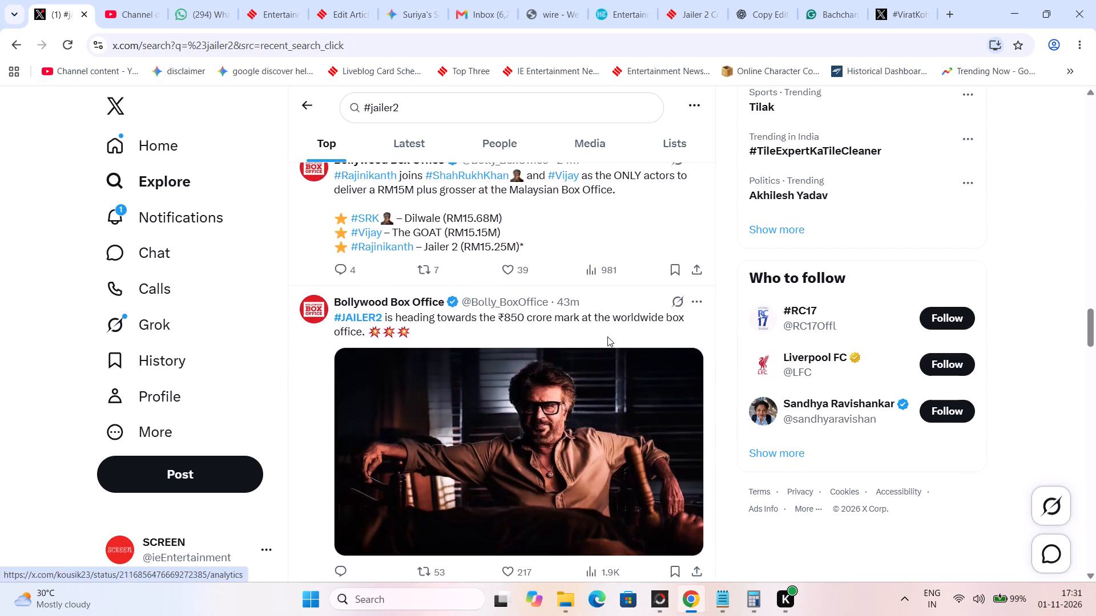
pyautogui.scroll(-16, 607, 337)
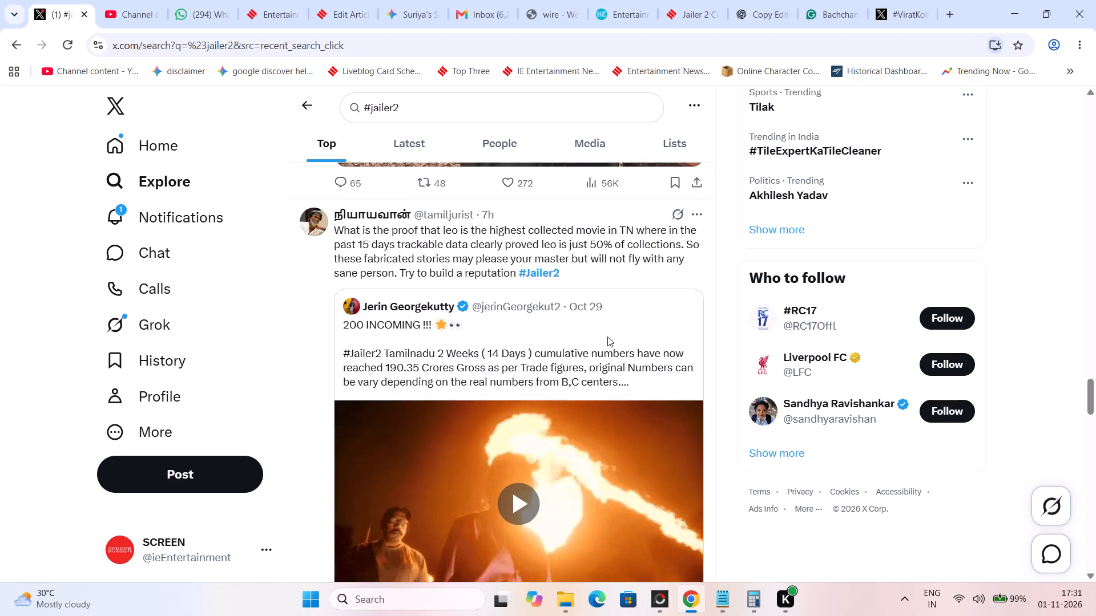
pyautogui.scroll(-5, 607, 337)
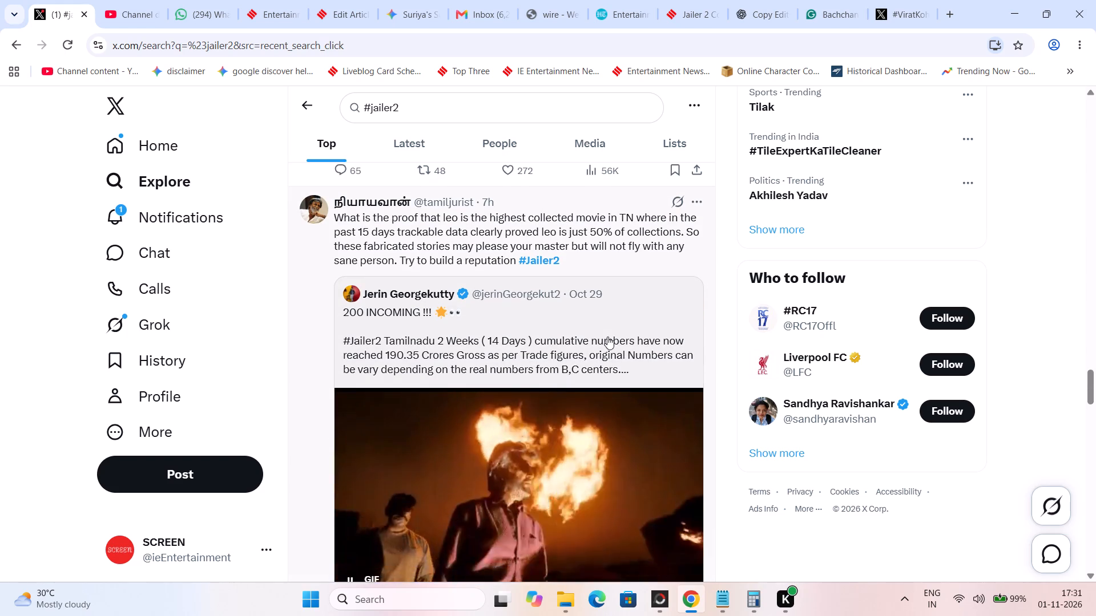
pyautogui.scroll(-4, 607, 337)
pyautogui.scroll(3, 607, 337)
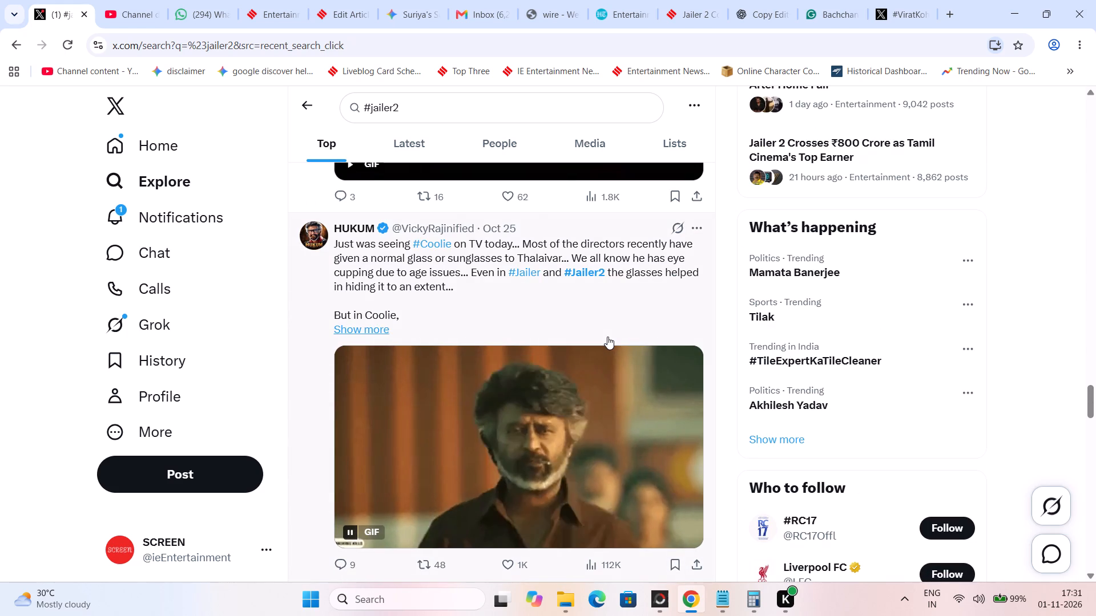
pyautogui.scroll(-7, 607, 337)
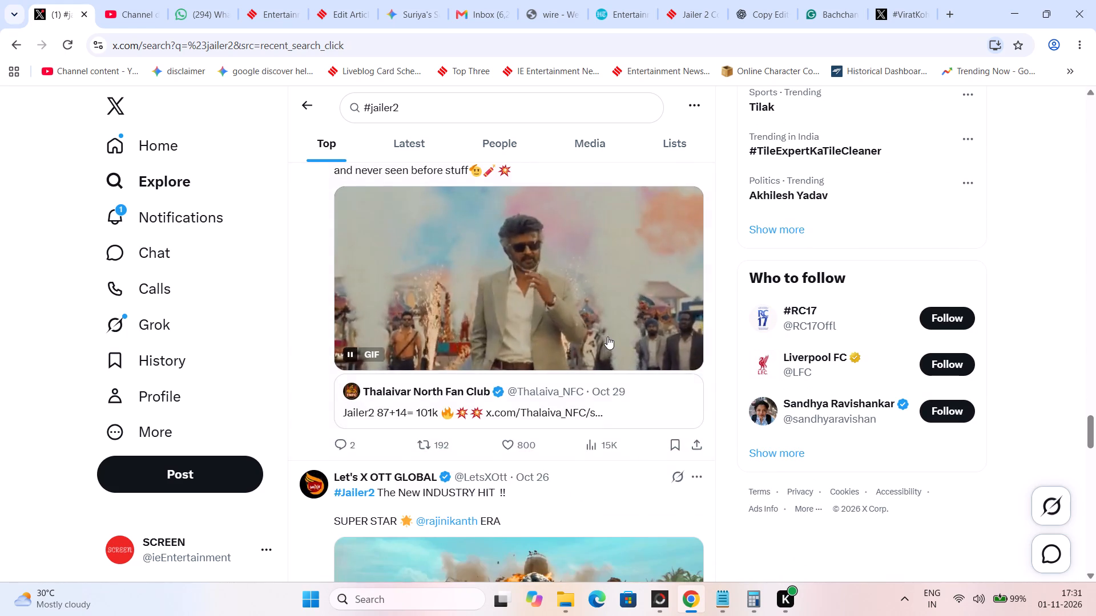
pyautogui.scroll(2, 607, 337)
pyautogui.scroll(-8, 607, 337)
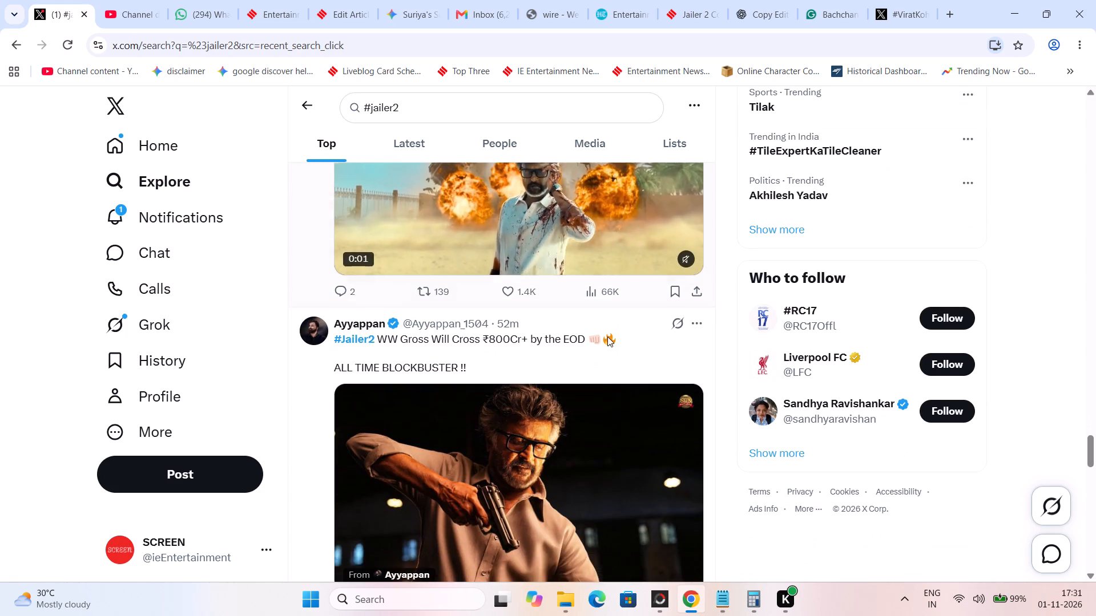
pyautogui.scroll(-8, 607, 337)
pyautogui.scroll(2, 607, 337)
pyautogui.scroll(-4, 607, 337)
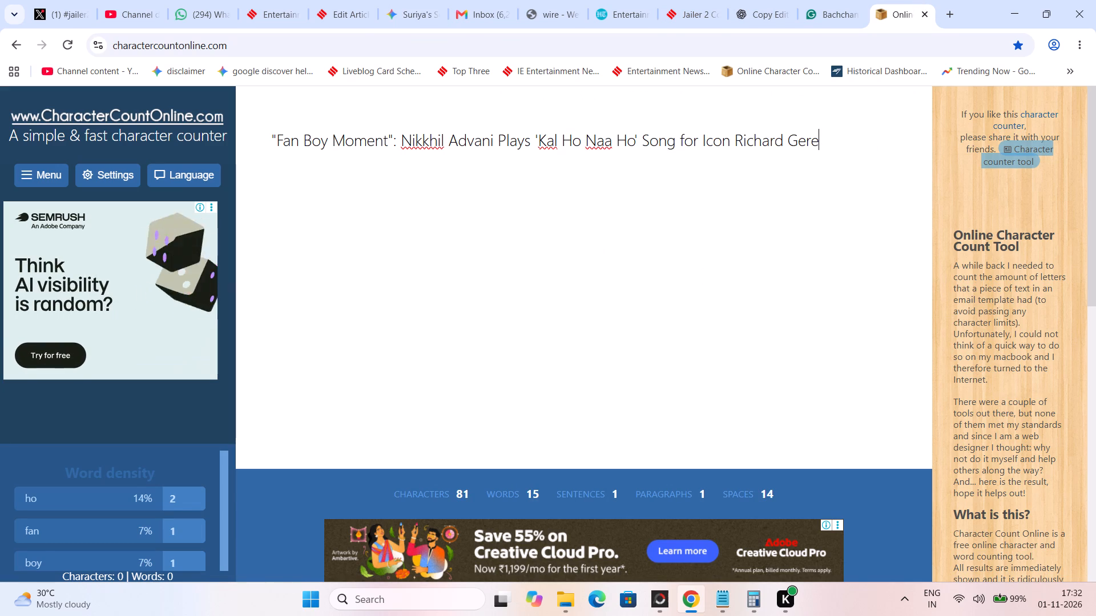
# Change "Plays" to lowercase "plays" in the headline in the character counter.
pyautogui.moveTo(500, 140); pyautogui.dragTo(505, 140)
pyautogui.press('p')
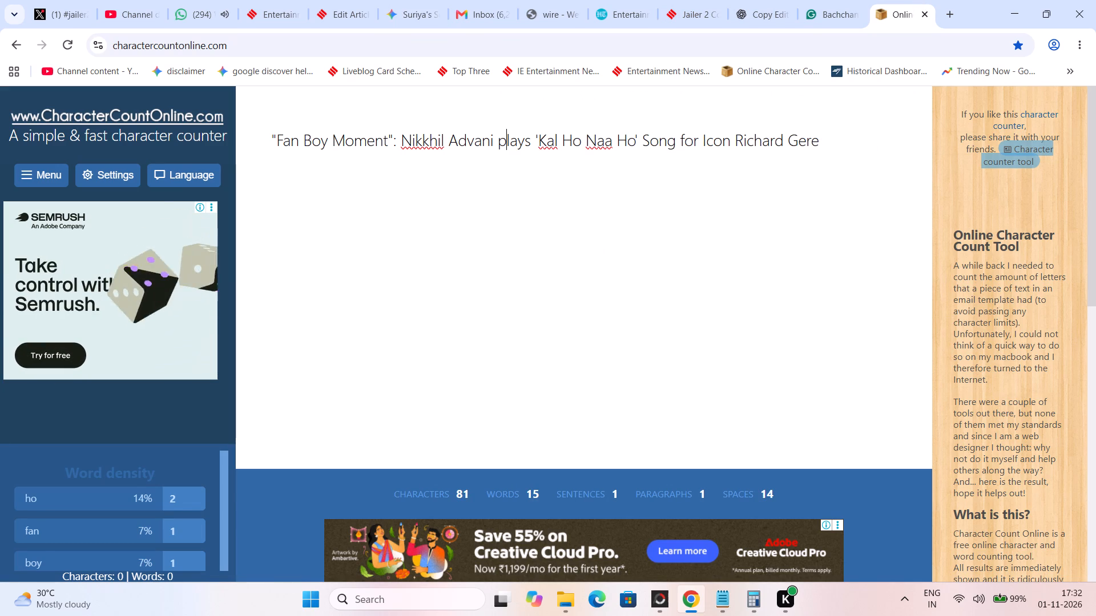
# Delete the word "Icon" before "Richard Gere" in the headline.
pyautogui.press('Right')
pyautogui.press('Right')
pyautogui.press('Right')
pyautogui.press('Right')
pyautogui.press('Right')
pyautogui.press('Right')
pyautogui.press('Right')
pyautogui.press('Right')
pyautogui.press('Right')
pyautogui.press('Right')
pyautogui.press('Right')
pyautogui.press('Right')
pyautogui.press('Right')
pyautogui.press('Right')
pyautogui.press('Right')
pyautogui.press('Right')
pyautogui.press('Right')
pyautogui.press('Right')
pyautogui.press('Right')
pyautogui.press('Right')
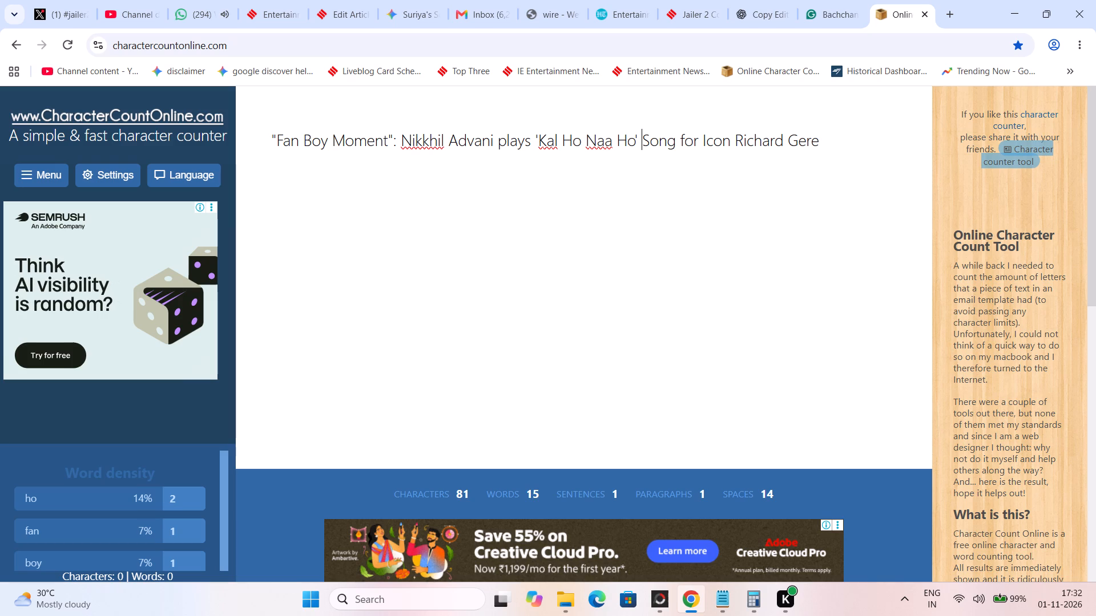
pyautogui.press('Left')
pyautogui.press('Left')
pyautogui.press('Delete')
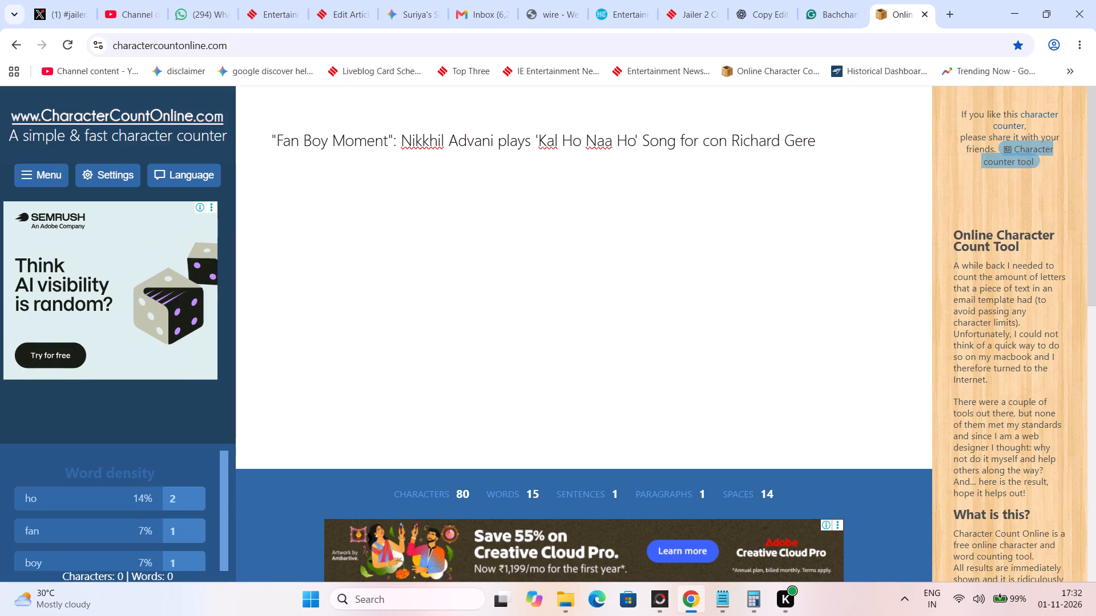
pyautogui.press('Delete')
pyautogui.press('Delete')
pyautogui.press('Delete')
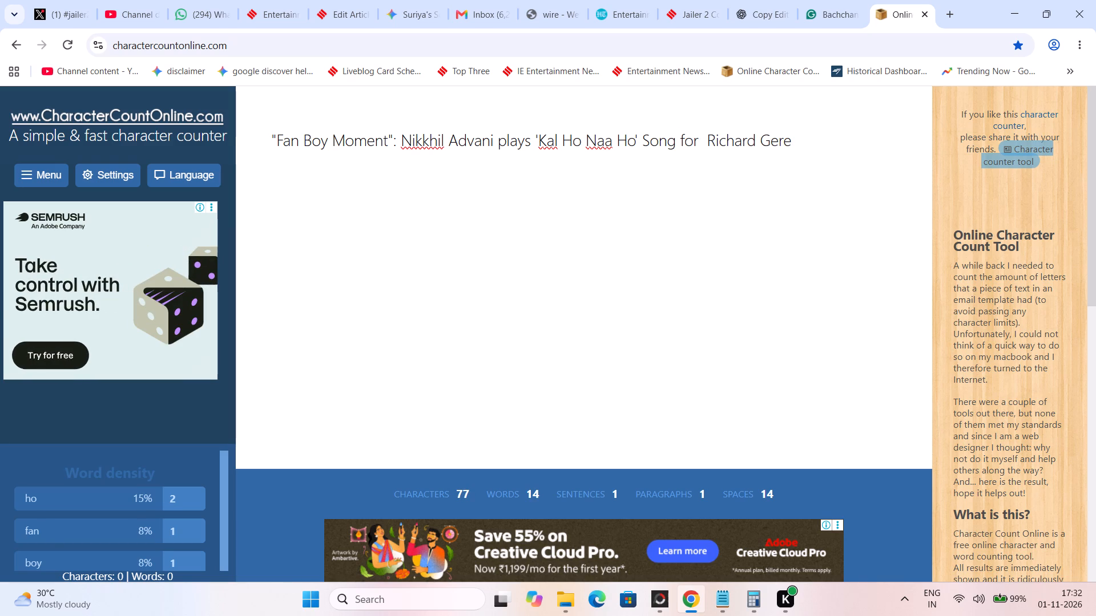
# Insert "Pretty Woman" after "Song" in the headline and remove the extra space before "Richard Gere".
pyautogui.press('Left')
pyautogui.press('Left')
pyautogui.press('Left')
pyautogui.press('Left')
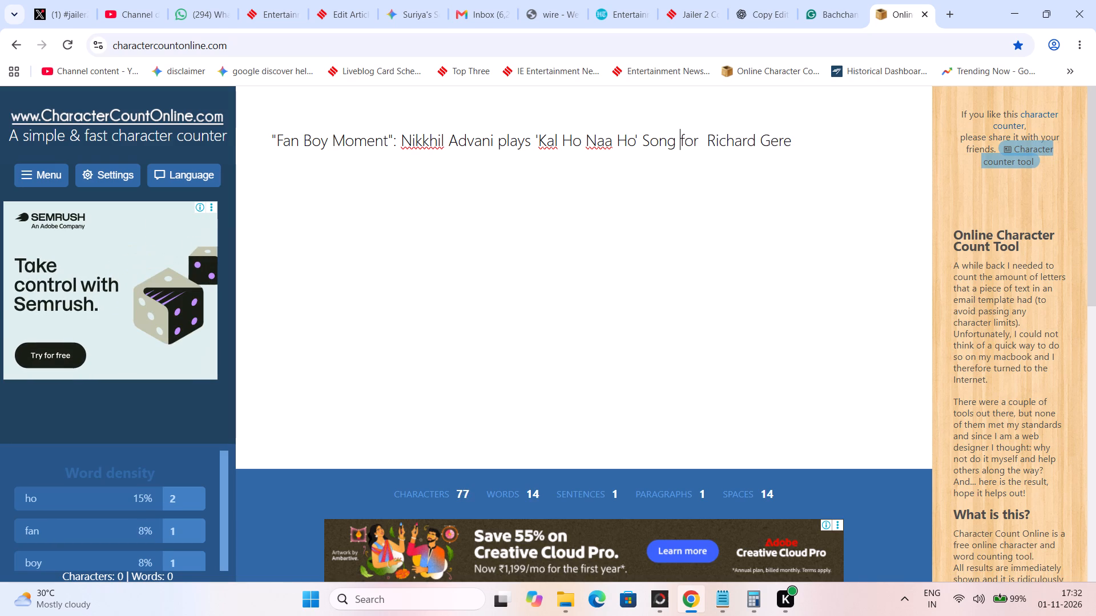
pyautogui.write('retty')
pyautogui.press('space')
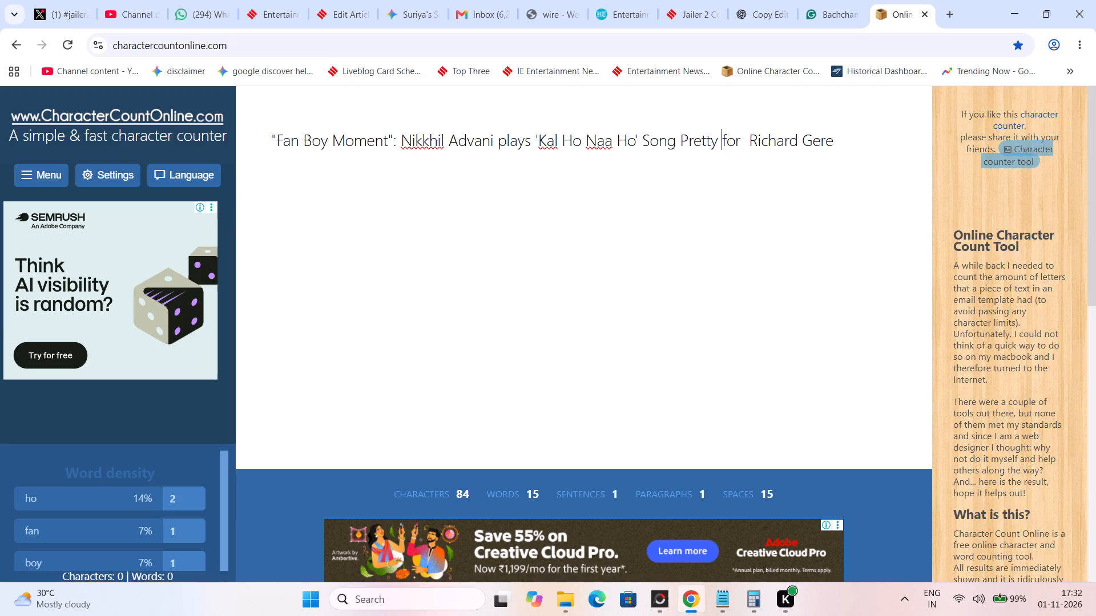
pyautogui.press('BackSpace')
pyautogui.press('BackSpace')
pyautogui.press('BackSpace')
pyautogui.write('an')
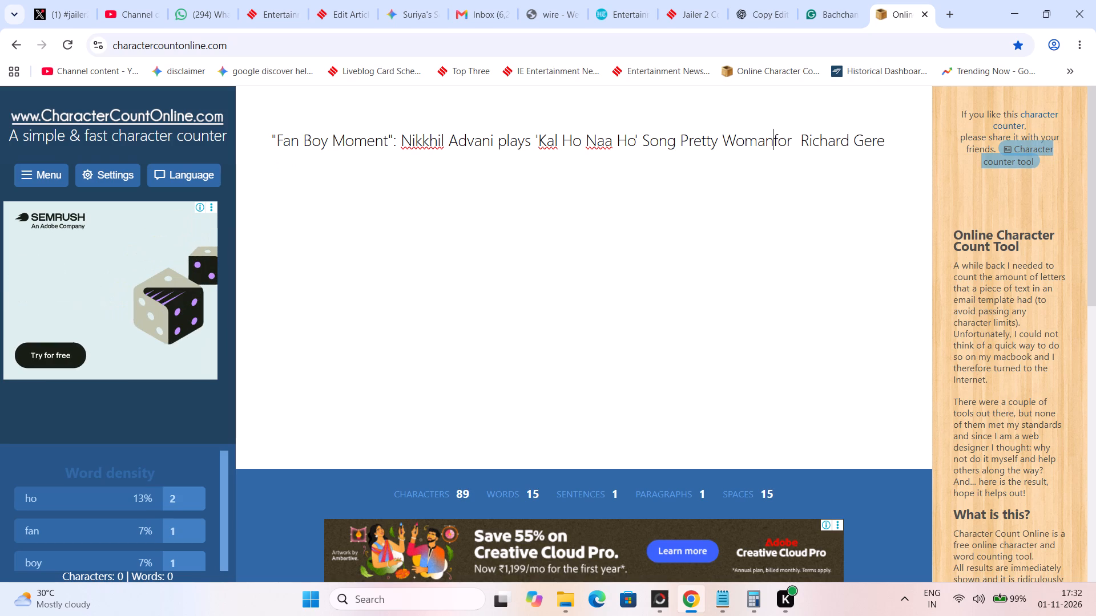
pyautogui.press('Right')
pyautogui.press('Right')
pyautogui.press('Left')
pyautogui.press('Left')
pyautogui.press('space')
pyautogui.press('Right')
pyautogui.press('Right')
pyautogui.press('Right')
pyautogui.press('Right')
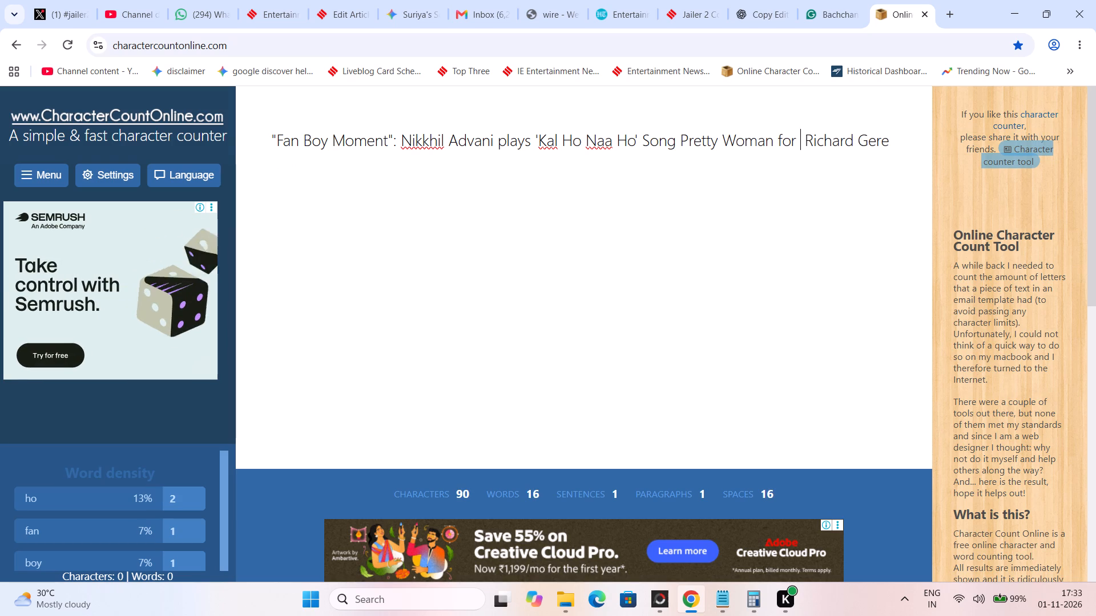
pyautogui.press('BackSpace')
# Change the headline's opening phrase to 'Fan boy moment', with single quotes and lowercase "boy" and "moment".
pyautogui.press('Up')
pyautogui.press('Right')
pyautogui.press('BackSpace')
pyautogui.press("'")
pyautogui.press('Right')
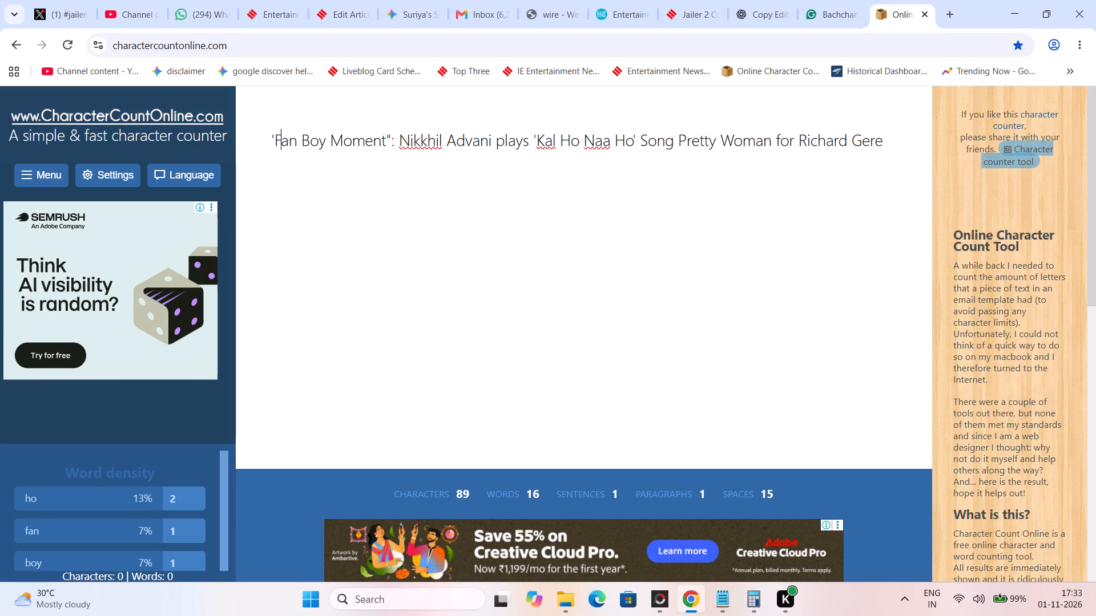
pyautogui.press('Right')
pyautogui.press('Right')
pyautogui.press('Right')
pyautogui.press('Right')
pyautogui.press('BackSpace')
pyautogui.press('b')
pyautogui.press('Right')
pyautogui.press('Right')
pyautogui.press('Right')
pyautogui.press('Right')
pyautogui.press('BackSpace')
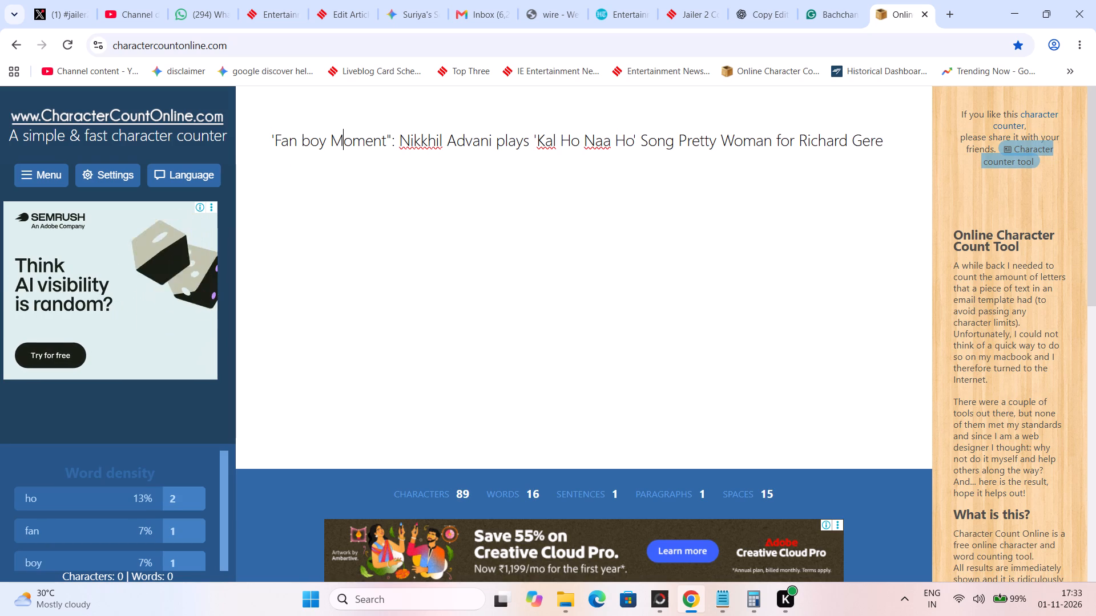
pyautogui.press('m')
pyautogui.press('Right')
pyautogui.press('Right')
pyautogui.press('Right')
pyautogui.press('Right')
pyautogui.press('Right')
pyautogui.press('Right')
pyautogui.press('BackSpace')
pyautogui.press("'")
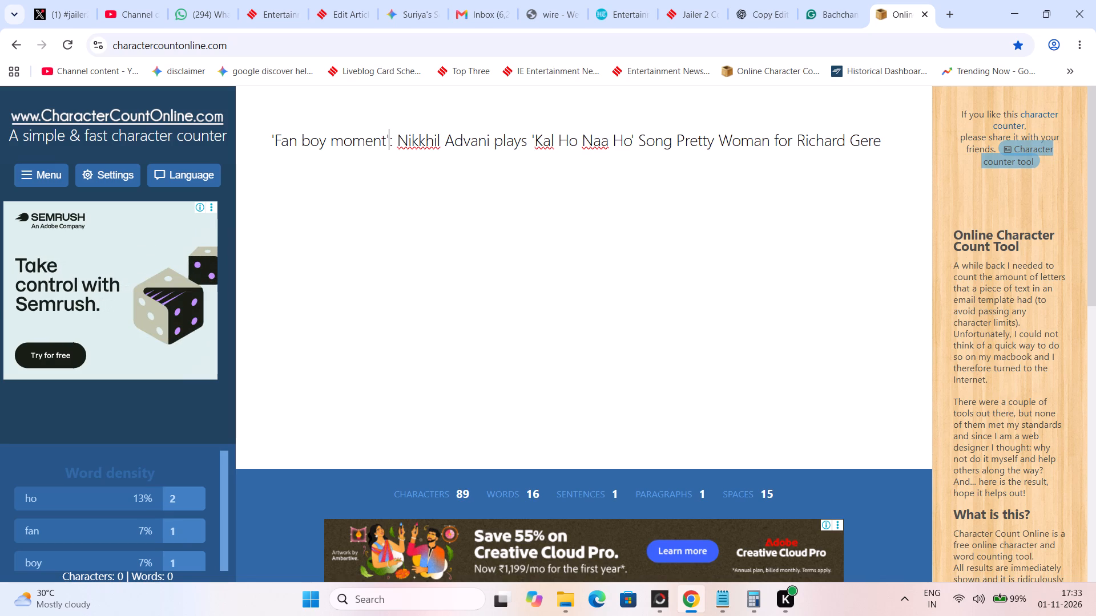
# Remove the single quotes around Kal Ho Naa Ho in the headline.
pyautogui.press('Right')
pyautogui.press('Right')
pyautogui.press('Right')
pyautogui.press('Right')
pyautogui.press('Right')
pyautogui.press('Right')
pyautogui.press('Right')
pyautogui.press('Right')
pyautogui.press('Right')
pyautogui.press('Right')
pyautogui.press('Right')
pyautogui.press('Right')
pyautogui.press('Right')
pyautogui.press('Right')
pyautogui.press('Right')
pyautogui.press('Right')
pyautogui.press('Right')
pyautogui.press('Right')
pyautogui.press('Right')
pyautogui.press('Right')
pyautogui.press('Right')
pyautogui.press('Right')
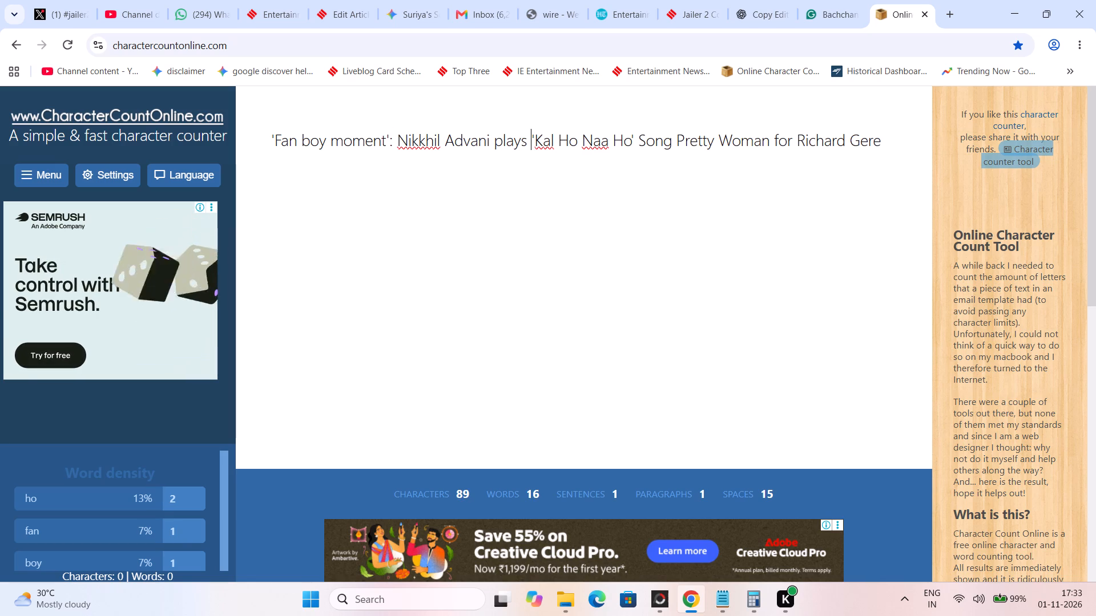
pyautogui.press('Right')
pyautogui.press('BackSpace')
pyautogui.press('Right')
pyautogui.press('Right')
pyautogui.press('Right')
pyautogui.press('Right')
pyautogui.press('Right')
pyautogui.press('Right')
pyautogui.press('Right')
pyautogui.press('Right')
pyautogui.press('Right')
pyautogui.press('Right')
pyautogui.press('Right')
pyautogui.press('Right')
pyautogui.press('Right')
pyautogui.press('Right')
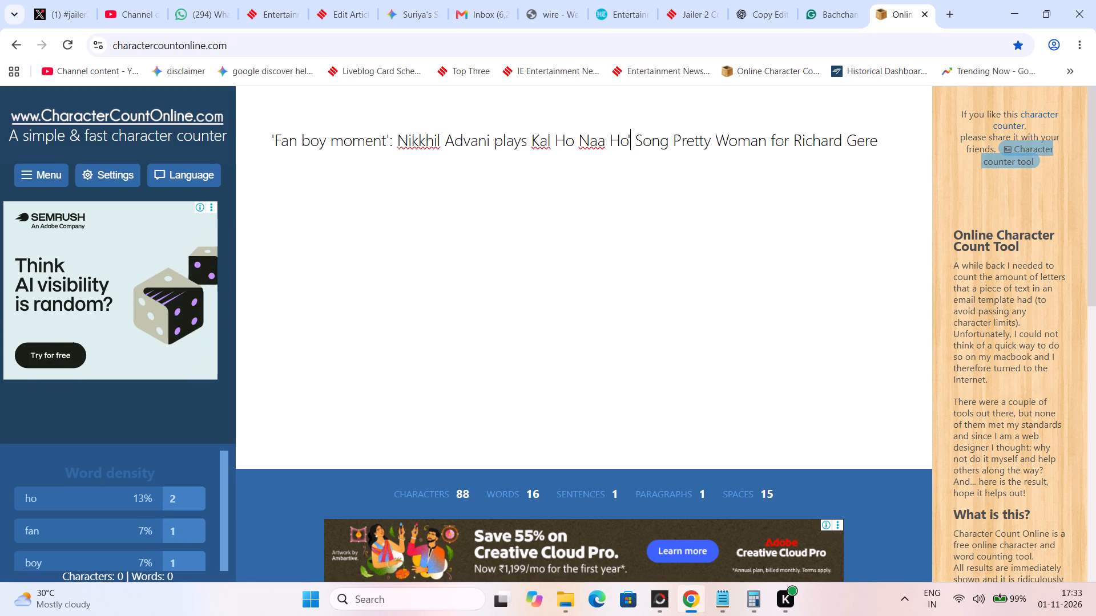
pyautogui.press('BackSpace')
# Change "Song" to lowercase "song" in the headline.
pyautogui.press('Right')
pyautogui.press('Right')
pyautogui.press('BackSpace')
pyautogui.press('s')
# Put single quotes around 'Pretty Woman' in the headline.
pyautogui.press('Right')
pyautogui.press('Right')
pyautogui.press('Right')
pyautogui.press('Right')
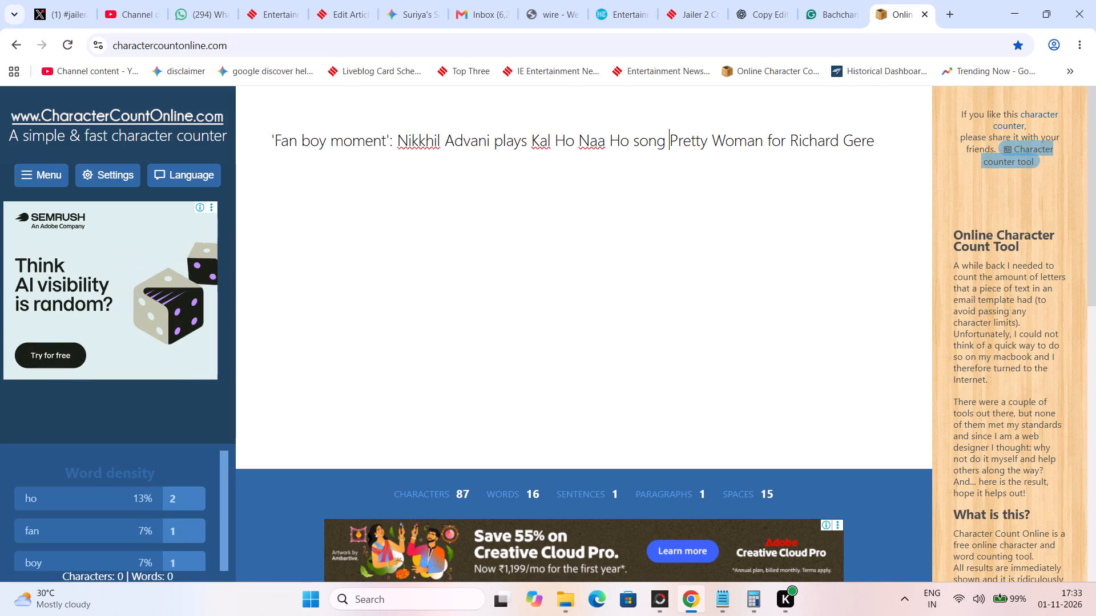
pyautogui.press("'")
pyautogui.press('Right')
pyautogui.press('Right')
pyautogui.press('Right')
pyautogui.press('Right')
pyautogui.press('Right')
pyautogui.press('Right')
pyautogui.press('Right')
pyautogui.press('Right')
pyautogui.press('Right')
pyautogui.press('Right')
pyautogui.press('Right')
pyautogui.press('Right')
pyautogui.press('Right')
pyautogui.press('Right')
pyautogui.press('Right')
pyautogui.press('Left')
pyautogui.press('Left')
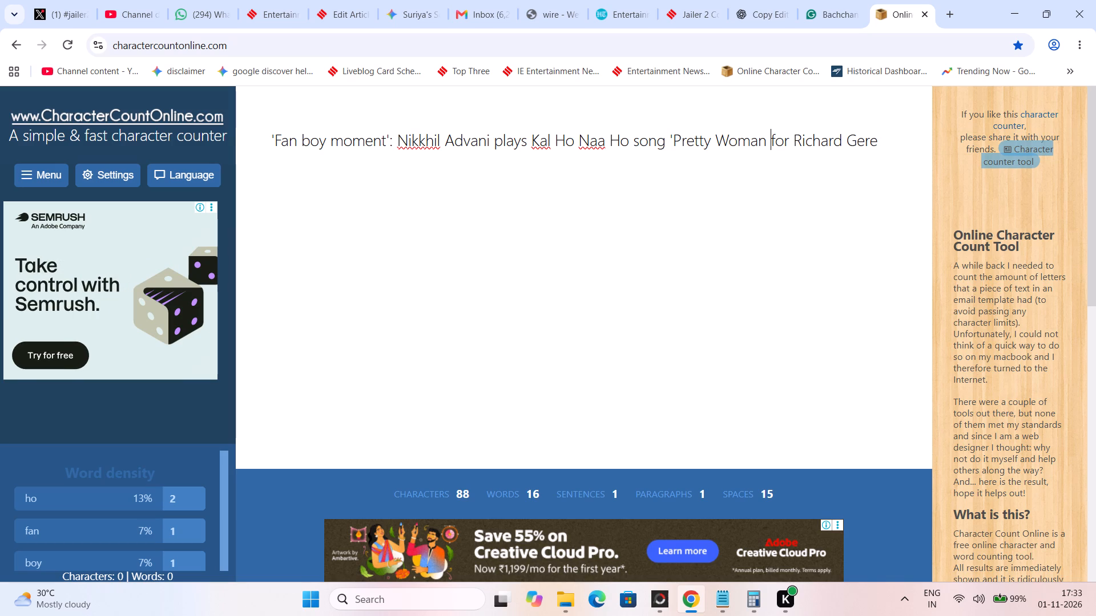
pyautogui.press('Left')
pyautogui.press("'")
# Move the finished headline from the character counter into the Richard Gere article's title, replacing the existing title.
pyautogui.hotkey('ctrl', 'a')
pyautogui.hotkey('ctrl', 'x')
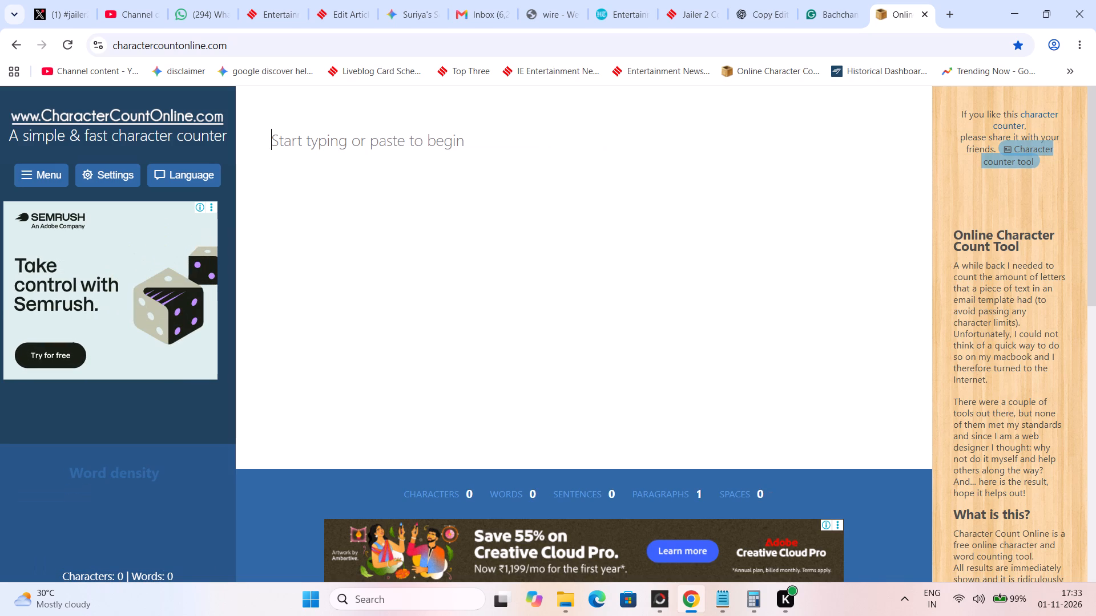
pyautogui.click(362, 0)
pyautogui.tripleClick(406, 163)
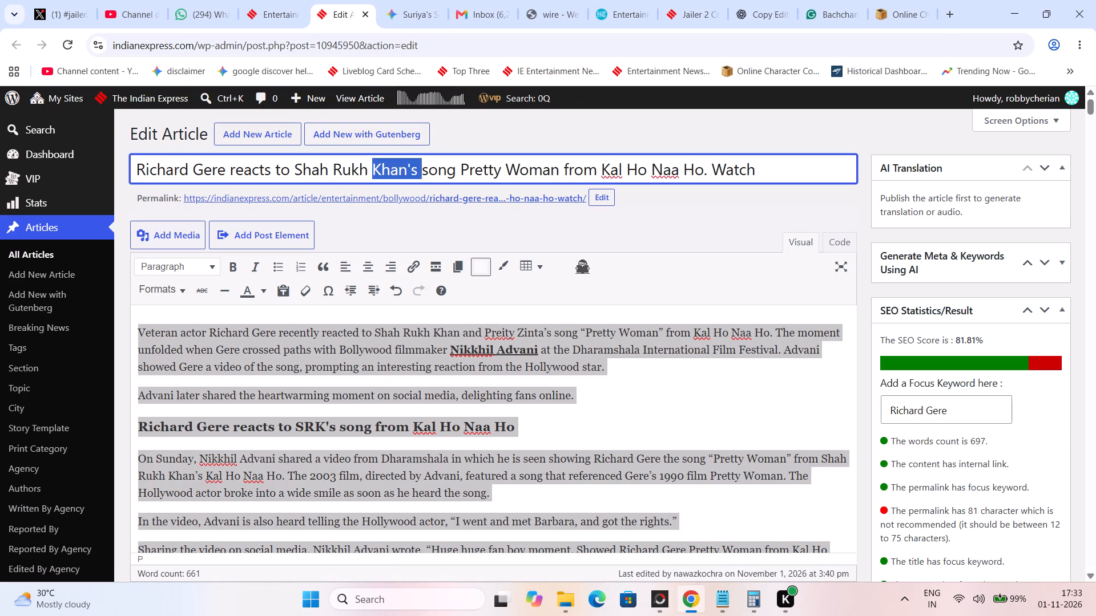
pyautogui.hotkey('ctrl', 'v')
# Replace the article's permalink slug with the title portion from "Nikkhil Advani plays" through "for Richard Gere".
pyautogui.moveTo(271, 175); pyautogui.dragTo(946, 173)
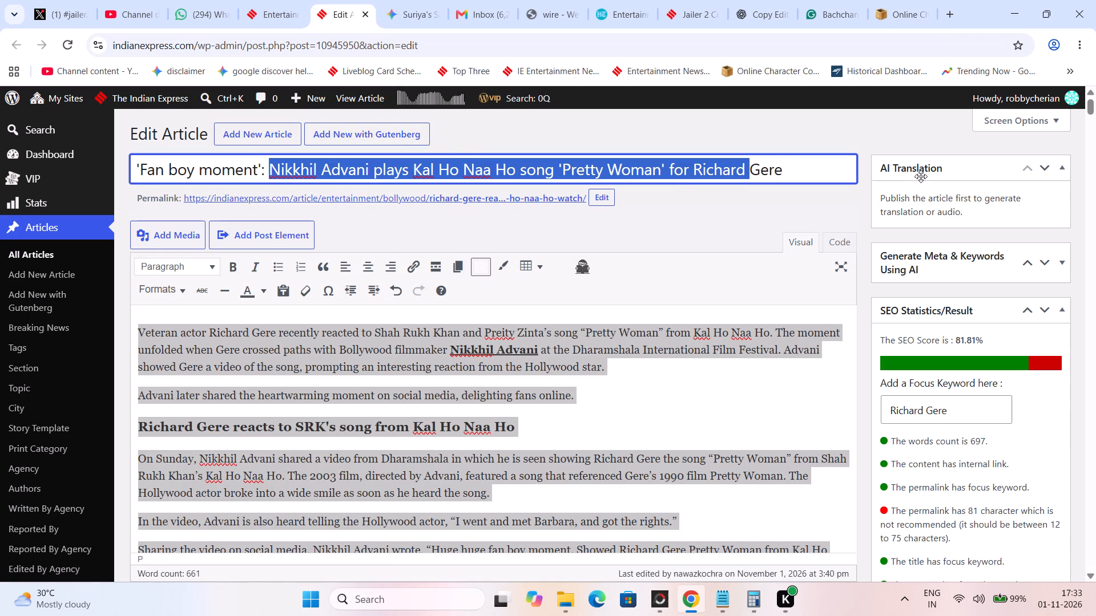
pyautogui.hotkey('ctrl', 'c')
pyautogui.click(606, 205)
pyautogui.tripleClick(559, 203)
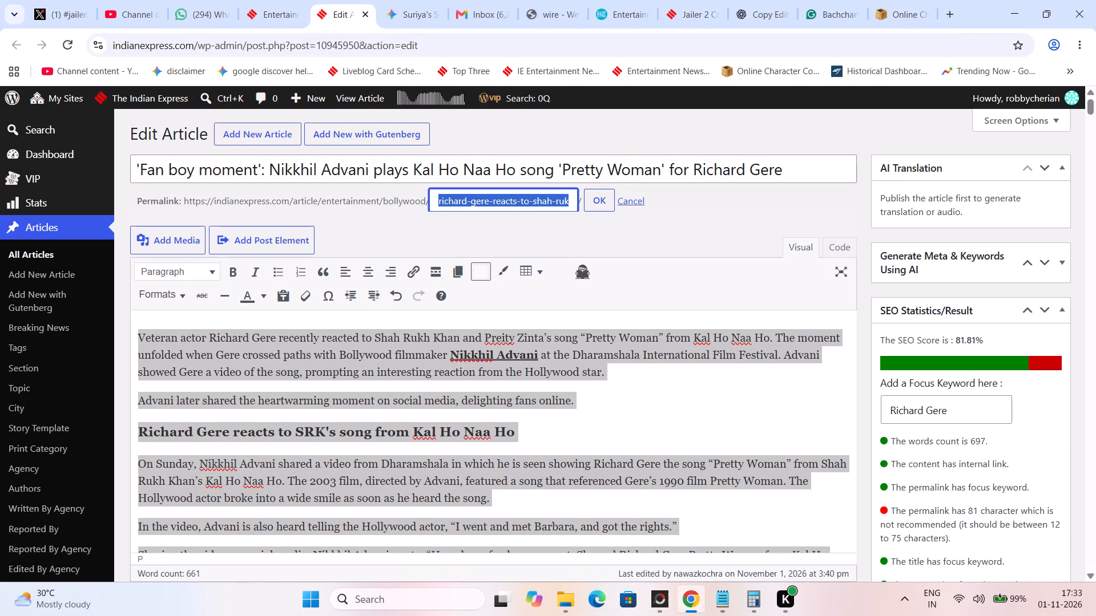
pyautogui.hotkey('ctrl', 'v')
pyautogui.click(589, 201)
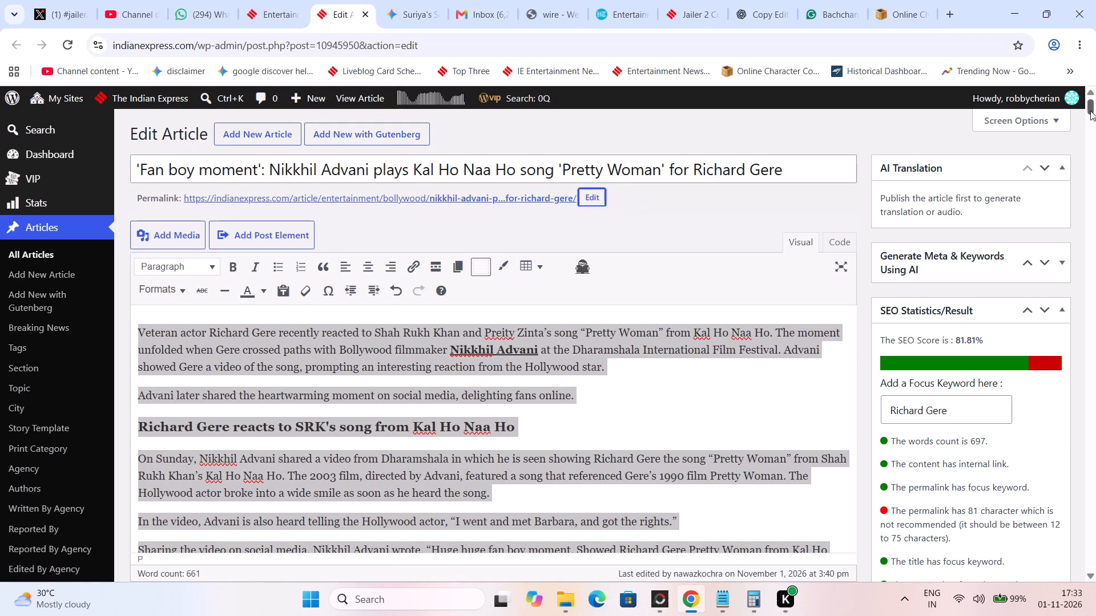
# Replace the alternate heading with "Nikkhil Advani plays Kal Ho Naa Ho song 'Pretty Woman' for Richard Gere, watch".
pyautogui.moveTo(1090, 110); pyautogui.dragTo(1095, 615)
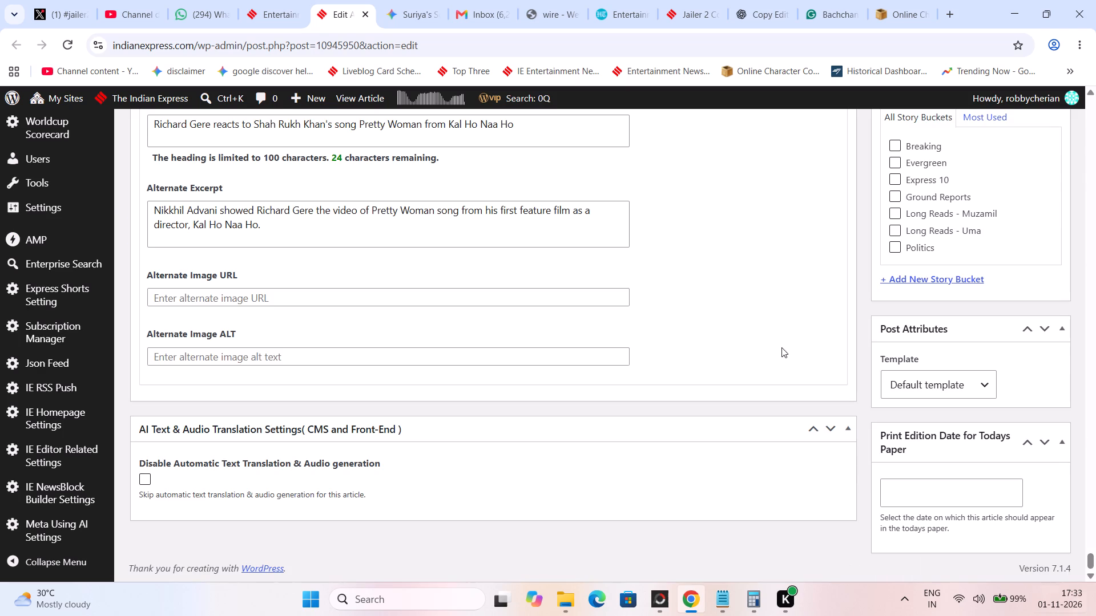
pyautogui.tripleClick(361, 140)
pyautogui.hotkey('ctrl', 'v')
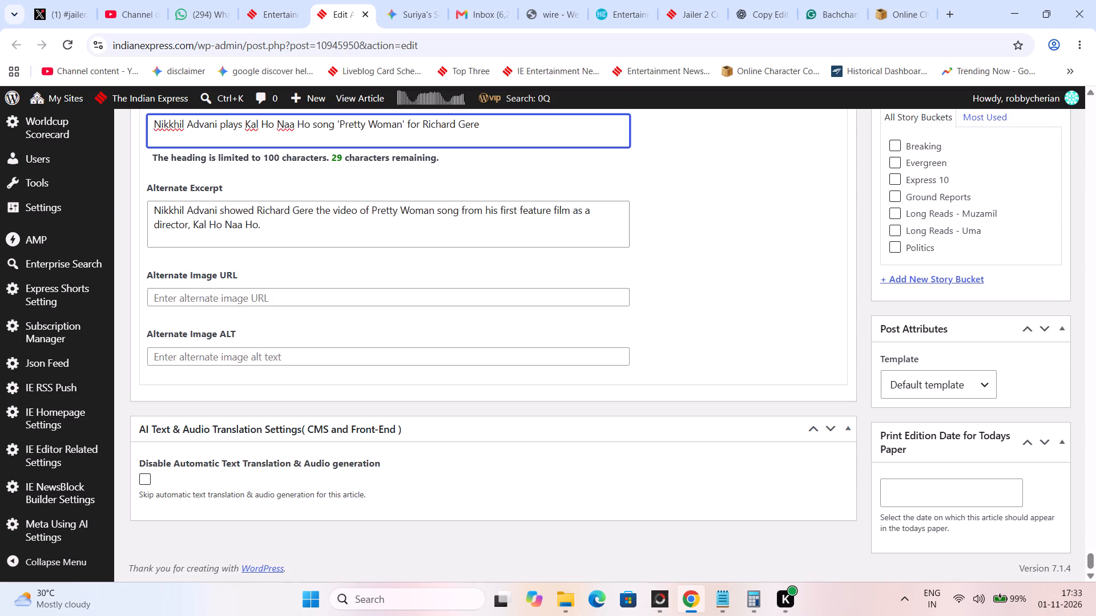
pyautogui.write(', watch')
# Clear the article's alternate excerpt.
pyautogui.press('Tab')
pyautogui.hotkey('ctrl', 'a')
pyautogui.hotkey('ctrl', 'BackSpace')
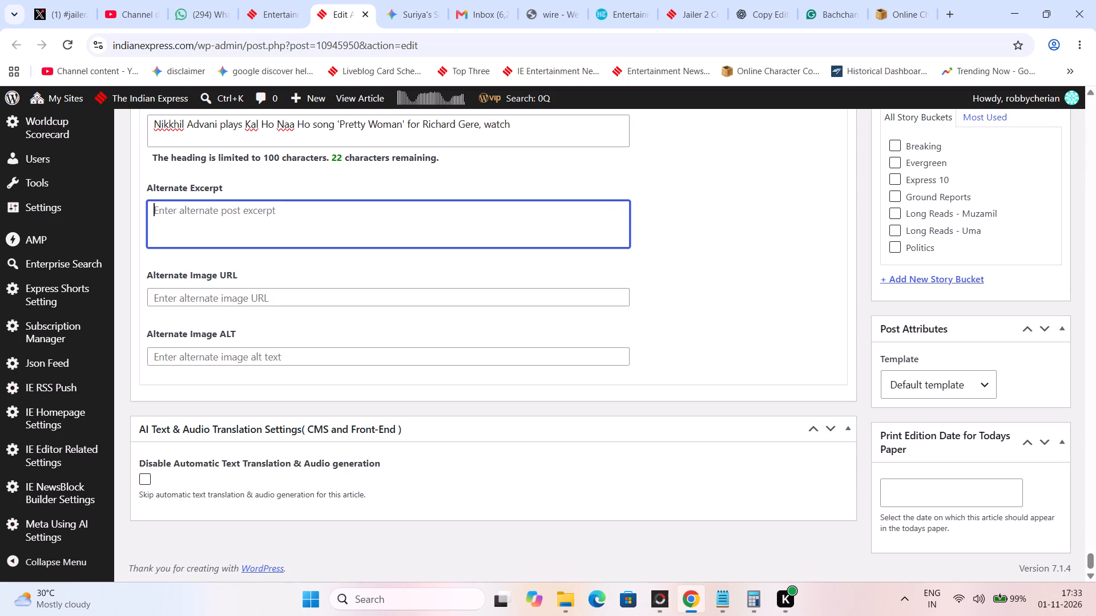
# Save the Richard Gere article as a draft.
pyautogui.moveTo(1095, 213); pyautogui.dragTo(1095, 212)
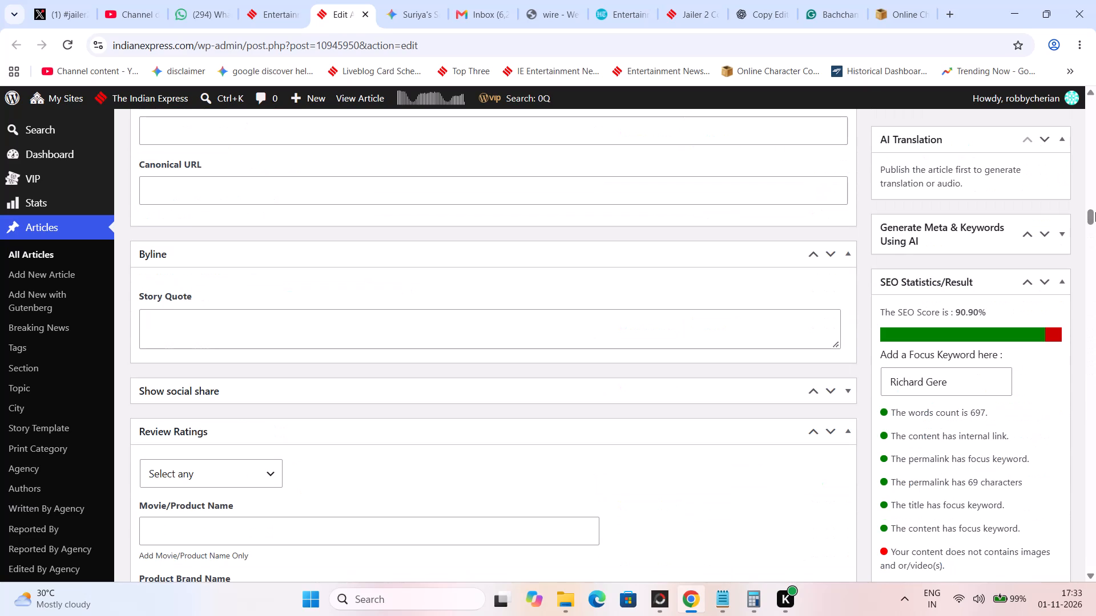
pyautogui.moveTo(1095, 212); pyautogui.dragTo(1095, 120)
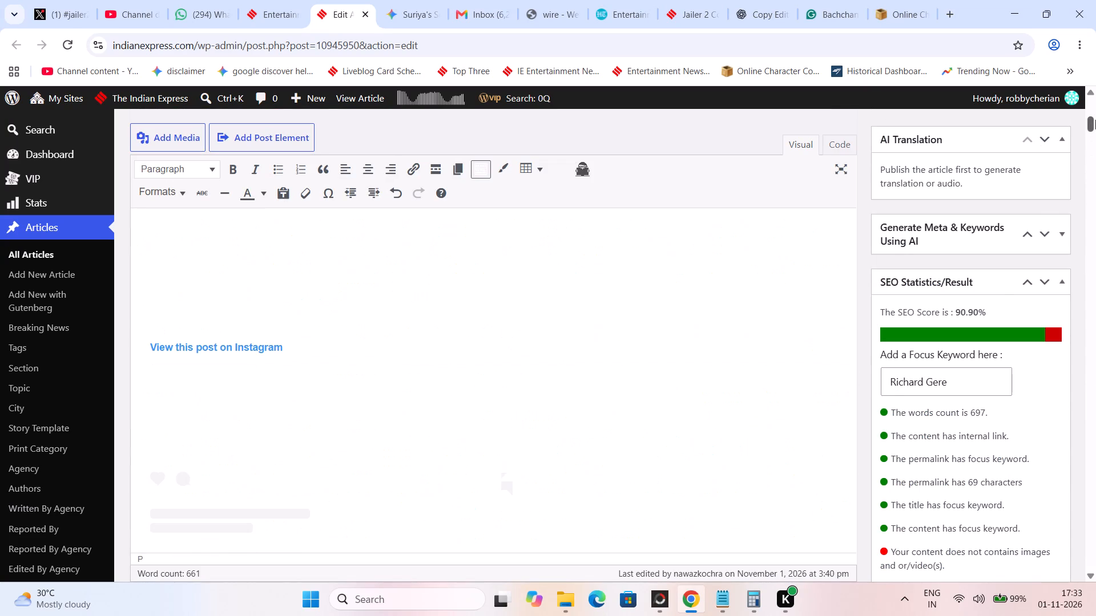
pyautogui.scroll(-4, 974, 360)
pyautogui.scroll(-4, 932, 454)
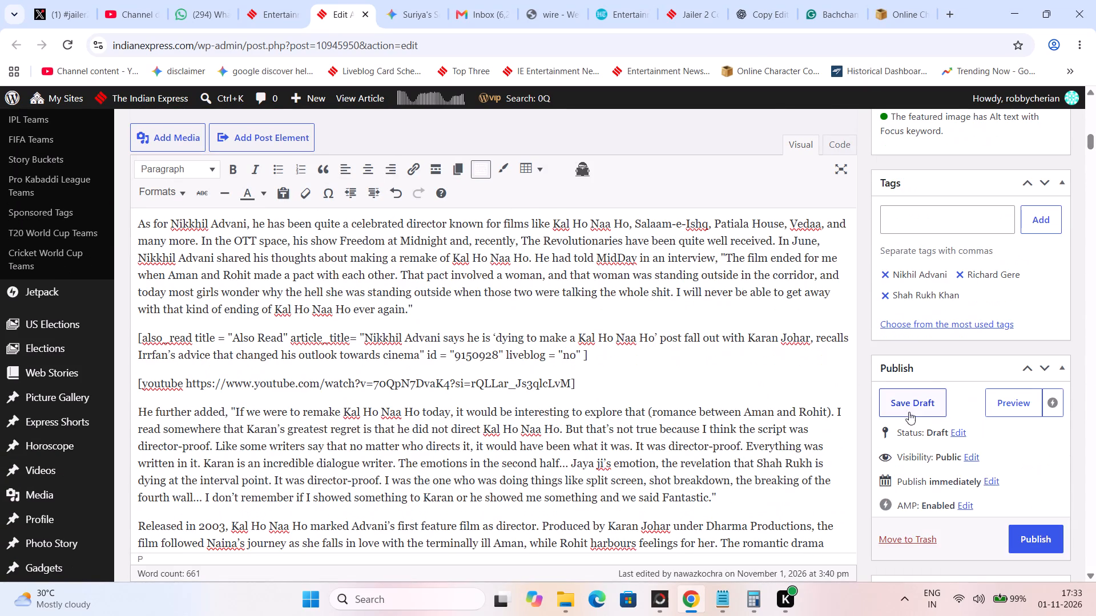
pyautogui.click(906, 407)
# Switch to the Indian Express entertainment section page.
pyautogui.click(258, 0)
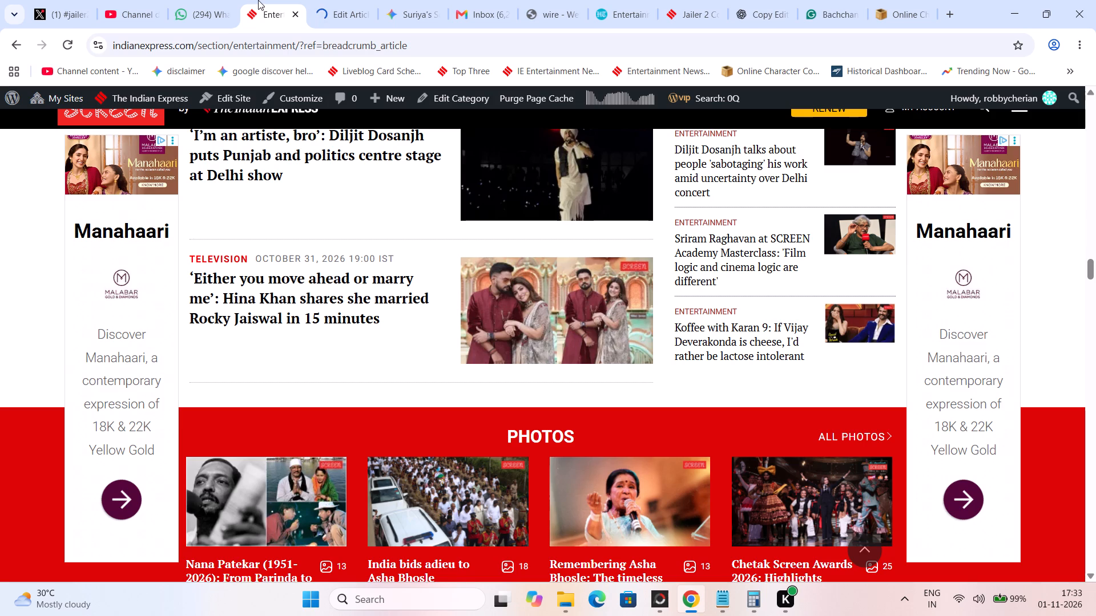
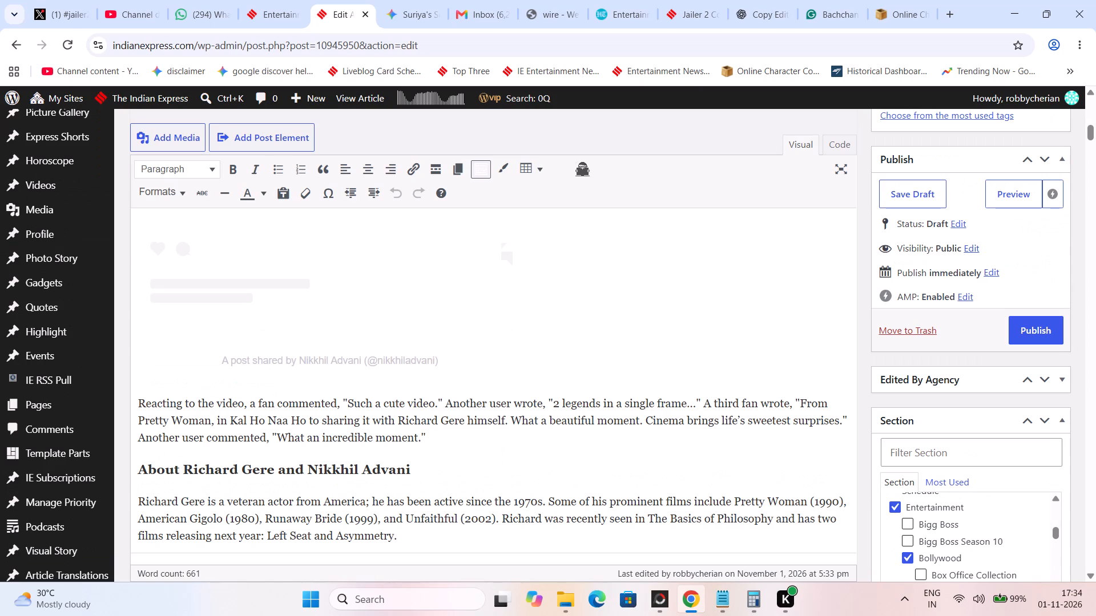
# Select the sentence 'Another user commented, "What an incredible moment."' at the end of the fan reactions paragraph.
pyautogui.moveTo(444, 433); pyautogui.dragTo(392, 433)
pyautogui.moveTo(392, 433); pyautogui.dragTo(132, 443)
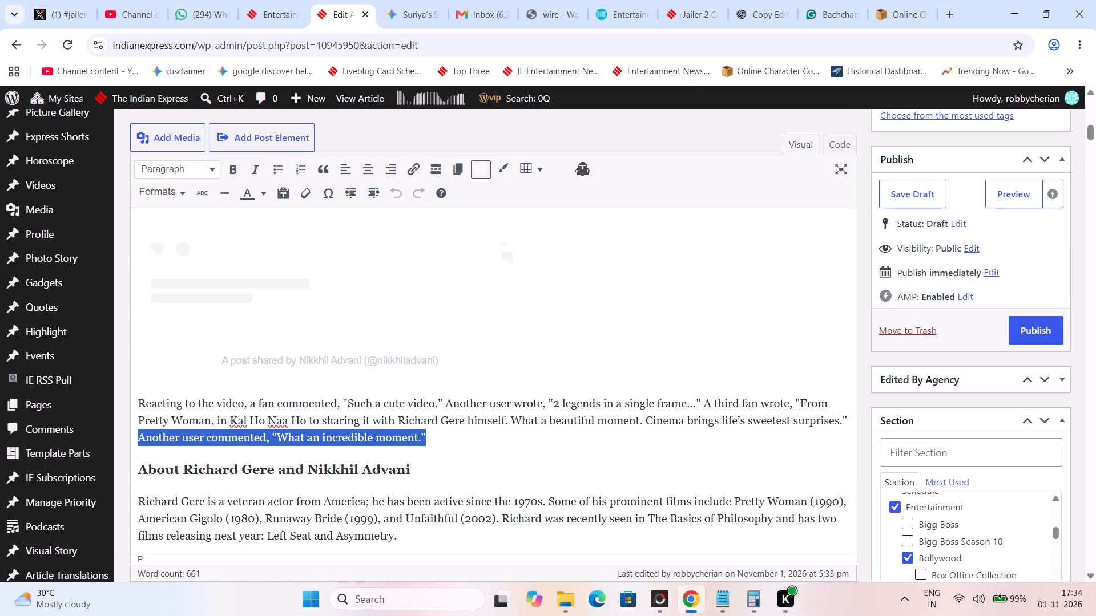
# Delete the sentence 'Another user commented, "What an incredible moment."' from the fan reactions paragraph.
pyautogui.press('BackSpace')
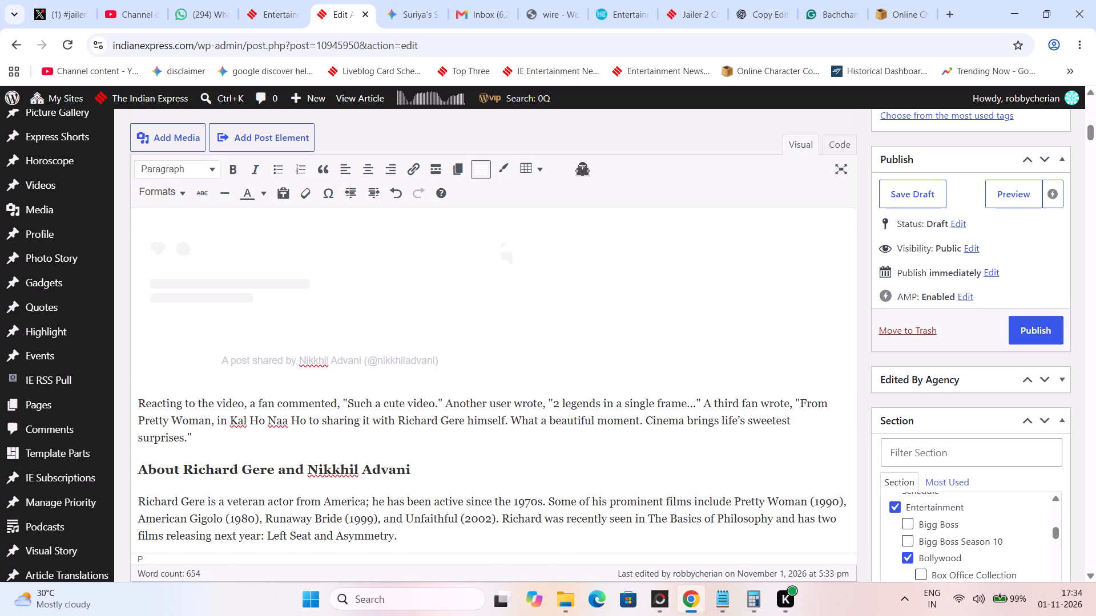
# Move the closing 'Released in 2003' paragraph up, replacing the 'About Richard Gere and Nikkhil Advani' heading and biographical text before 'In June'.
pyautogui.scroll(-2, 264, 471)
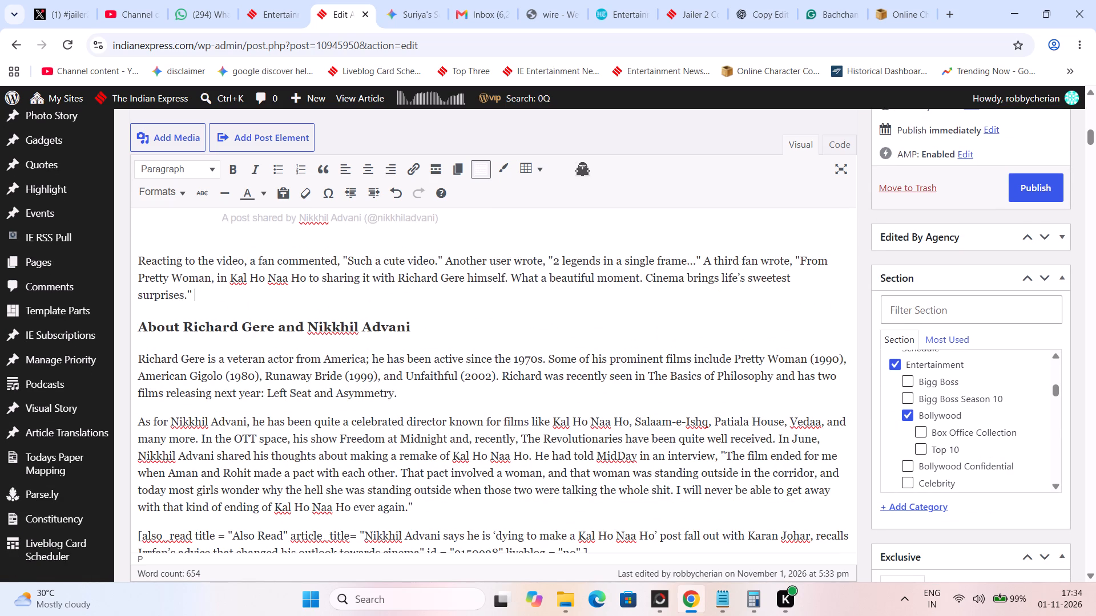
pyautogui.scroll(-2, 267, 474)
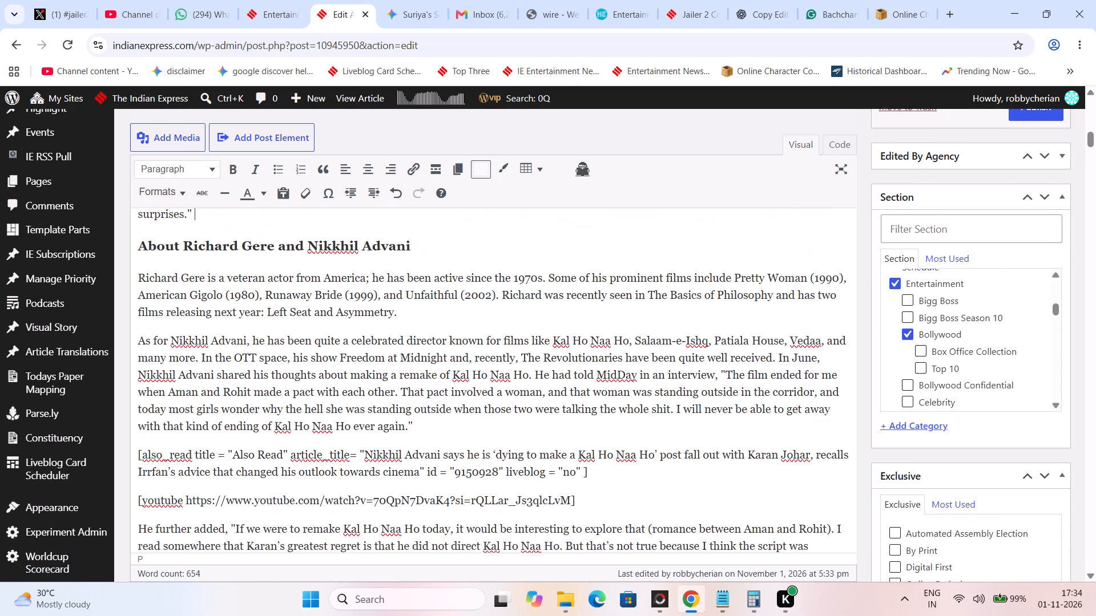
pyautogui.scroll(-2, 267, 475)
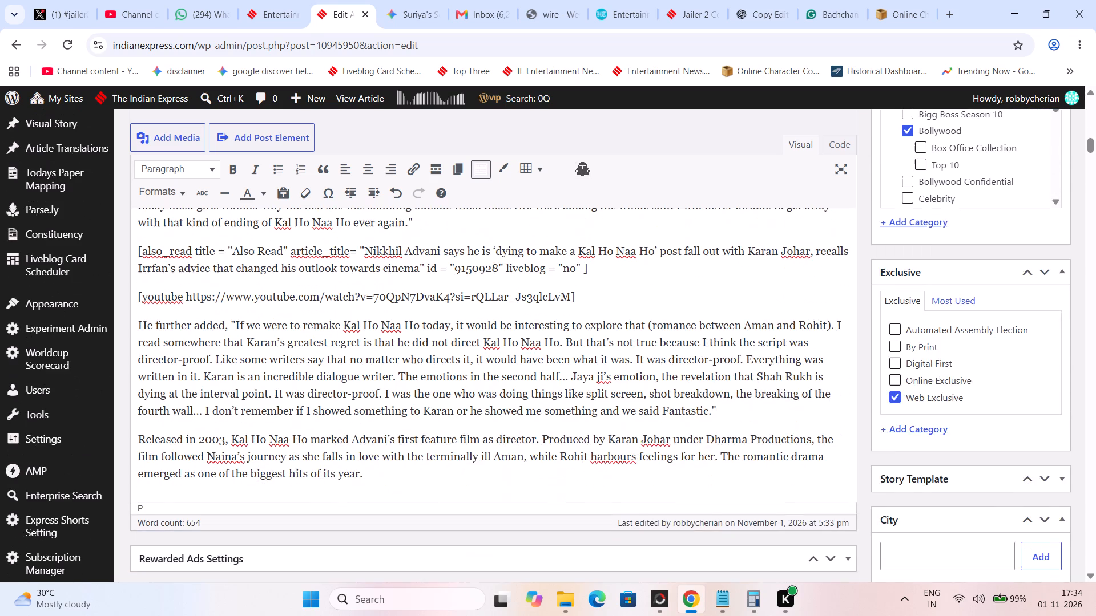
pyautogui.scroll(2, 267, 475)
pyautogui.scroll(-2, 267, 475)
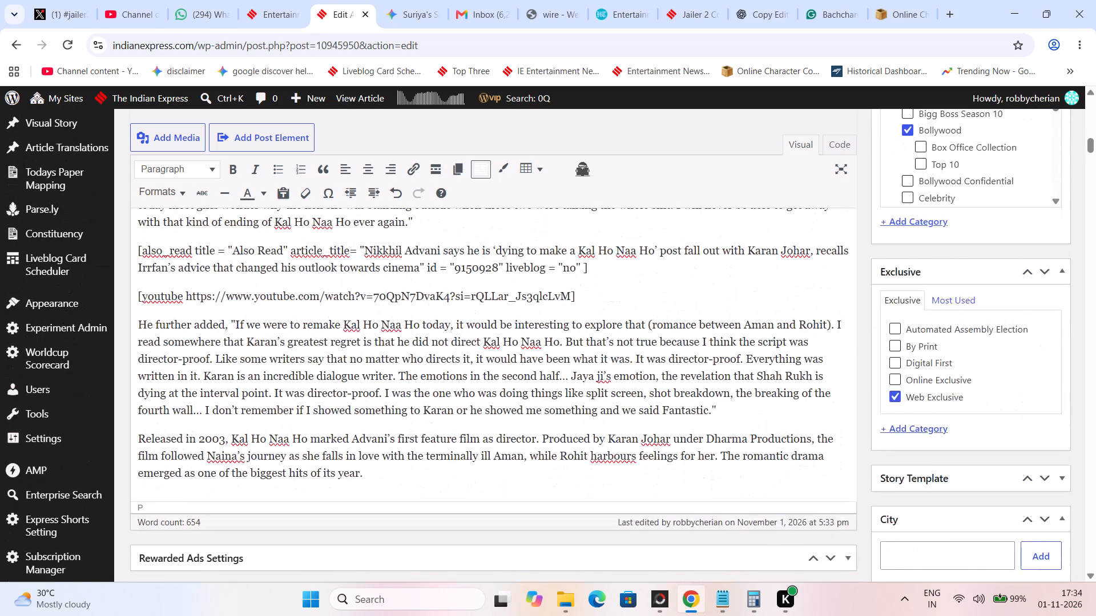
pyautogui.tripleClick(279, 466)
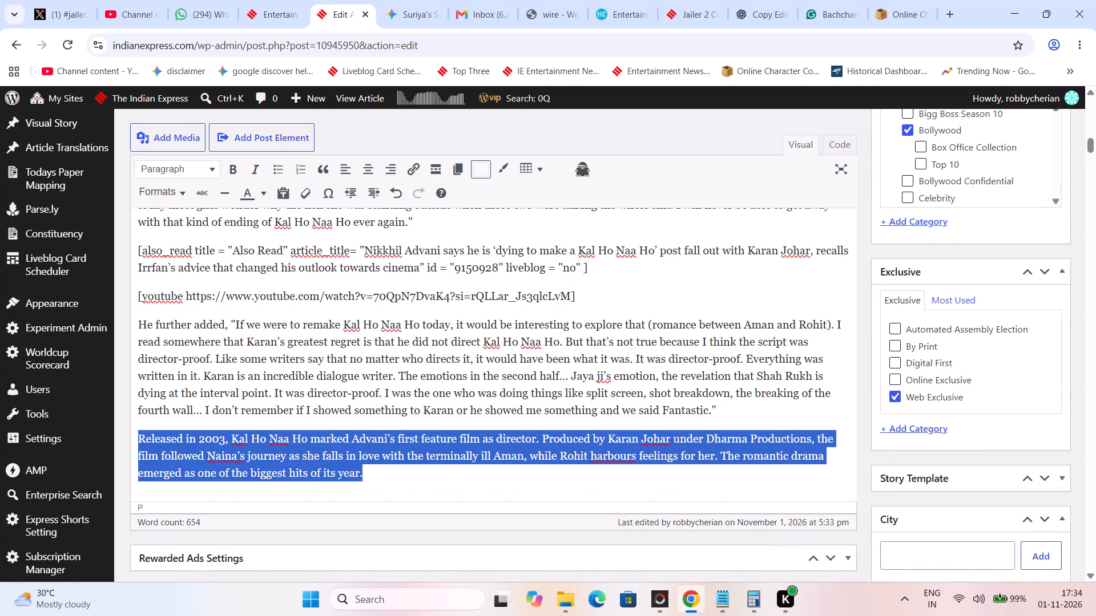
pyautogui.rightClick(279, 465)
pyautogui.click(379, 163)
pyautogui.scroll(4, 402, 432)
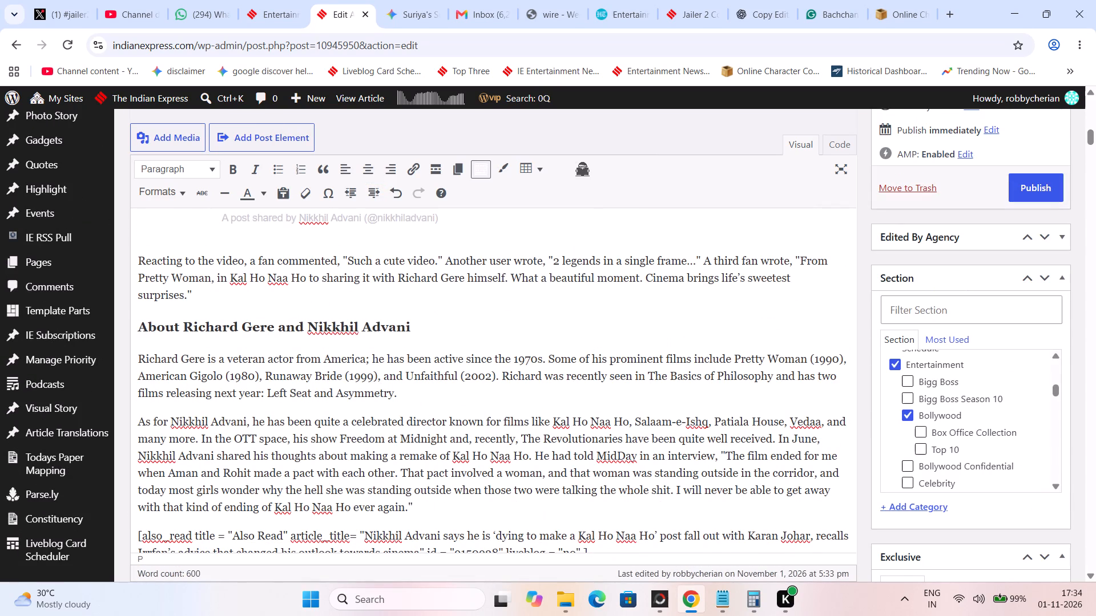
pyautogui.moveTo(774, 443); pyautogui.dragTo(135, 329)
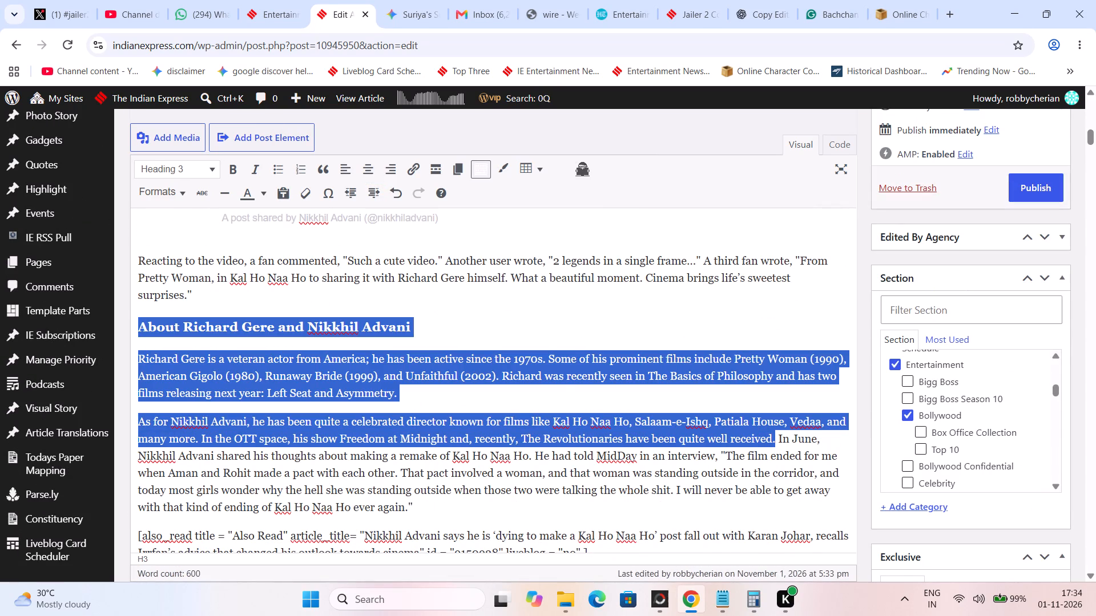
pyautogui.rightClick(210, 327)
pyautogui.click(241, 346)
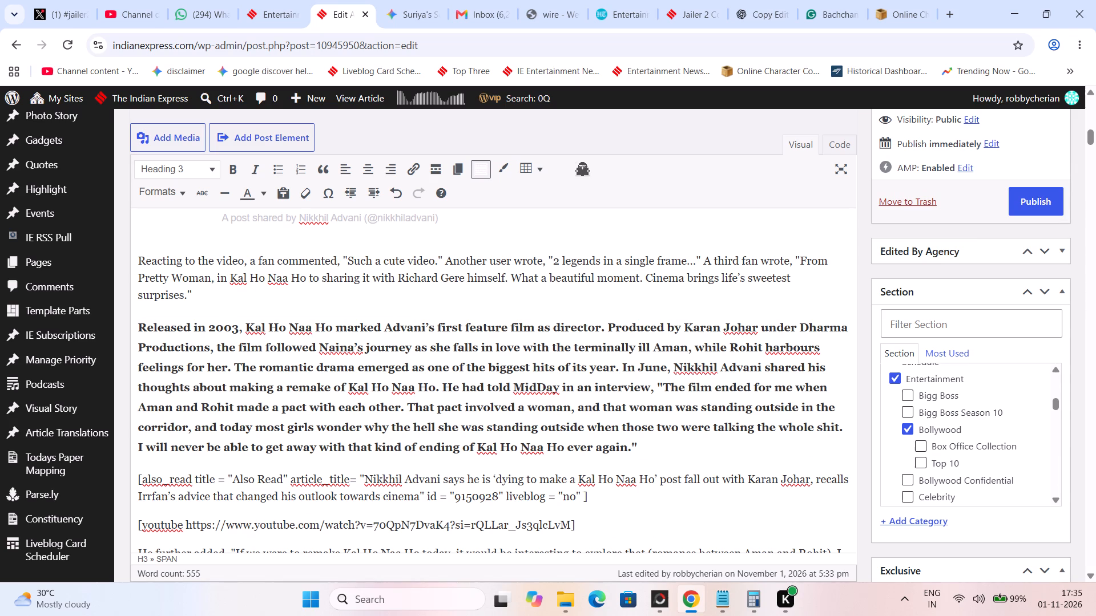
# Change the merged 'Released in 2003' passage from Heading 3 to Paragraph format.
pyautogui.tripleClick(241, 346)
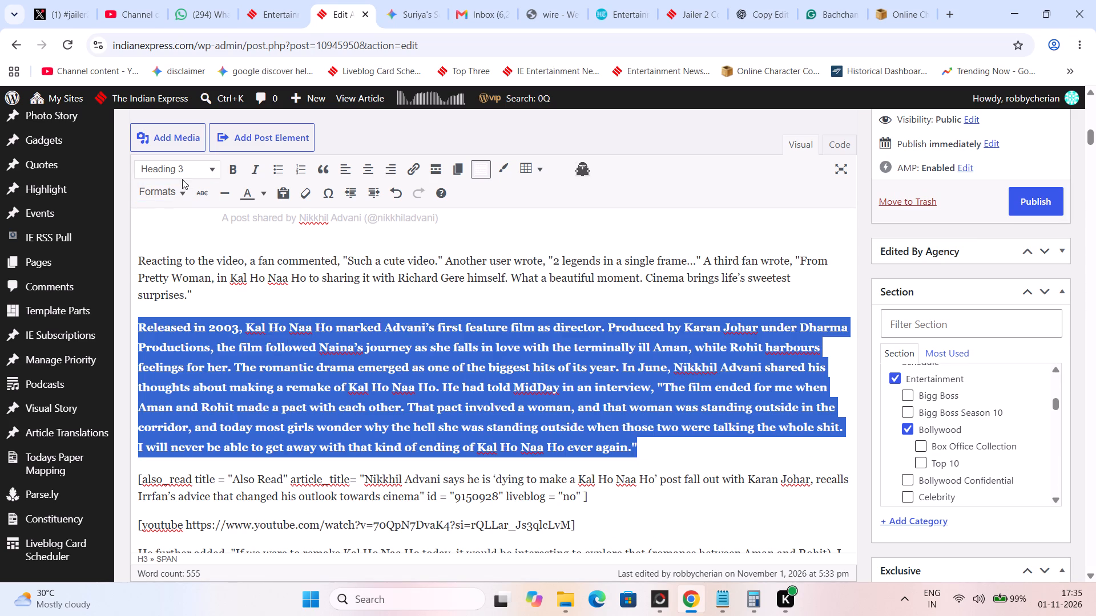
pyautogui.click(176, 171)
pyautogui.moveTo(188, 204); pyautogui.dragTo(202, 197)
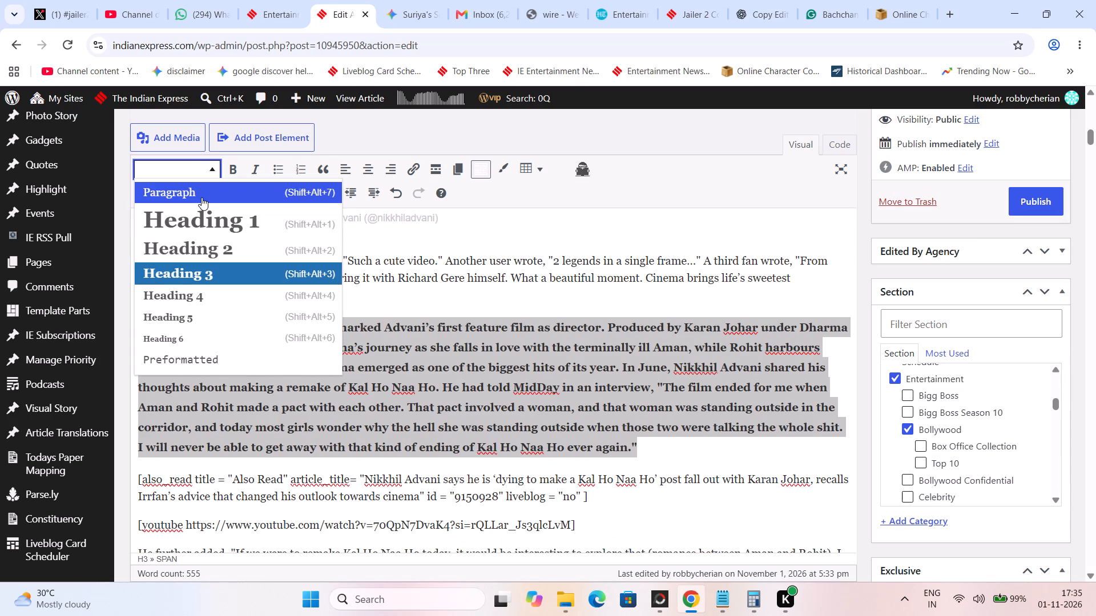
pyautogui.click(202, 197)
pyautogui.click(265, 333)
pyautogui.click(316, 327)
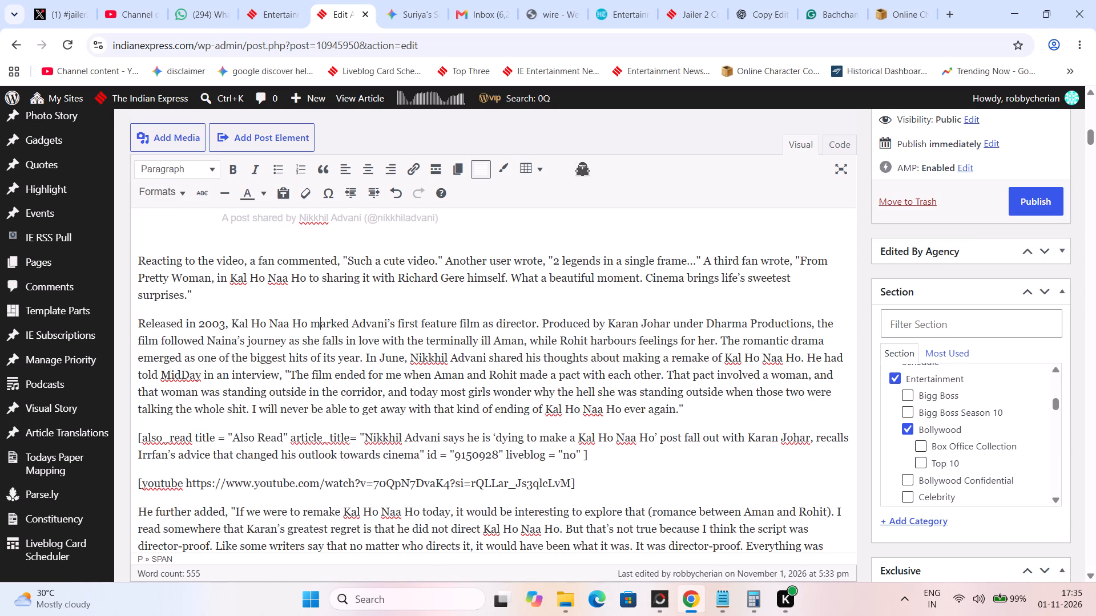
# Copy the name 'Nikkhil' from the body text and insert it before 'Advani's first feature film'.
pyautogui.scroll(15, 346, 322)
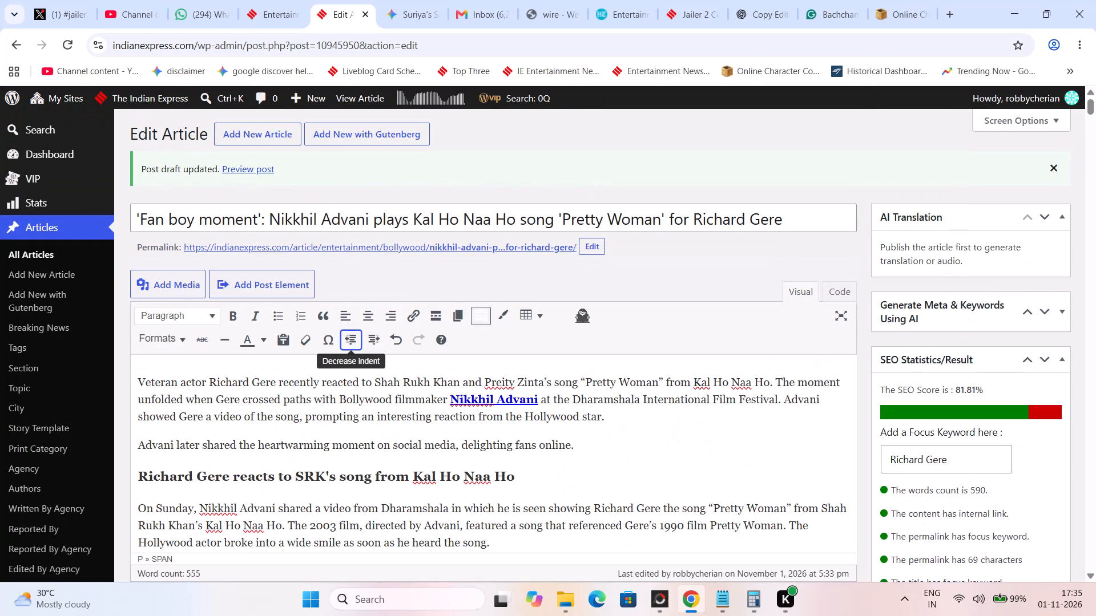
pyautogui.moveTo(239, 501); pyautogui.dragTo(207, 501)
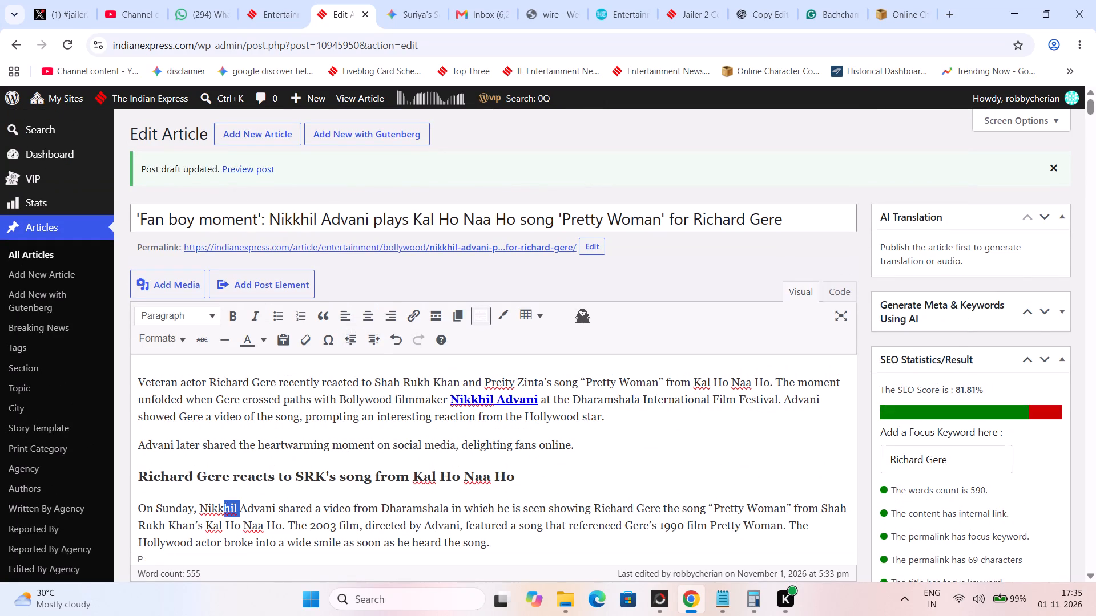
pyautogui.moveTo(207, 501); pyautogui.dragTo(198, 501)
pyautogui.hotkey('ctrl', 'c')
pyautogui.scroll(-14, 272, 501)
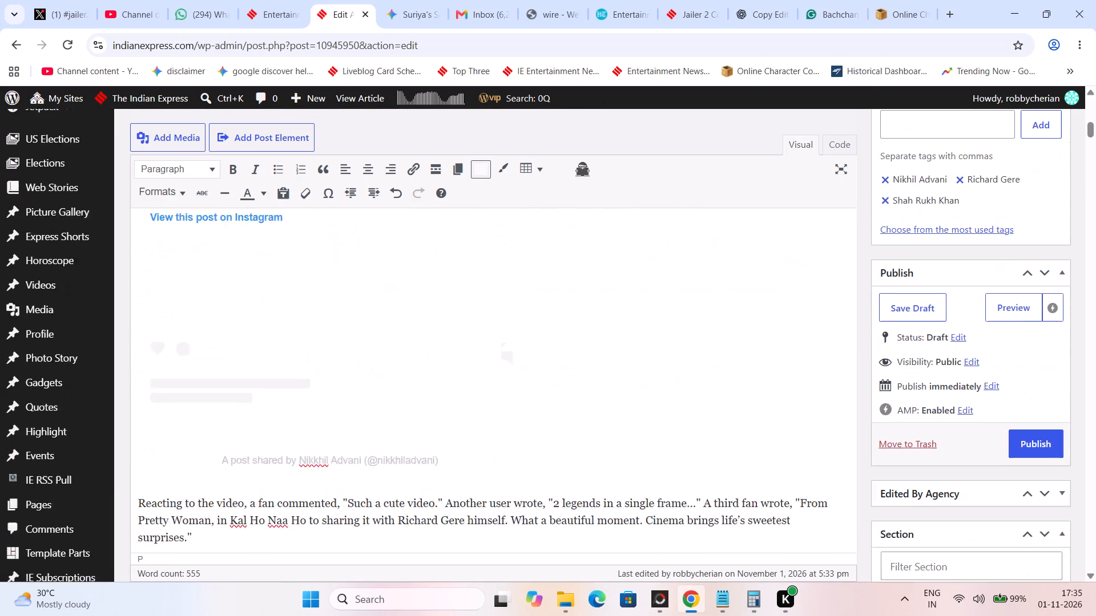
pyautogui.scroll(3, 272, 501)
pyautogui.scroll(-3, 269, 492)
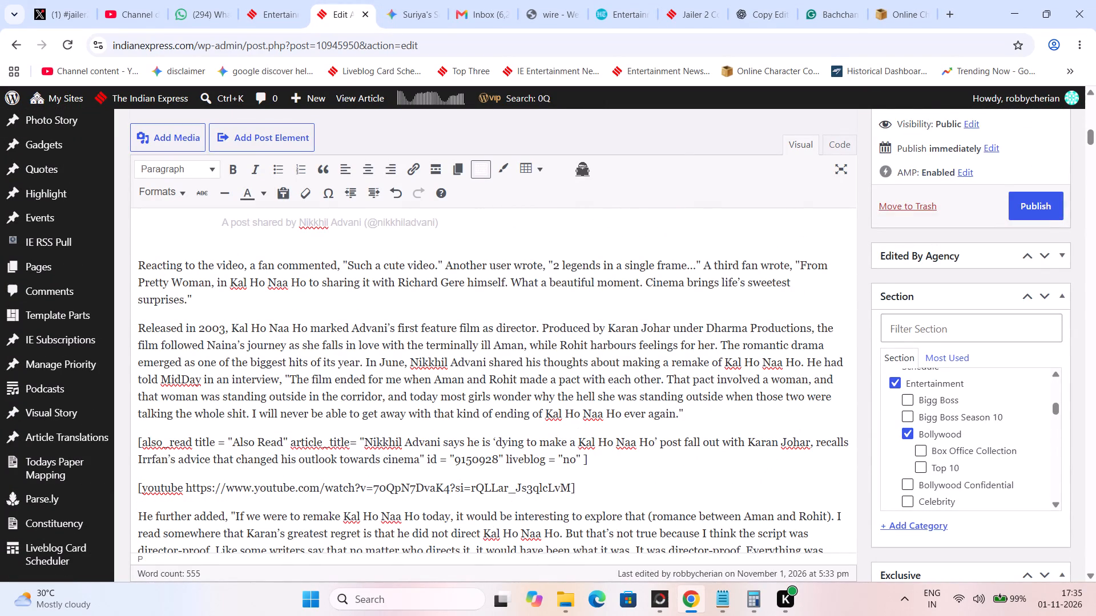
pyautogui.click(354, 324)
pyautogui.hotkey('ctrl', 'v')
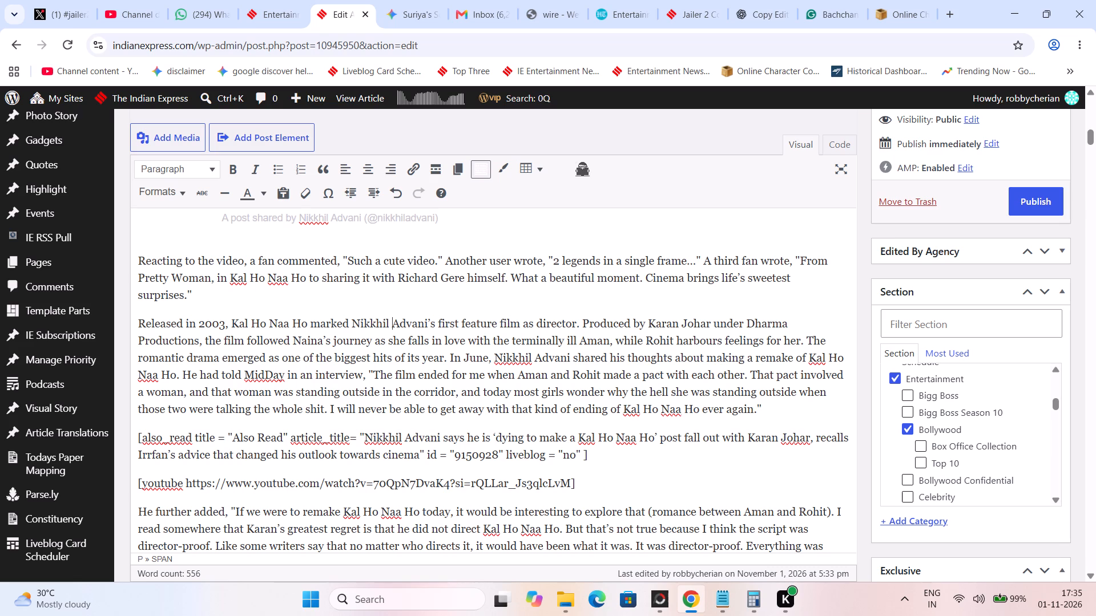
# Add the actor's name '(Shah Rukh Khan)' after 'the terminally ill Aman'.
pyautogui.click(610, 346)
pyautogui.press('space')
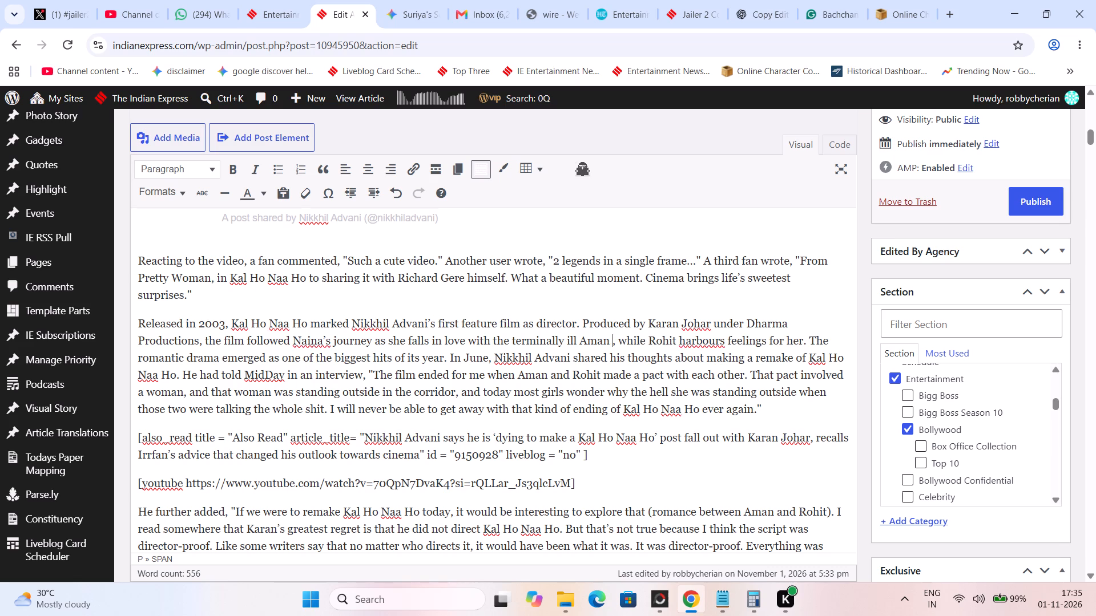
pyautogui.hotkey('shift', '(')
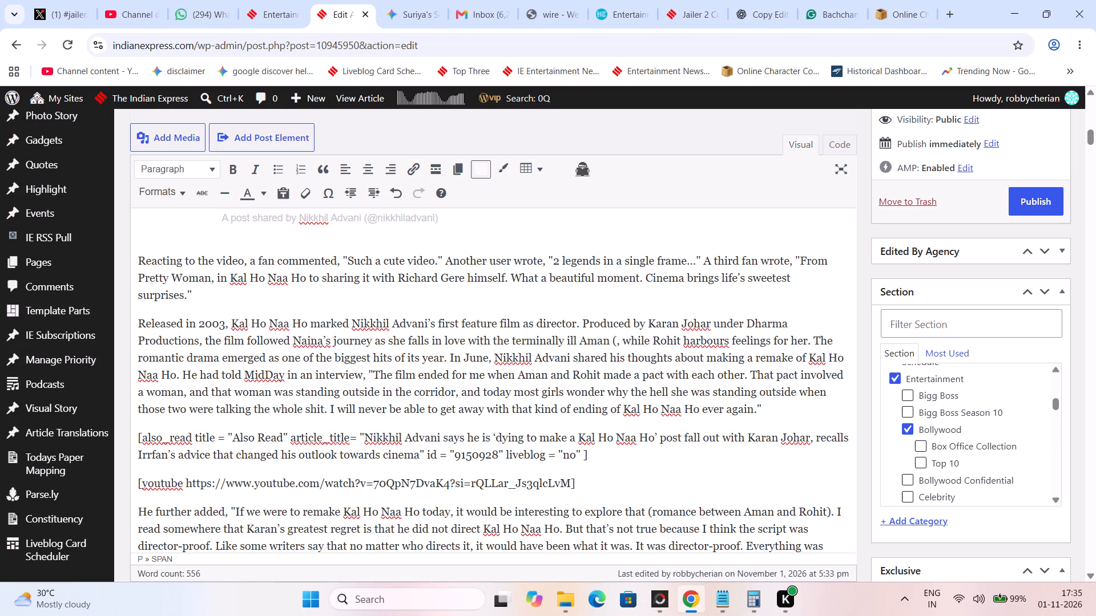
pyautogui.press('BackSpace')
pyautogui.press('BackSpace')
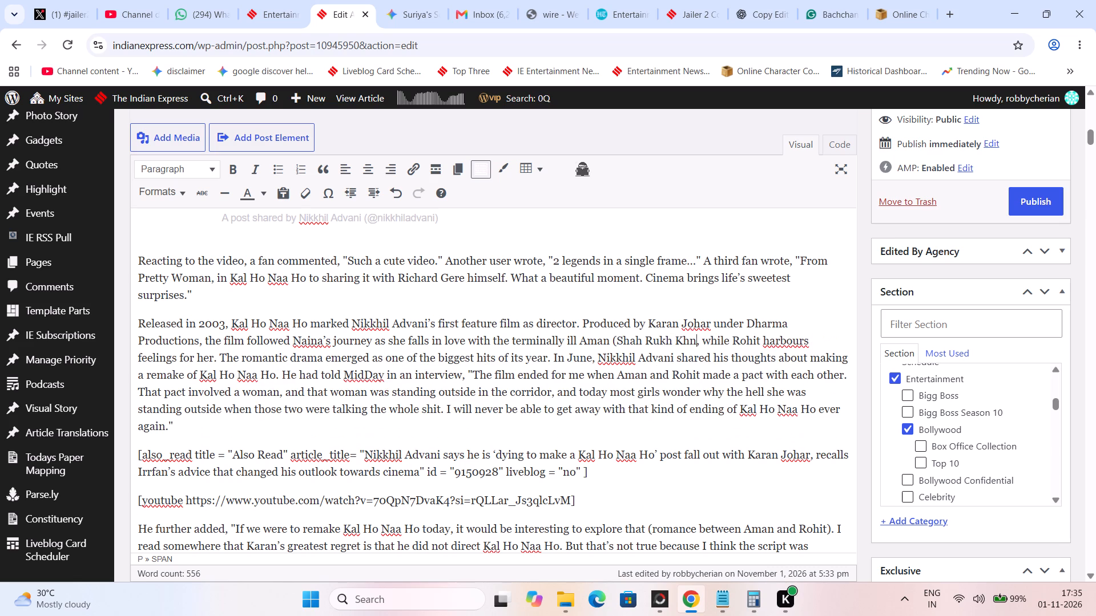
pyautogui.press('BackSpace')
pyautogui.press('BackSpace')
pyautogui.press('BackSpace')
pyautogui.press('a')
pyautogui.write('n)')
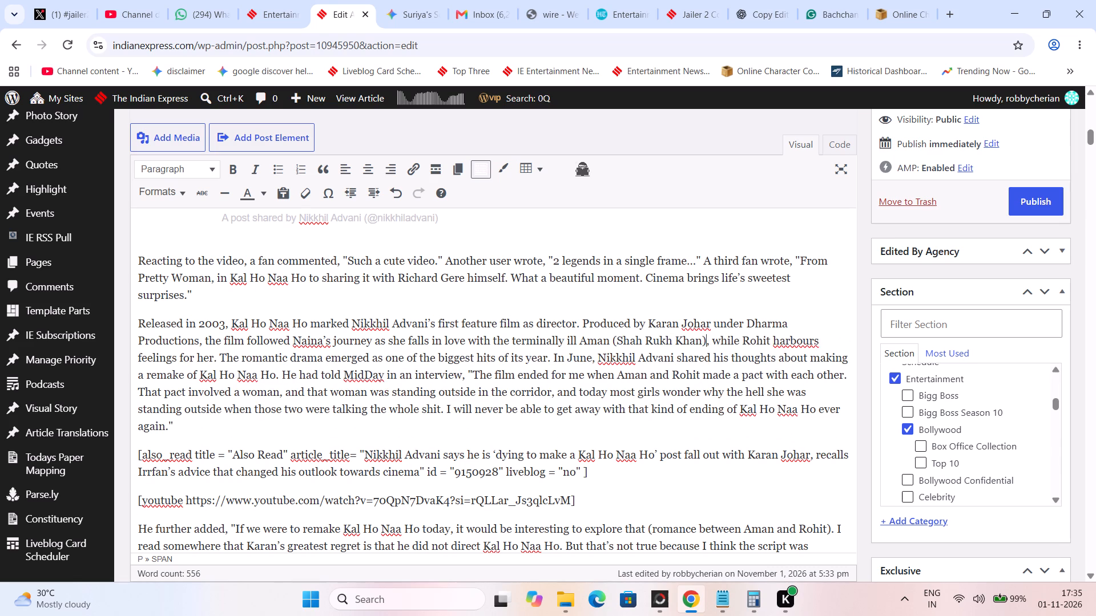
# Add the actor's name '(Saif Ali Khan)' after 'while Rohit' in the same sentence.
pyautogui.press('Right')
pyautogui.press('Right')
pyautogui.press('Right')
pyautogui.press('Right')
pyautogui.press('Right')
pyautogui.press('Right')
pyautogui.press('Right')
pyautogui.press('Right')
pyautogui.press('Right')
pyautogui.press('Right')
pyautogui.press('Right')
pyautogui.press('Right')
pyautogui.press('Right')
pyautogui.press('Right')
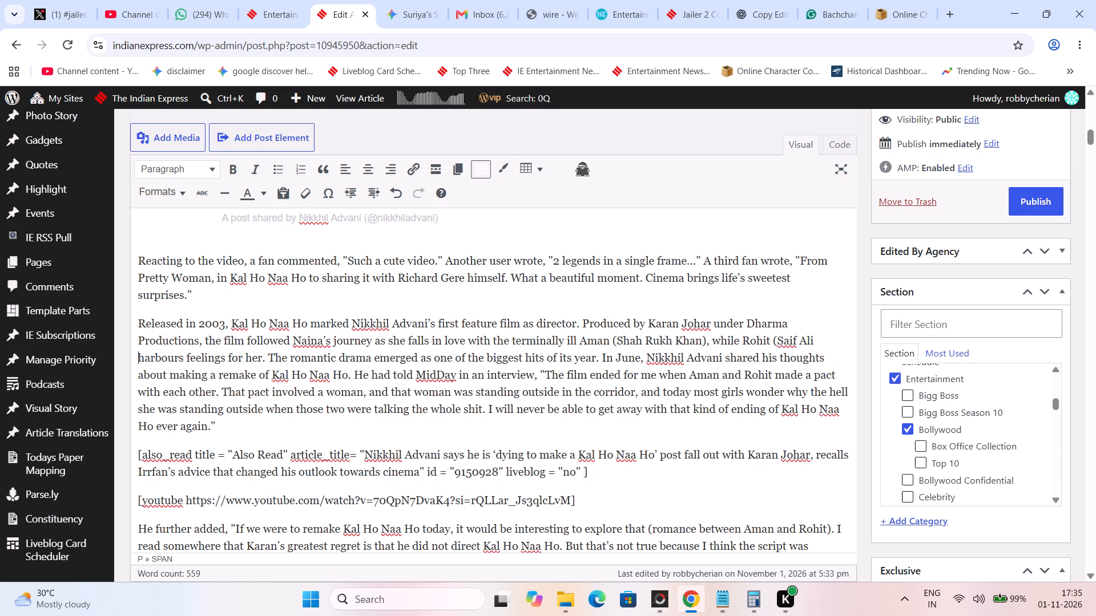
pyautogui.press('BackSpace')
pyautogui.press('BackSpace')
pyautogui.write(')')
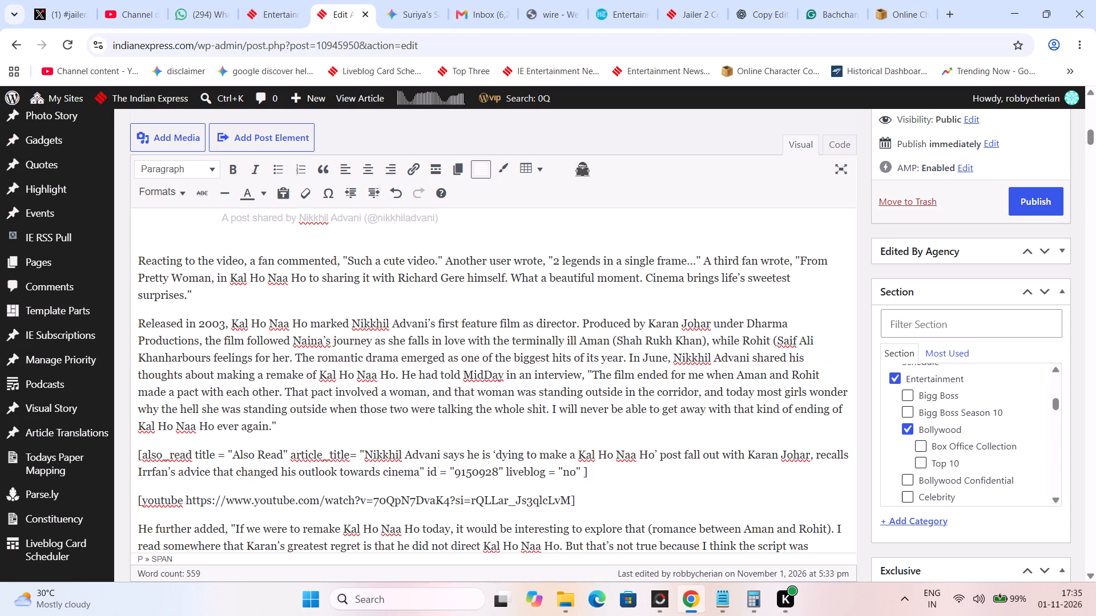
pyautogui.press('space')
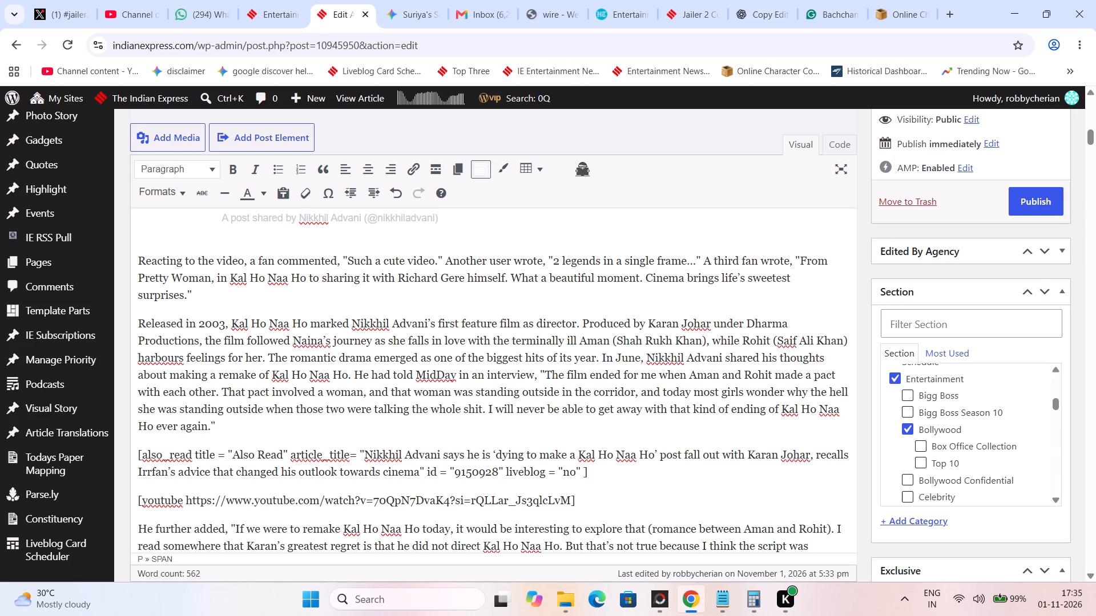
# Insert 'this year' after 'In June' in the sentence about the Kal Ho Naa Ho remake.
pyautogui.click(642, 359)
pyautogui.press('space')
pyautogui.write('this year')
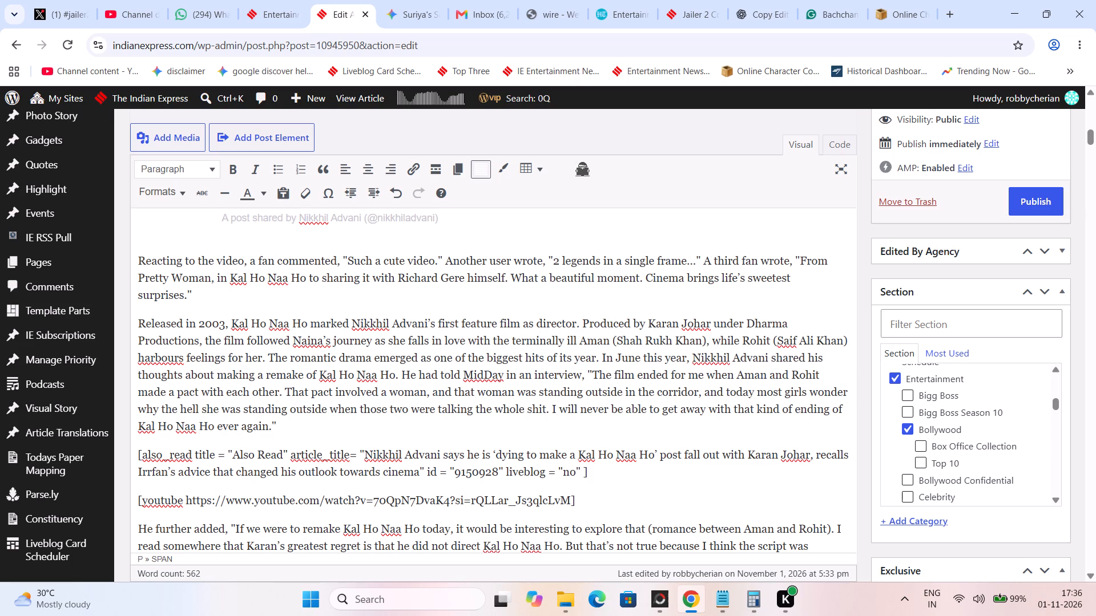
# Hyphenate the publication name 'MidDay' as 'Mid-Day'.
pyautogui.rightClick(485, 376)
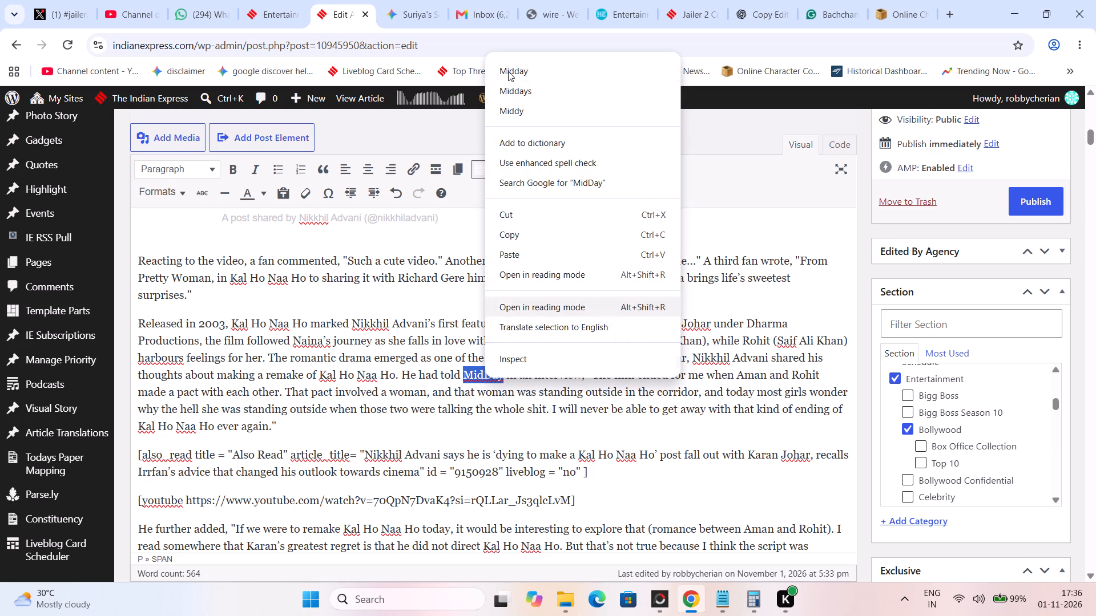
pyautogui.click(489, 389)
pyautogui.click(490, 374)
pyautogui.click(483, 374)
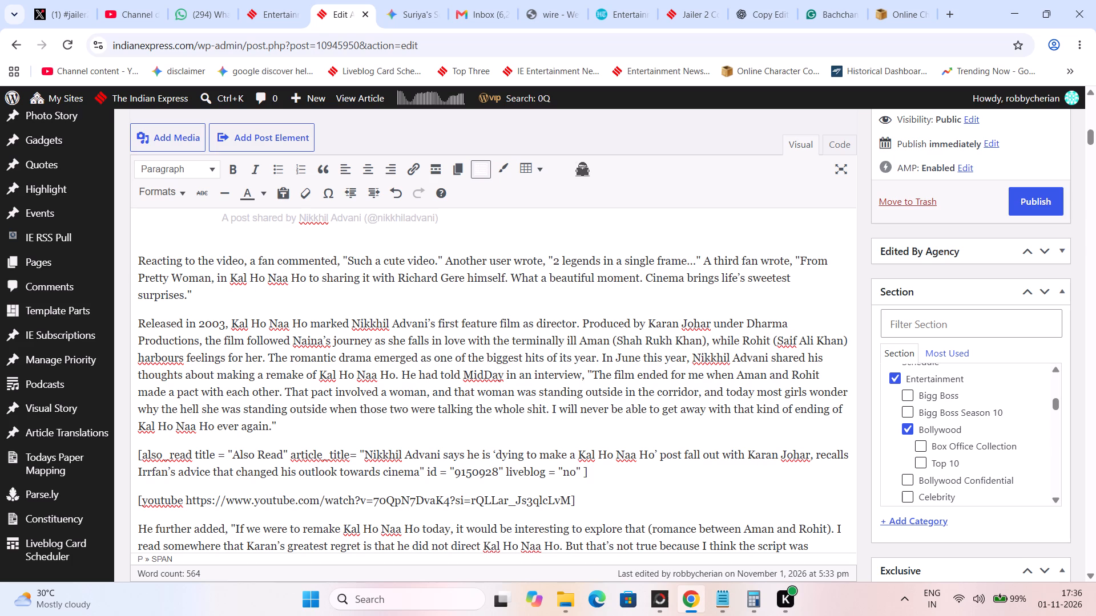
pyautogui.press('-')
# Remove the empty space after the article's final quote ending in 'we said Fantastic.'.
pyautogui.scroll(-1, 536, 410)
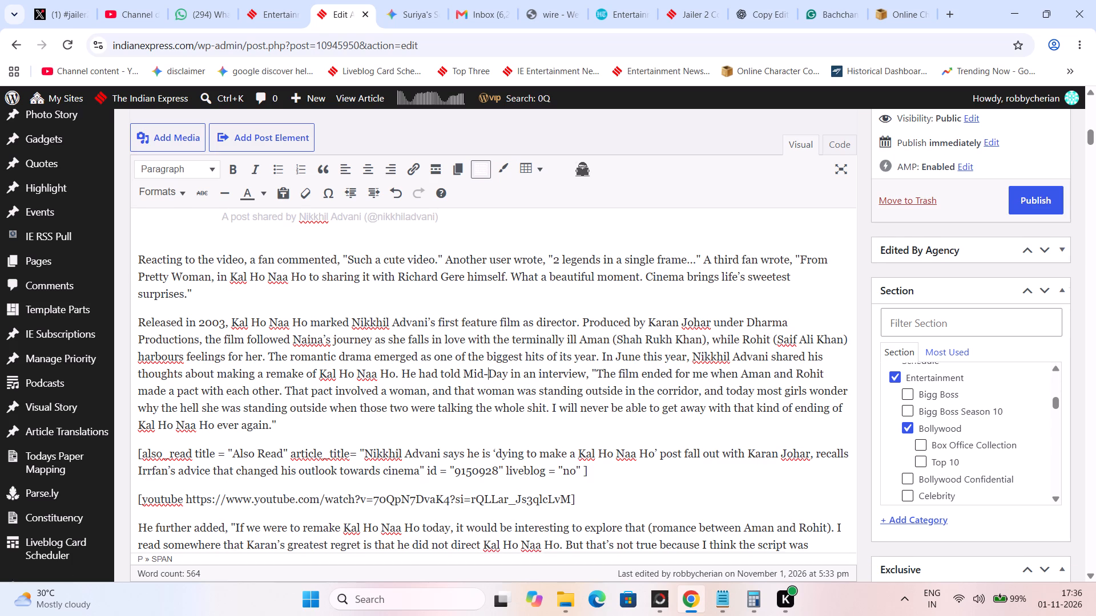
pyautogui.scroll(-1, 469, 434)
pyautogui.click(791, 473)
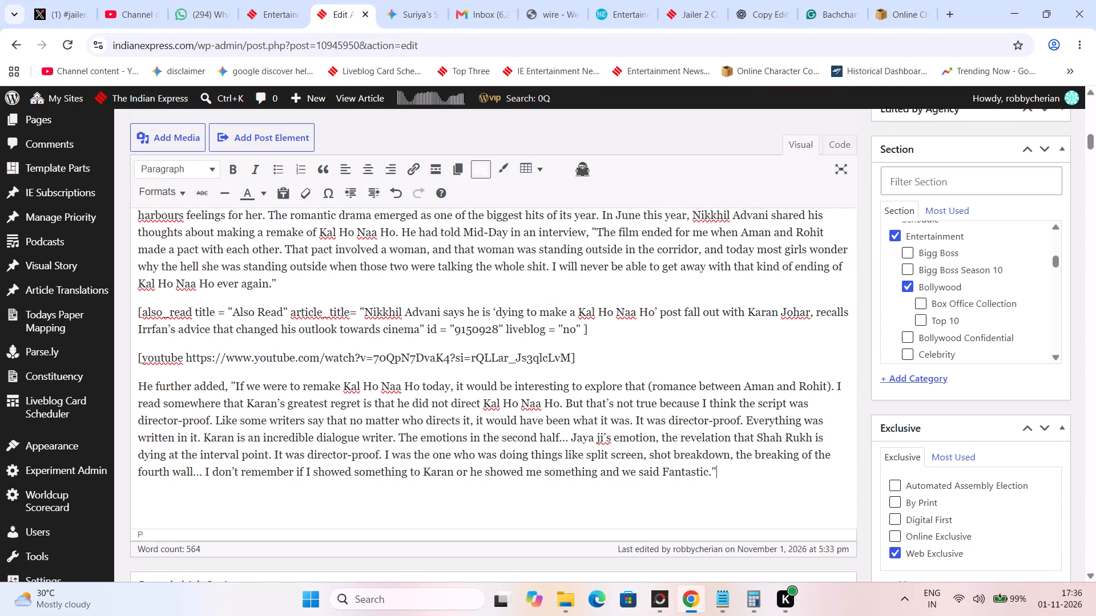
pyautogui.press('Delete')
pyautogui.press('Delete')
pyautogui.press('Delete')
# Delete the YouTube embed shortcode and its empty line between the Also Read link and the 'He further added' paragraph.
pyautogui.scroll(2, 763, 473)
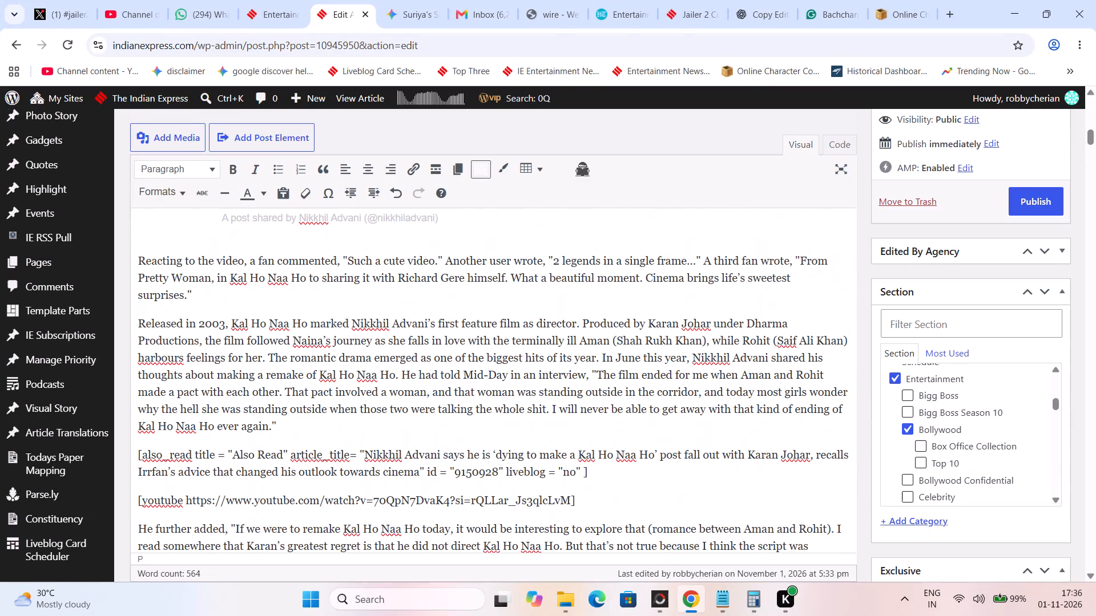
pyautogui.doubleClick(576, 453)
pyautogui.tripleClick(589, 512)
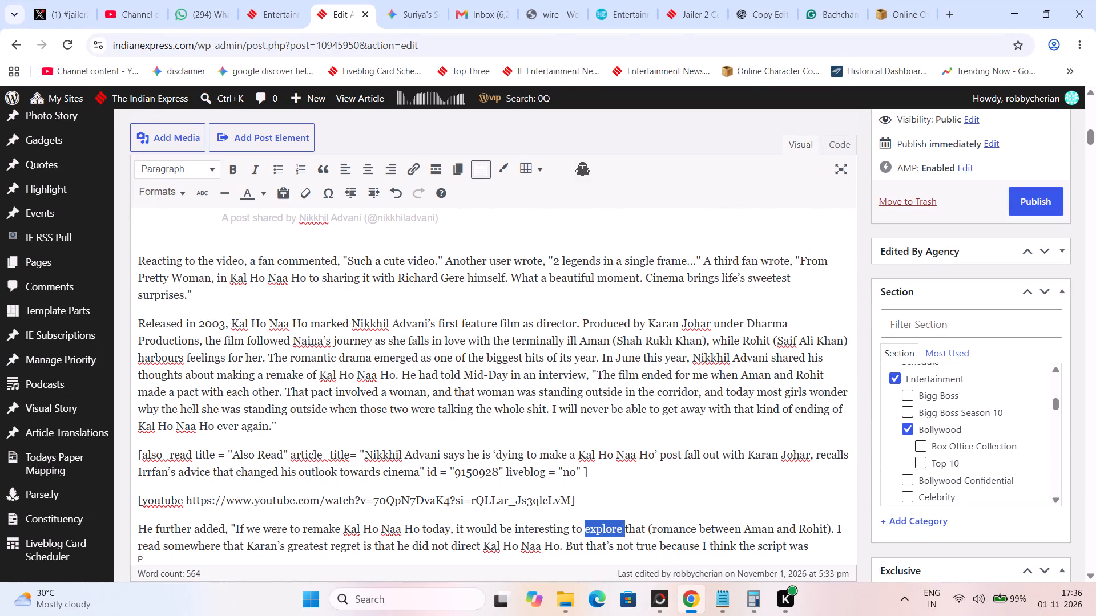
pyautogui.tripleClick(587, 507)
pyautogui.press('BackSpace')
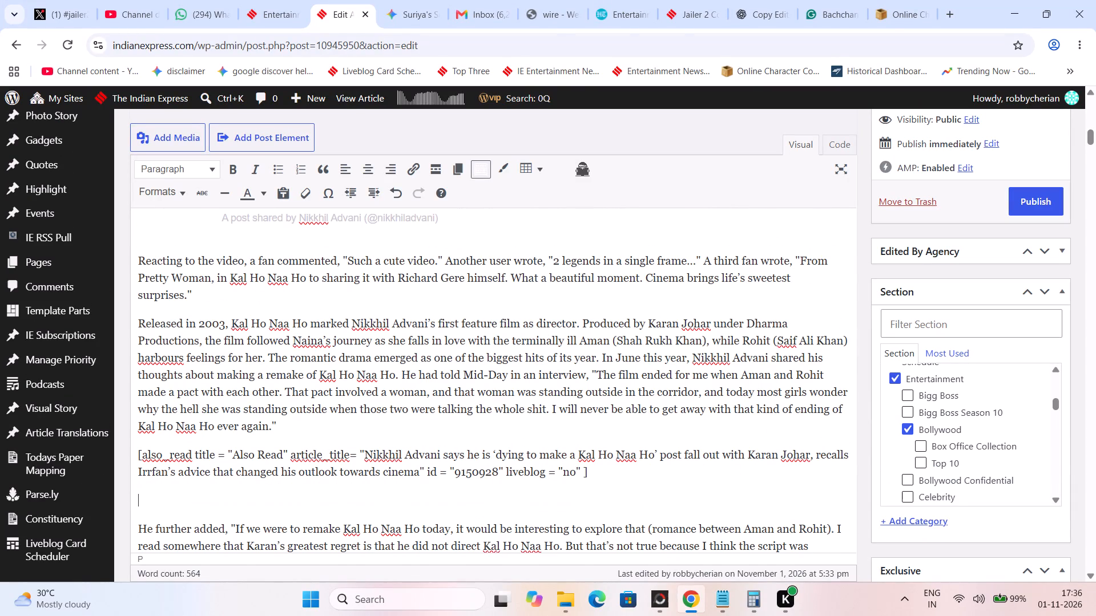
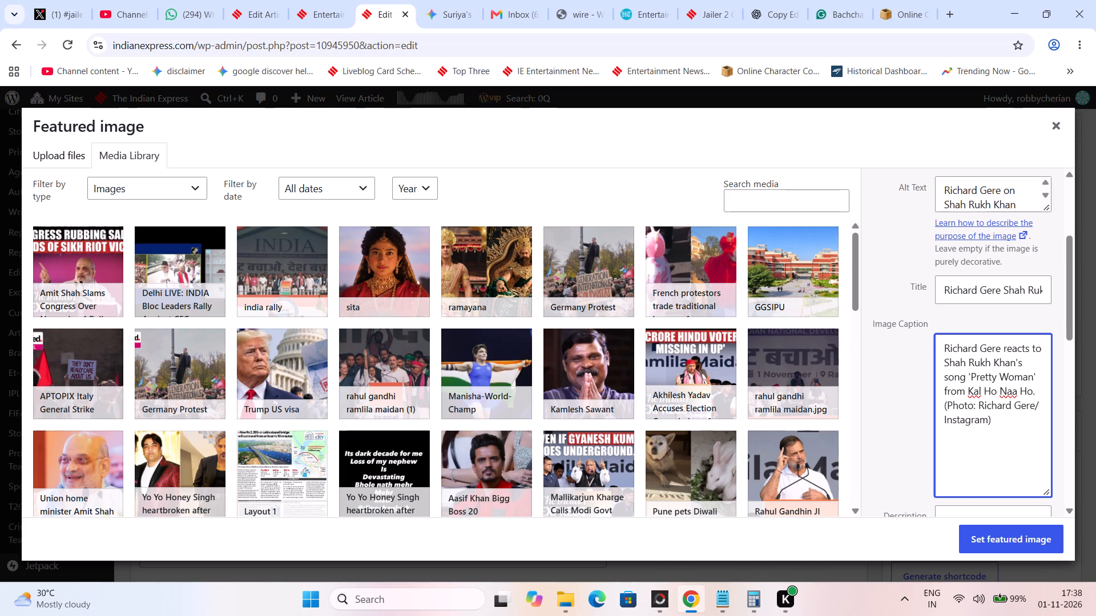
pyautogui.press('Up')
pyautogui.press('Up')
pyautogui.press('Up')
pyautogui.press('Right')
pyautogui.press('Right')
pyautogui.press('Right')
pyautogui.press('Right')
pyautogui.press('Right')
pyautogui.press('BackSpace')
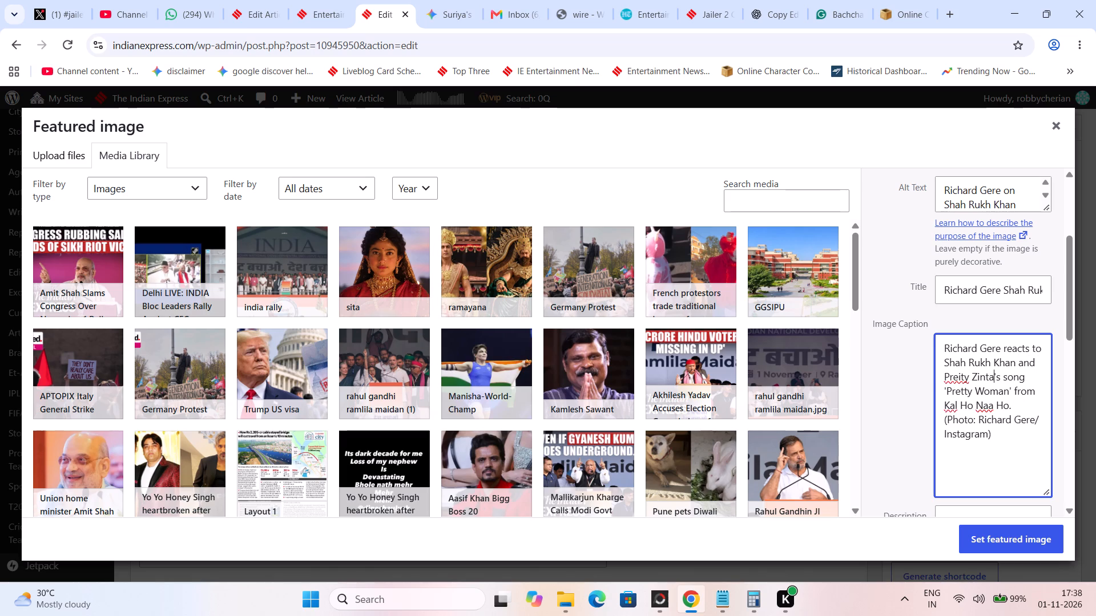
# Check the spelling of 'Preity' from the caption with a Google search, and return to the article.
pyautogui.rightClick(959, 380)
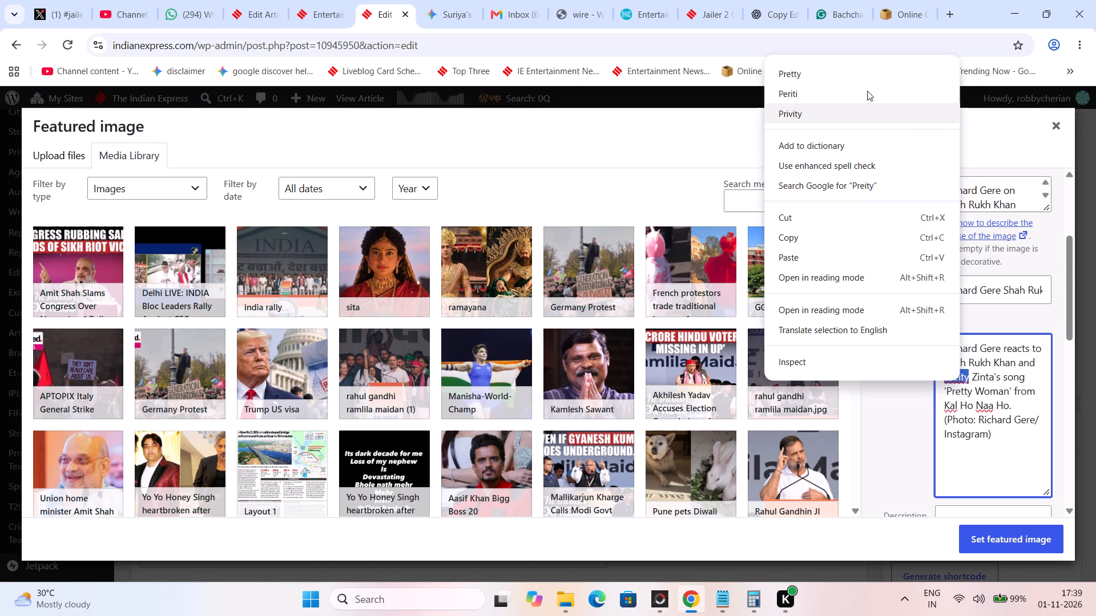
pyautogui.click(868, 183)
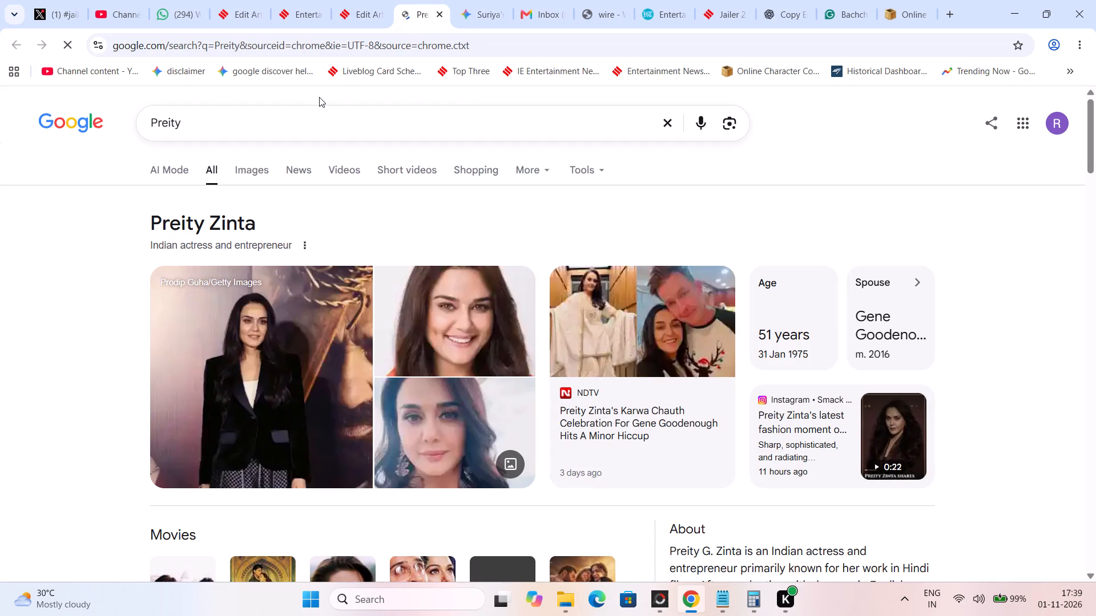
pyautogui.click(350, 0)
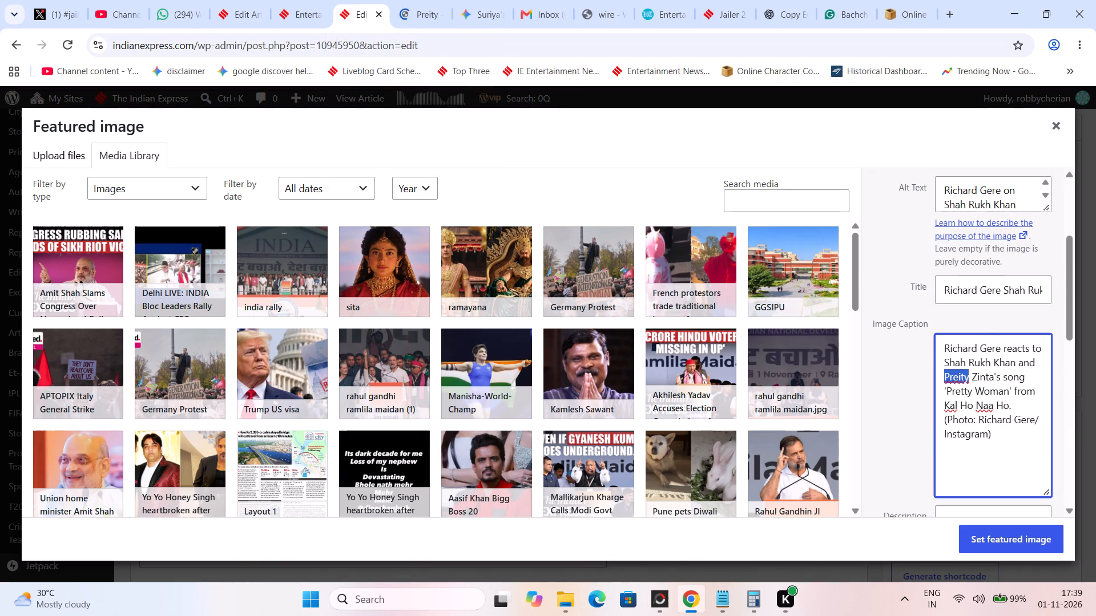
# Set the Richard Gere and Shah Rukh Khan picture as the featured image with its edited caption.
pyautogui.click(1008, 541)
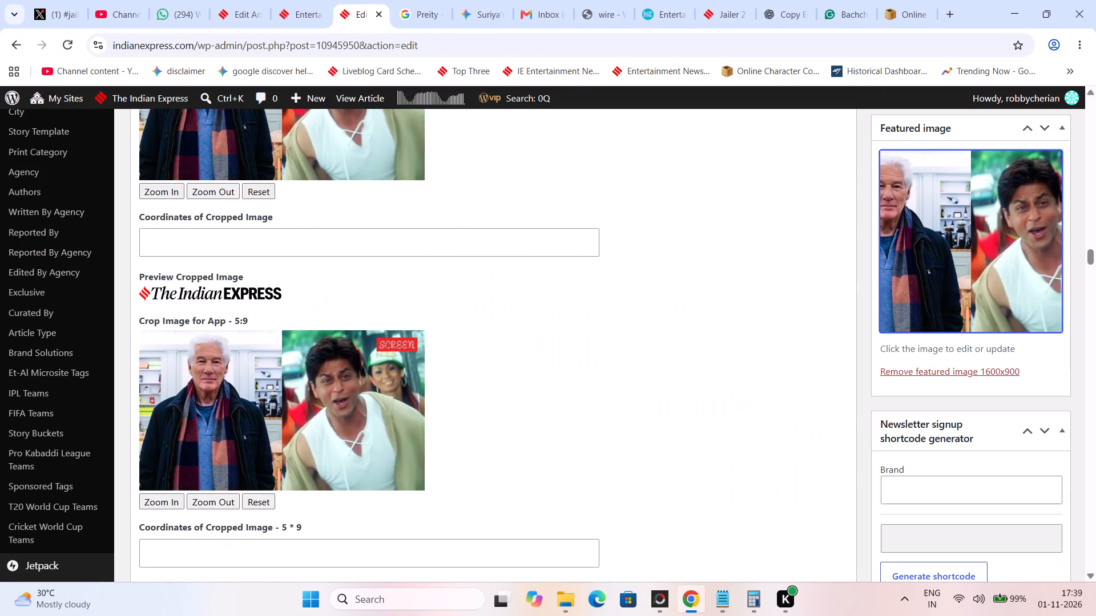
# Publish the Richard Gere article.
pyautogui.moveTo(1089, 260); pyautogui.dragTo(1095, 82)
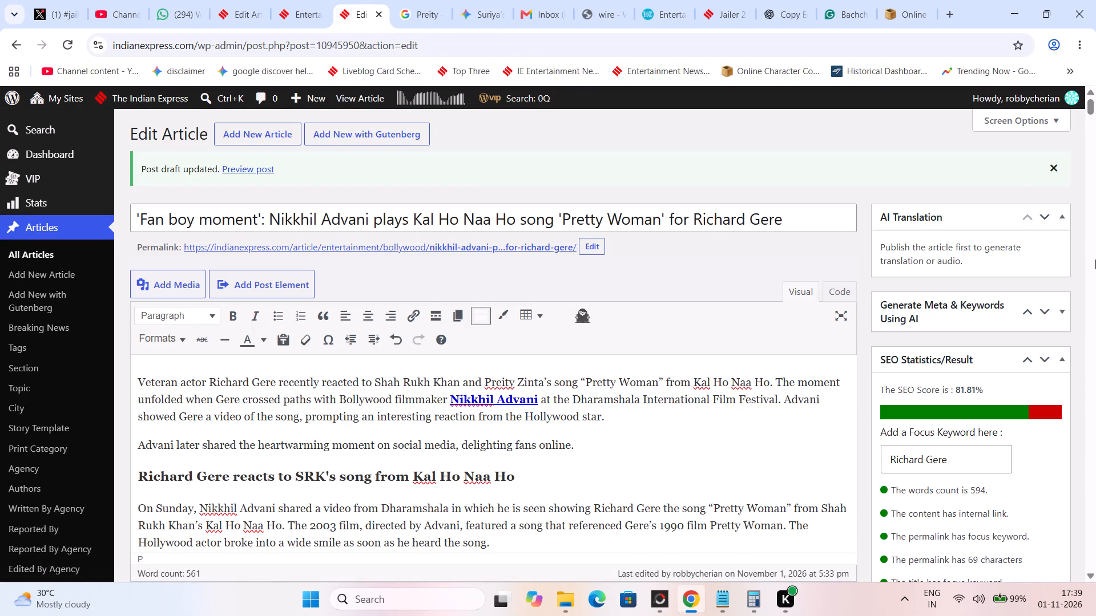
pyautogui.doubleClick(1095, 260)
pyautogui.click(1035, 341)
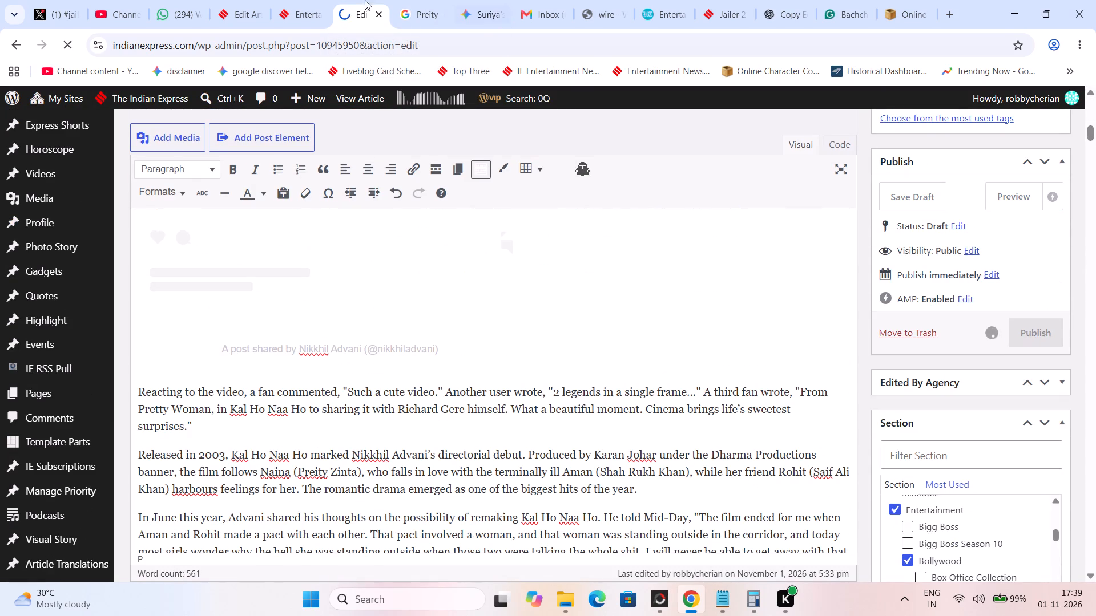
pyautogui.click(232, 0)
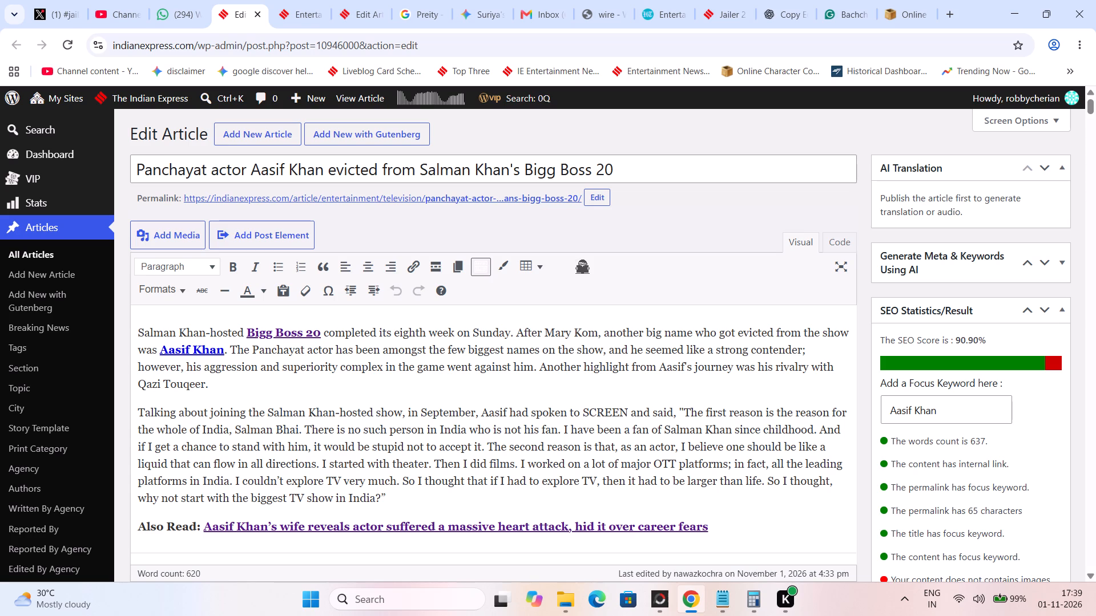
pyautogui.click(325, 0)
# Decline generating an Express Shorts summary for the Richard Gere article.
pyautogui.click(361, 0)
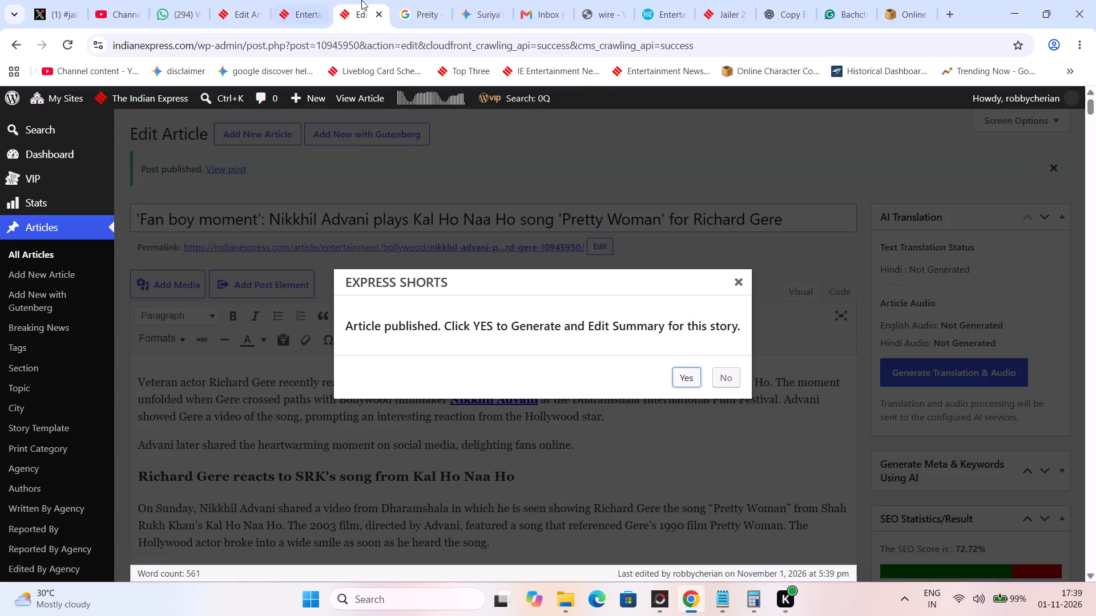
pyautogui.click(727, 380)
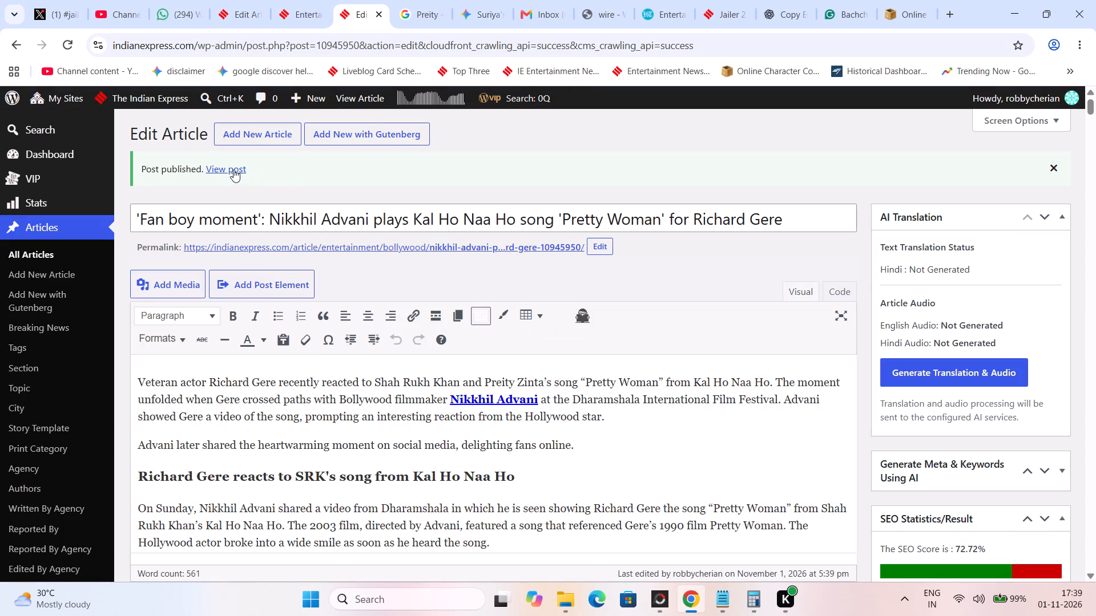
# View the published article and look for its listing on the Entertainment section page.
pyautogui.click(222, 166)
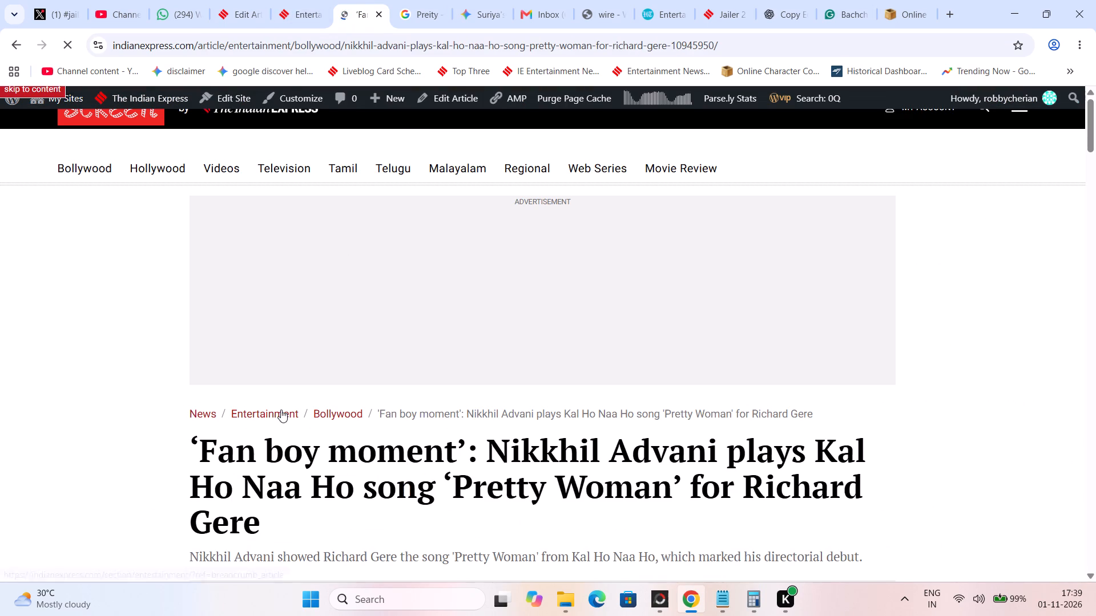
pyautogui.click(281, 410)
pyautogui.scroll(-4, 341, 409)
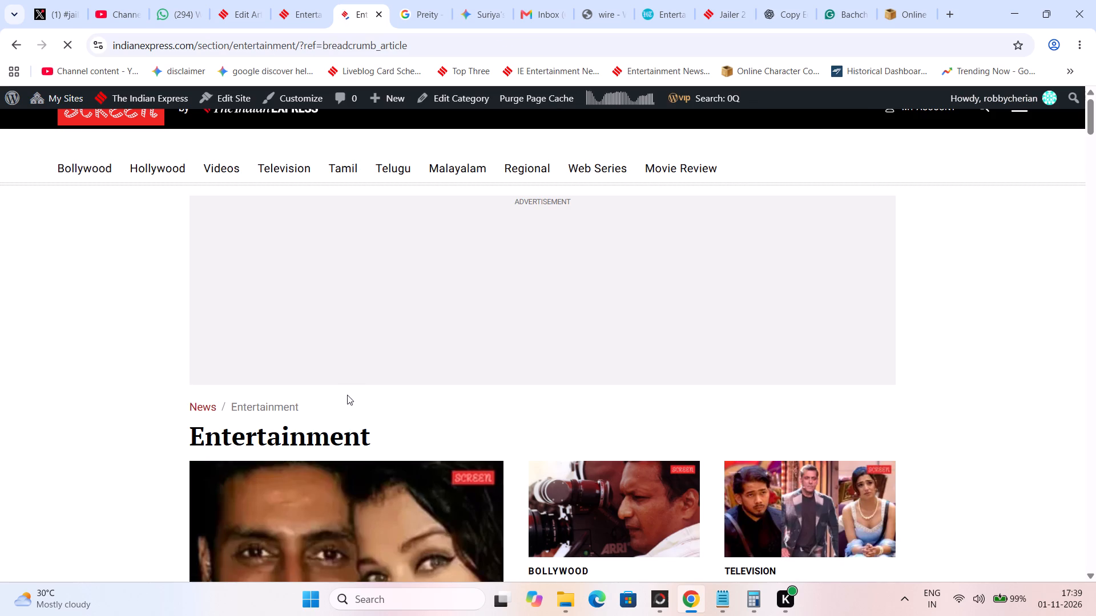
pyautogui.scroll(-12, 354, 389)
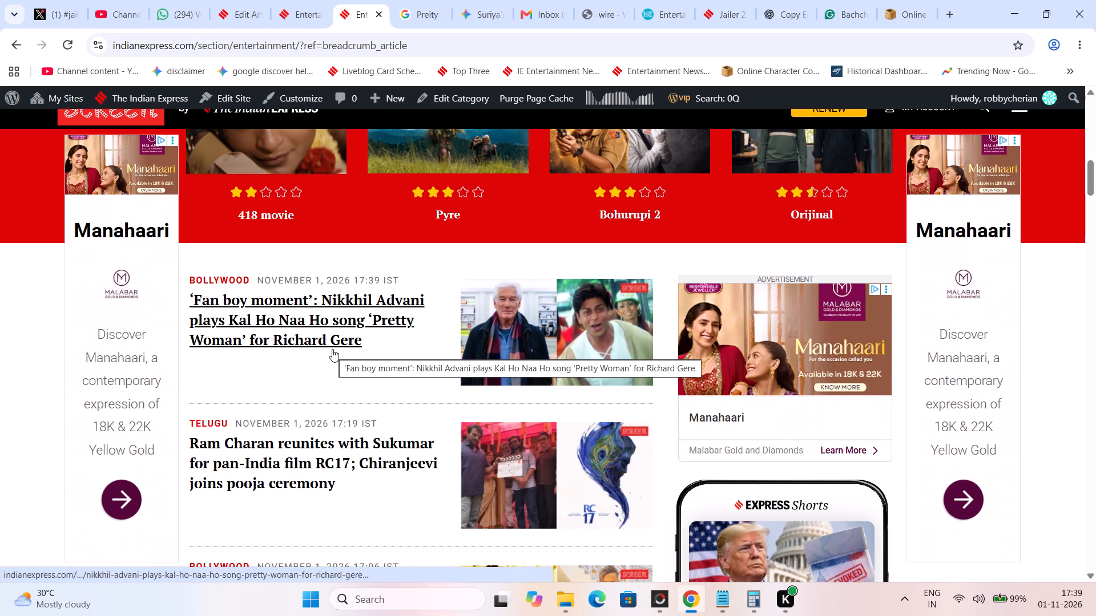
pyautogui.scroll(-1, 332, 349)
# Reopen the Richard Gere article for editing and replace 'Kal Ho Naa Ho' in the headline with 'Shah Rukh Khan-Preity Zinta'.
pyautogui.click(360, 269)
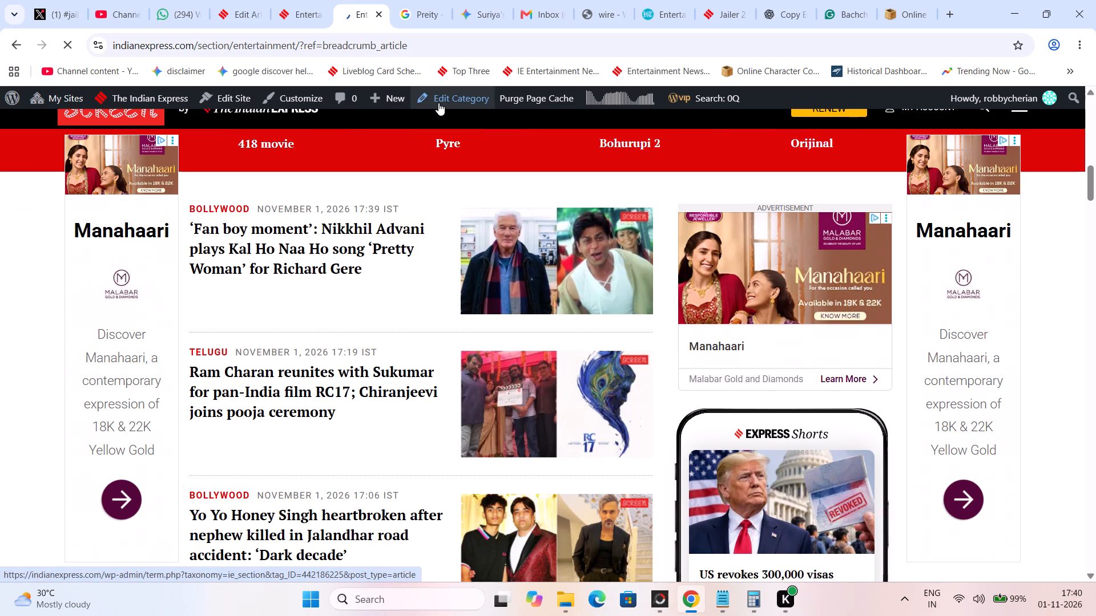
pyautogui.click(438, 103)
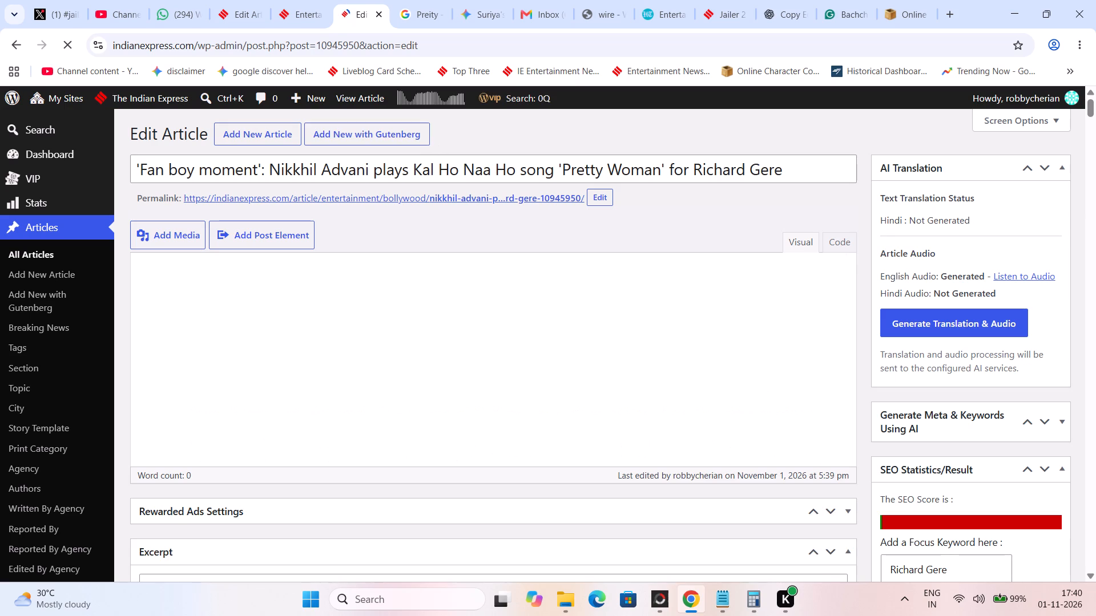
pyautogui.moveTo(414, 172); pyautogui.dragTo(515, 172)
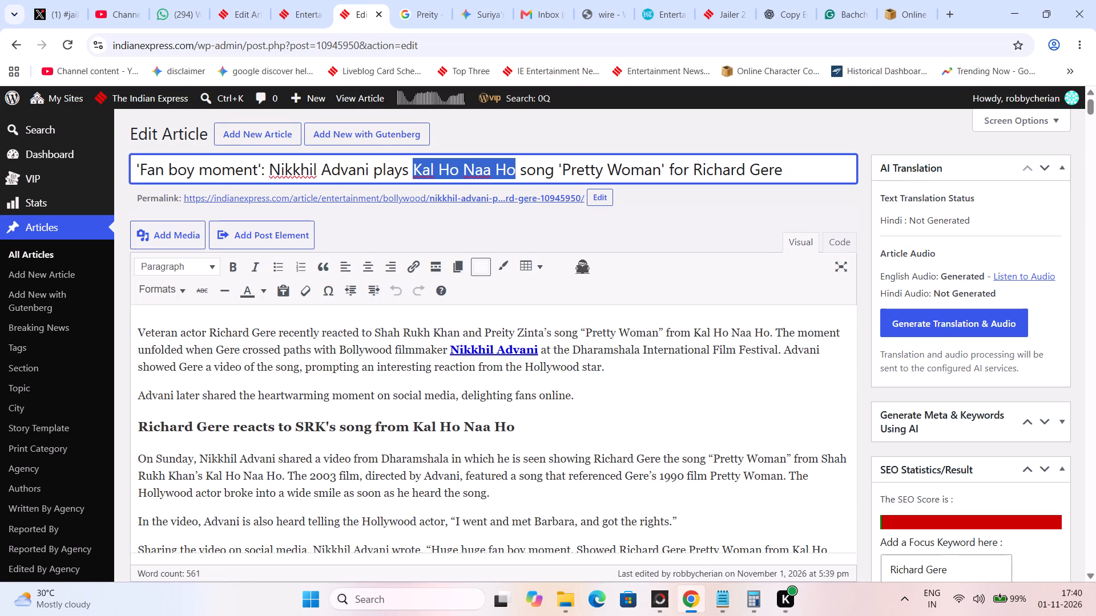
pyautogui.write('HA')
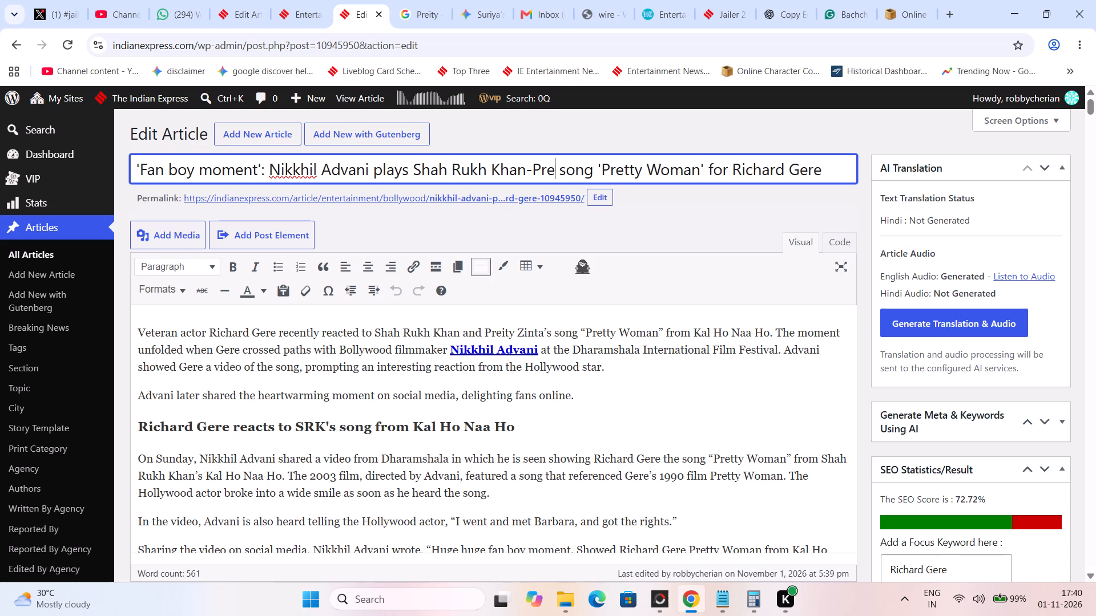
pyautogui.write('it')
pyautogui.write('y')
pyautogui.press('space')
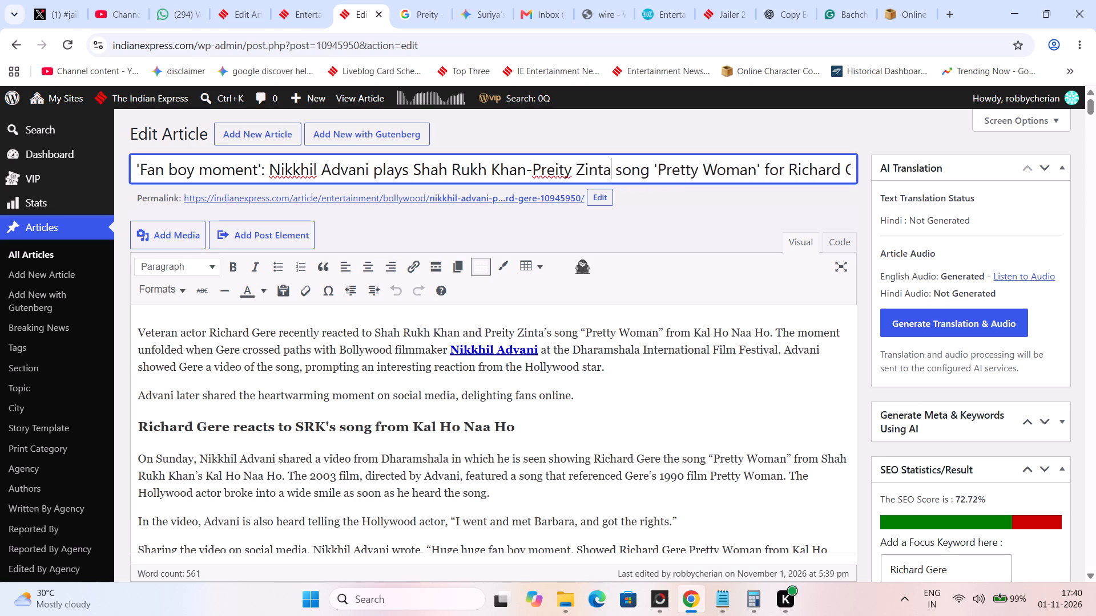
# Copy the full Richard Gere article headline and paste it into the online character counter.
pyautogui.hotkey('ctrl', 'a')
pyautogui.hotkey('ctrl', 'c')
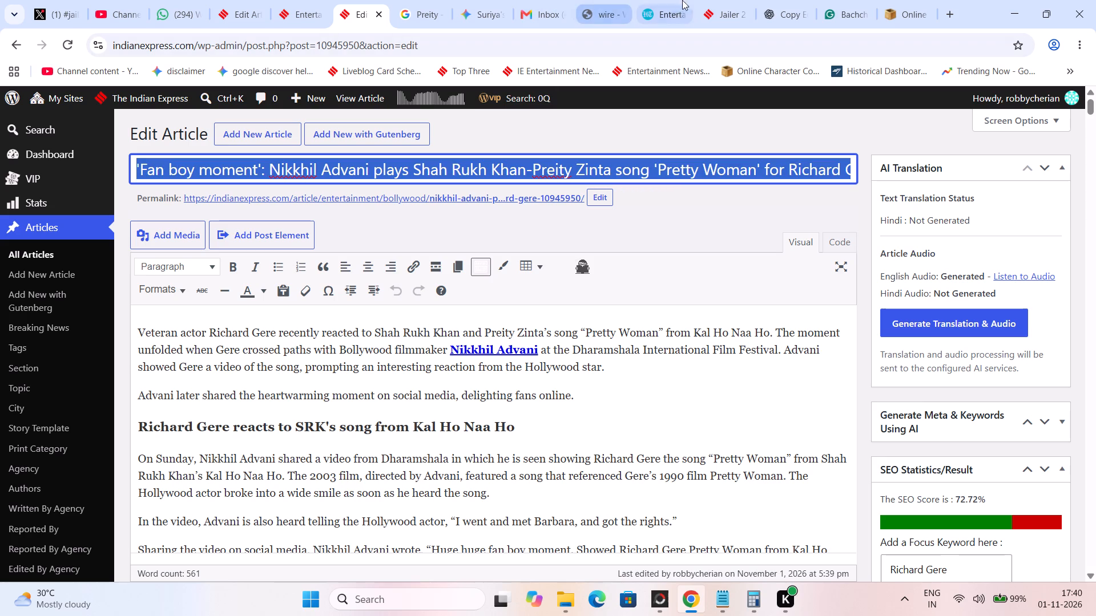
pyautogui.click(886, 0)
pyautogui.click(713, 206)
pyautogui.hotkey('ctrl', 'v')
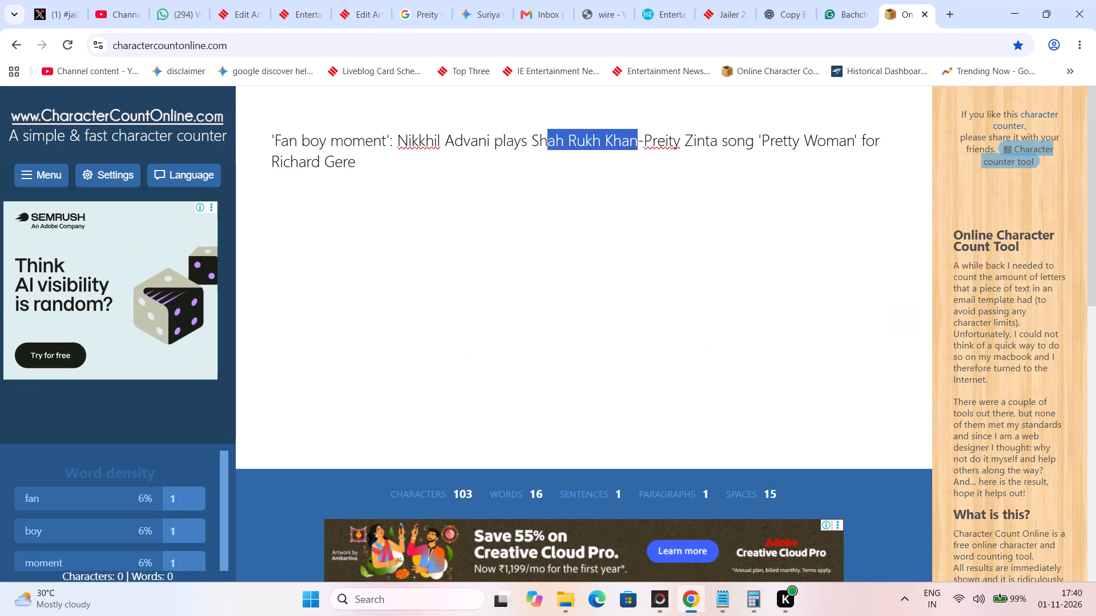
# In the character counter, shorten 'Shah Rukh Khan-Preity Zinta' in the pasted headline to 'SRK-Preity'.
pyautogui.press('k')
pyautogui.press('Right')
pyautogui.press('Right')
pyautogui.press('Right')
pyautogui.press('Right')
pyautogui.press('Right')
pyautogui.press('Right')
pyautogui.press('Right')
pyautogui.press('Right')
pyautogui.press('Right')
pyautogui.press('Right')
pyautogui.press('Right')
pyautogui.press('Right')
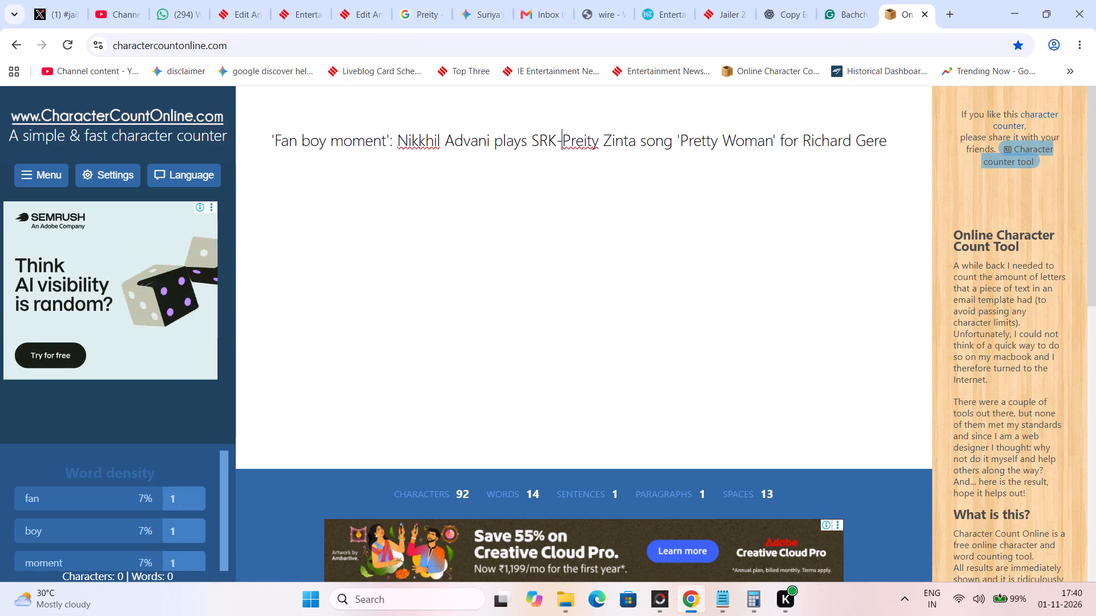
pyautogui.press('BackSpace')
pyautogui.press('BackSpace')
pyautogui.press('BackSpace')
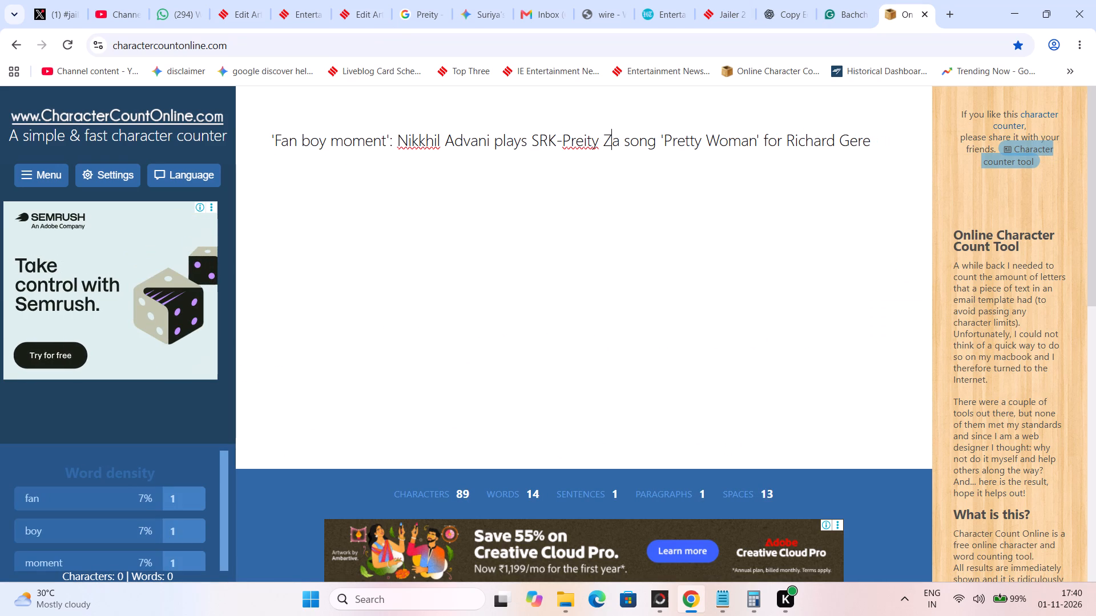
pyautogui.press('BackSpace')
pyautogui.press('BackSpace')
pyautogui.press('Delete')
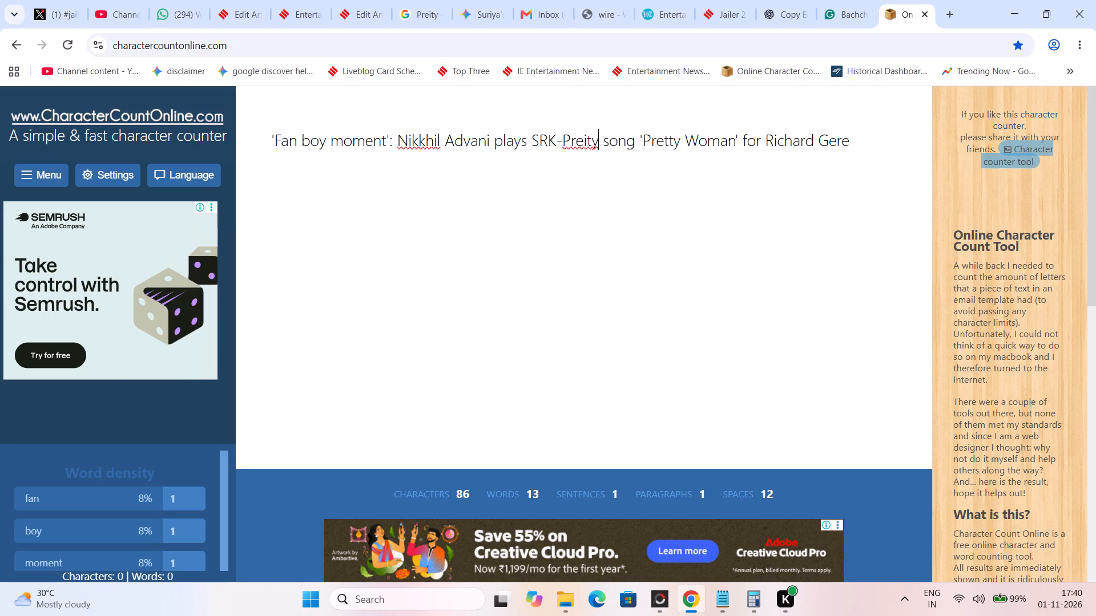
# Search Google for the name 'Preity' from the headline, then return to the character counter.
pyautogui.rightClick(572, 144)
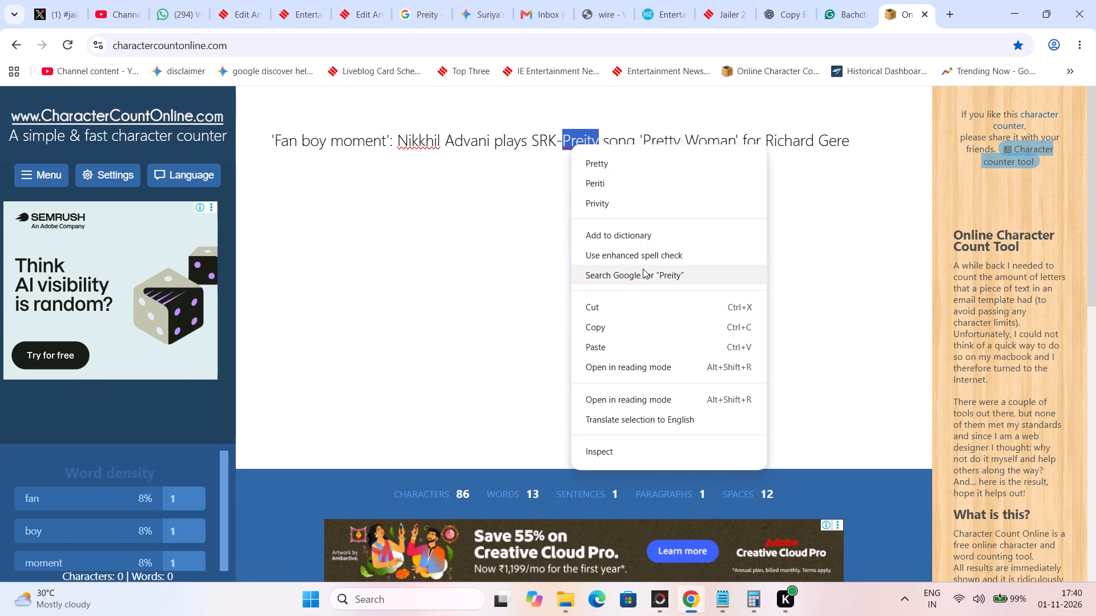
pyautogui.click(643, 269)
pyautogui.click(868, 0)
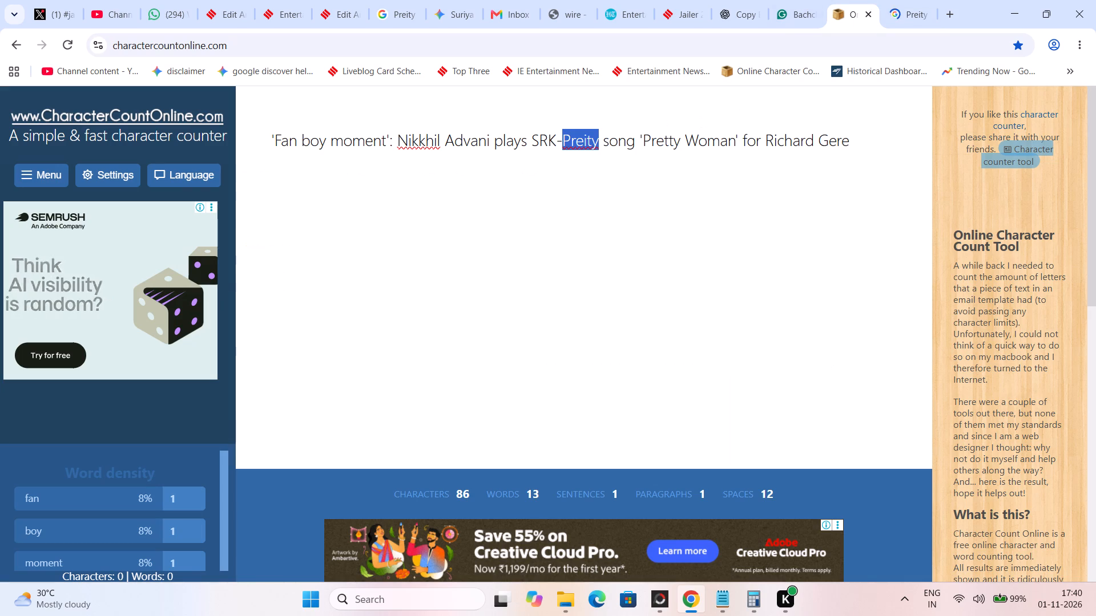
# Move the shortened text back as the article's headline: "'Fan boy moment': Nikkhil Advani plays SRK-Preity song 'Pretty Woman' for Richard Gere".
pyautogui.tripleClick(658, 134)
pyautogui.hotkey('ctrl', 'c')
pyautogui.hotkey('ctrl', 'x')
pyautogui.click(683, 0)
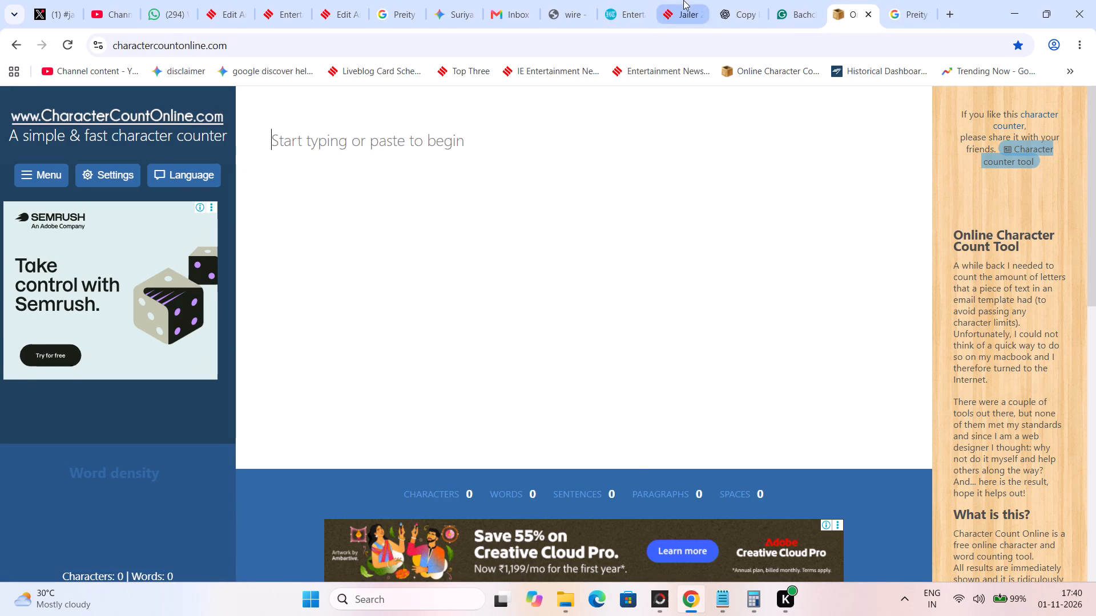
pyautogui.click(306, 0)
pyautogui.click(332, 0)
pyautogui.hotkey('ctrl', 'v')
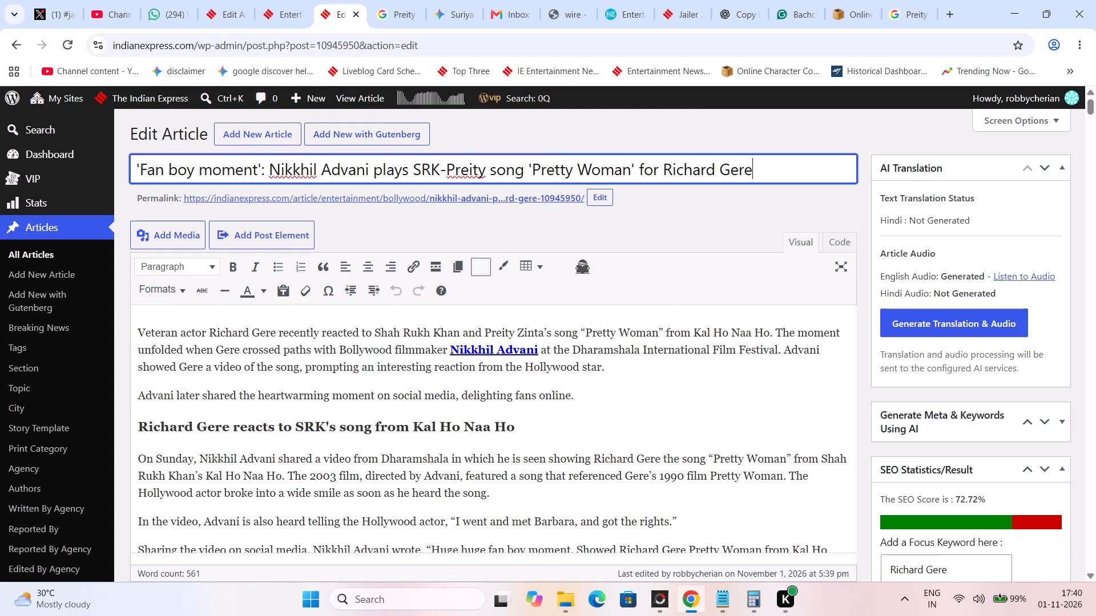
# Enter the SEO title "'Fan boy moment': Nikkhil Advani plays Shah Rukh Khan-Preity Zinta song 'Pretty Woman' for Richard Gere".
pyautogui.scroll(-5, 429, 196)
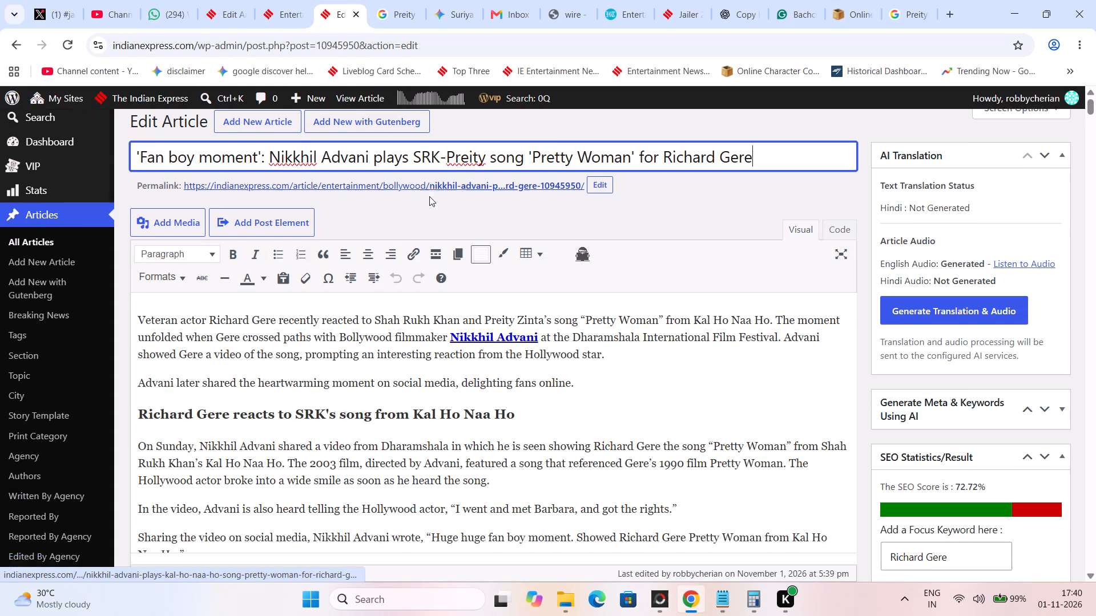
pyautogui.scroll(-18, 429, 196)
pyautogui.scroll(-5, 432, 220)
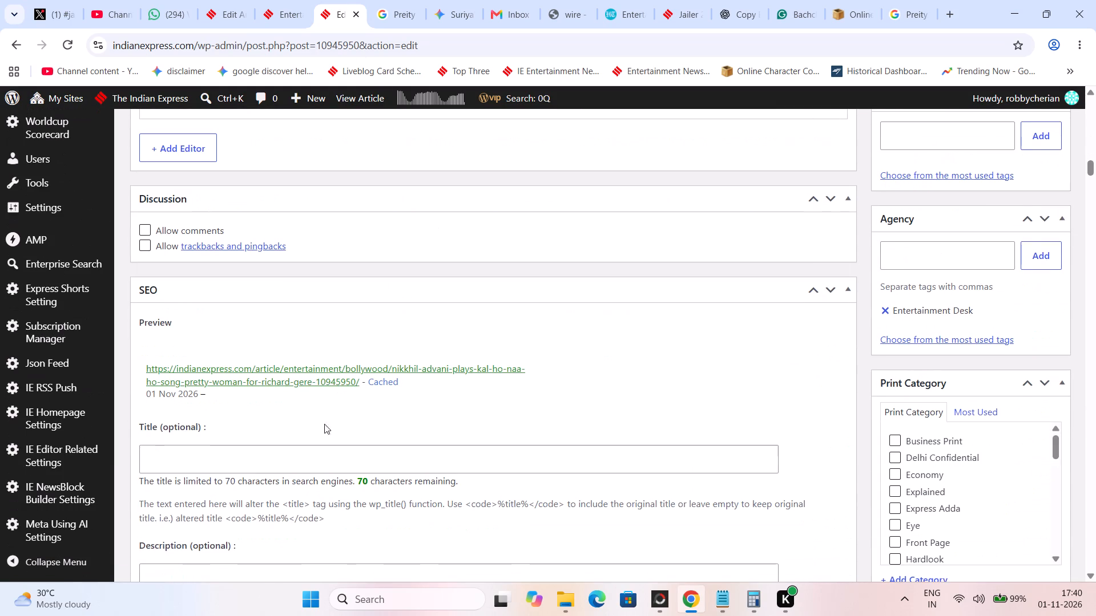
pyautogui.click(303, 464)
pyautogui.hotkey('ctrl', 'v')
pyautogui.moveTo(340, 459); pyautogui.dragTo(330, 459)
pyautogui.press('BackSpace')
pyautogui.press('BackSpace')
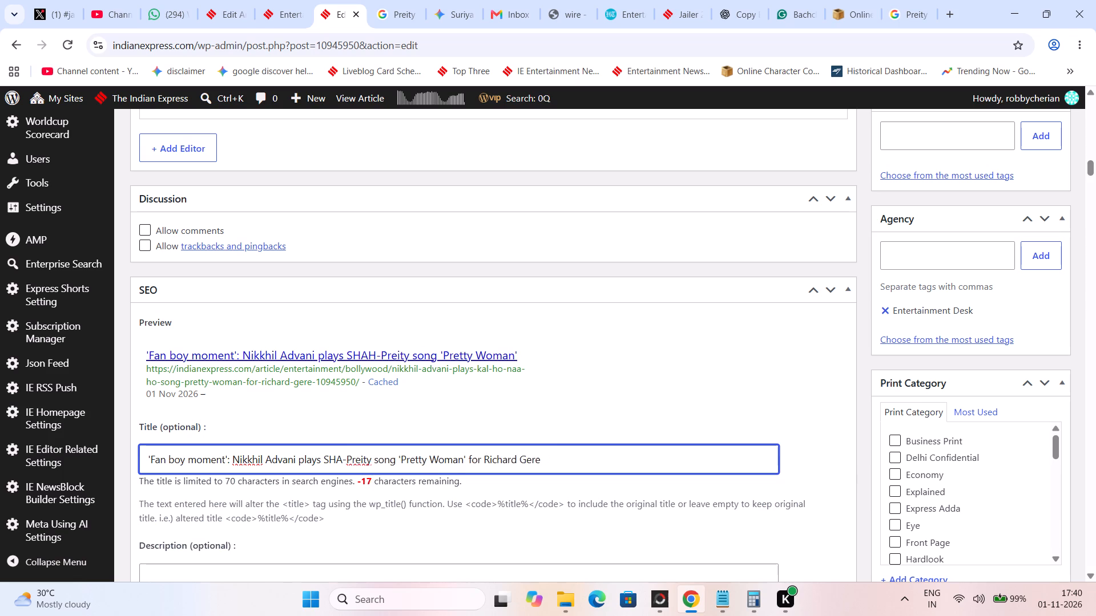
pyautogui.press('BackSpace')
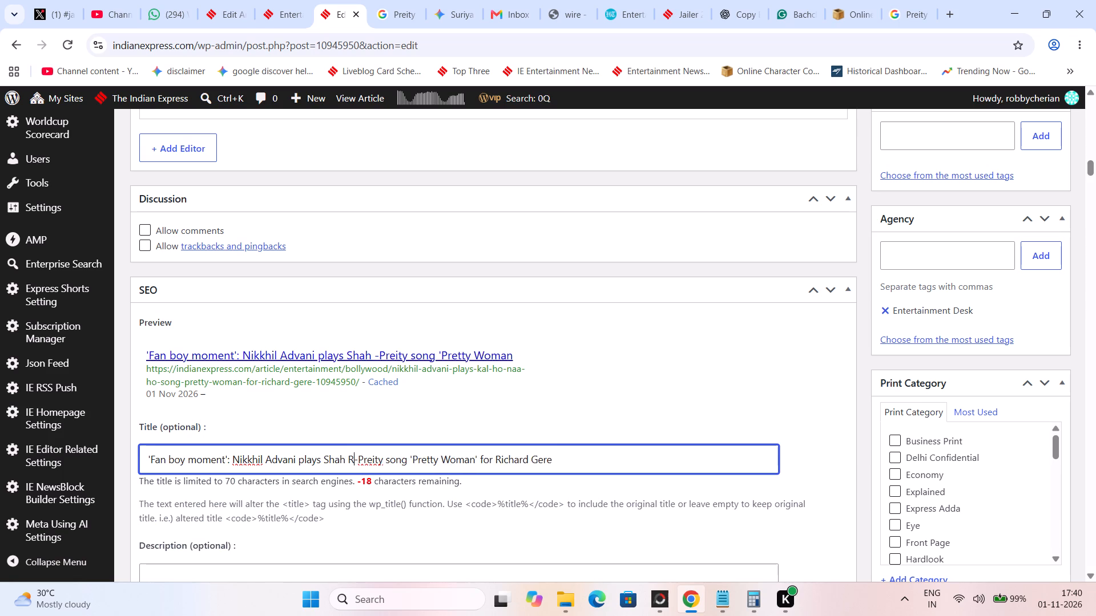
pyautogui.press('Right')
pyautogui.press('Right')
pyautogui.press('Right')
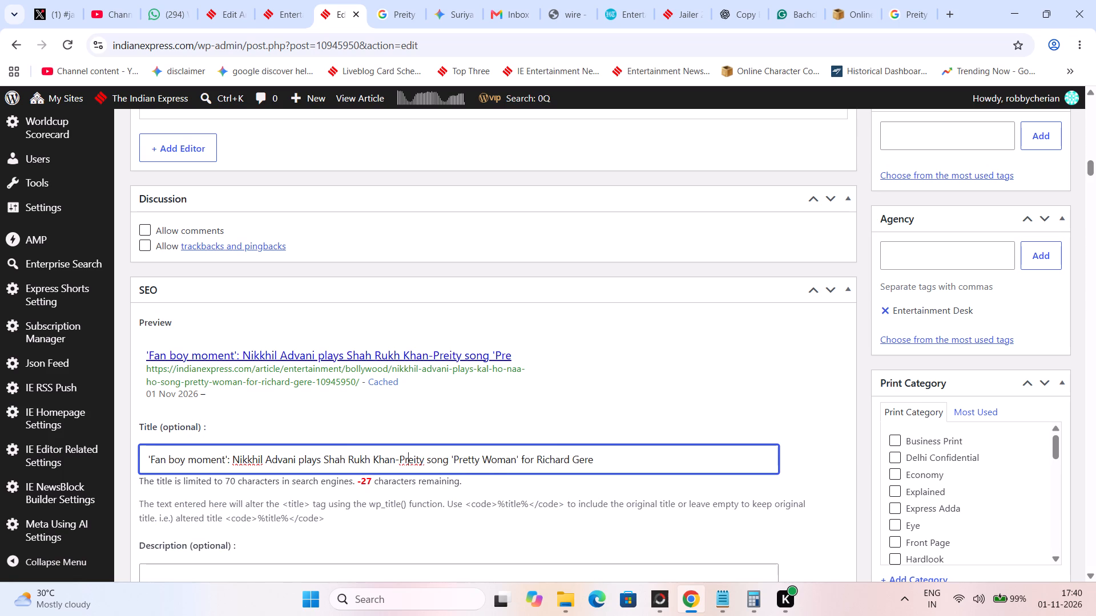
pyautogui.press('Right')
pyautogui.press('Right')
pyautogui.press('Right')
pyautogui.press('Right')
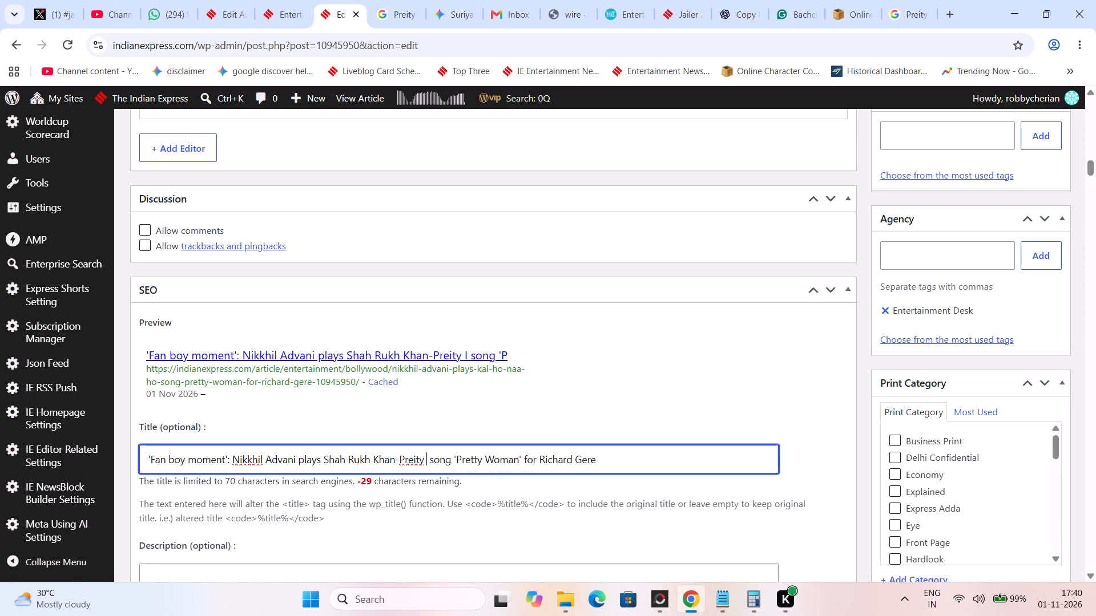
pyautogui.press('BackSpace')
pyautogui.press('BackSpace')
pyautogui.write('inta')
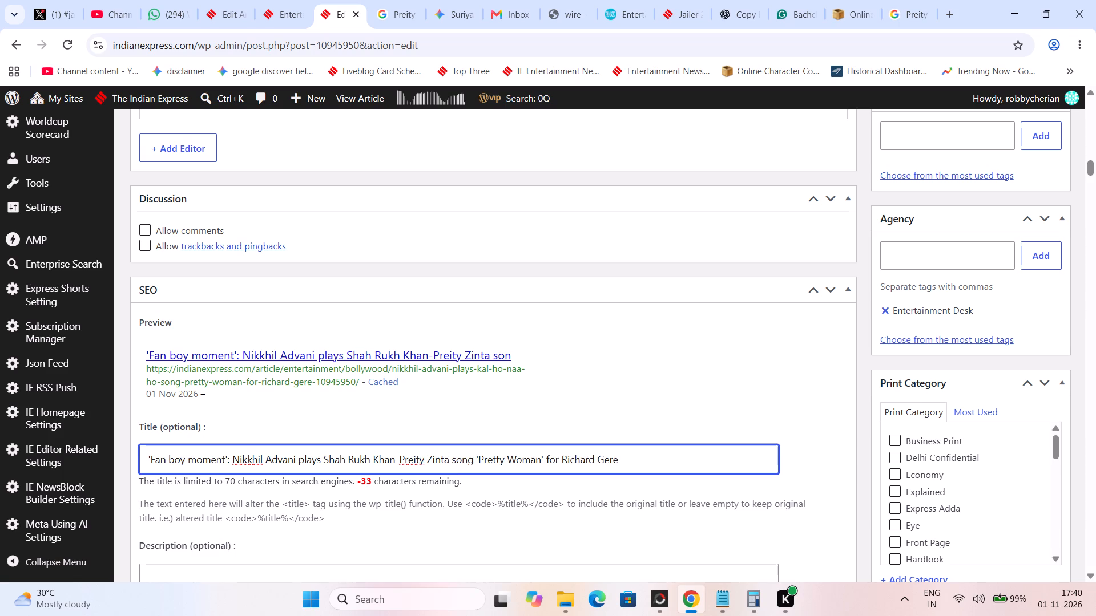
# Update the published Richard Gere article with the revised headline and SEO title.
pyautogui.scroll(3, 385, 449)
pyautogui.scroll(8, 697, 374)
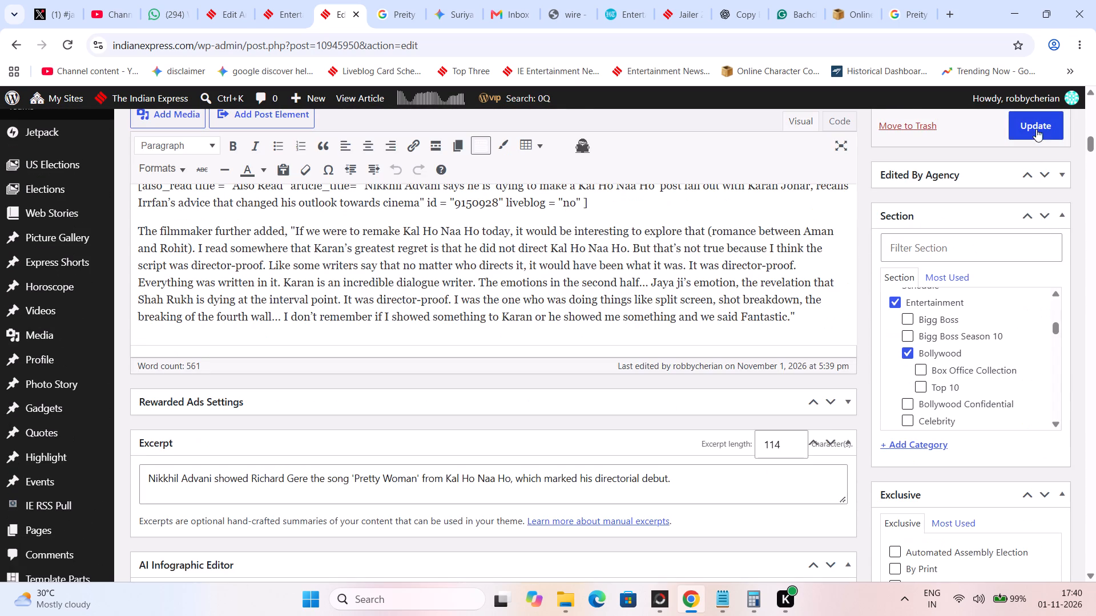
pyautogui.click(1036, 126)
# Close the earlier Google search results page for 'Preity'.
pyautogui.click(422, 0)
pyautogui.click(416, 13)
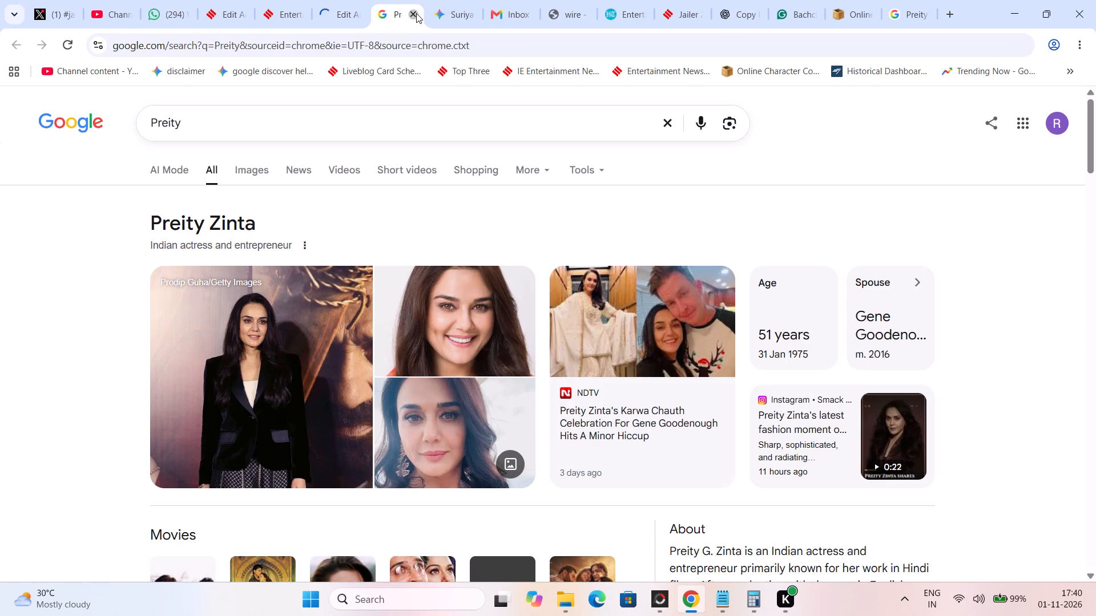
# Switch to the Aasif Khan eviction article and insert "Sunday's Weekend Ka Vaar episode of the" before 'Salman Khan-hosted' in the opening paragraph.
pyautogui.click(252, 0)
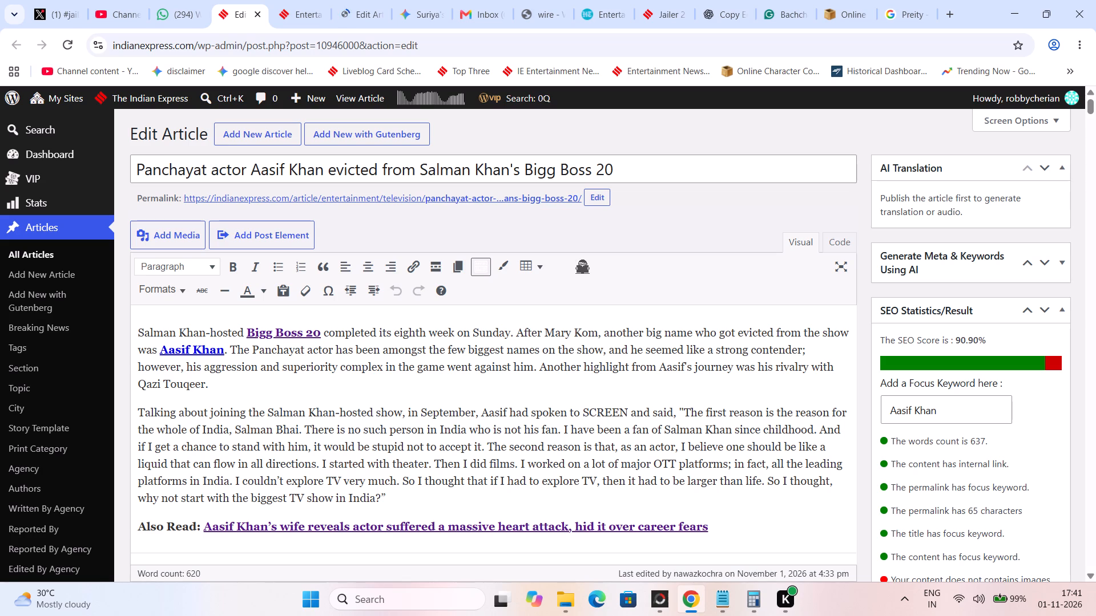
pyautogui.click(131, 329)
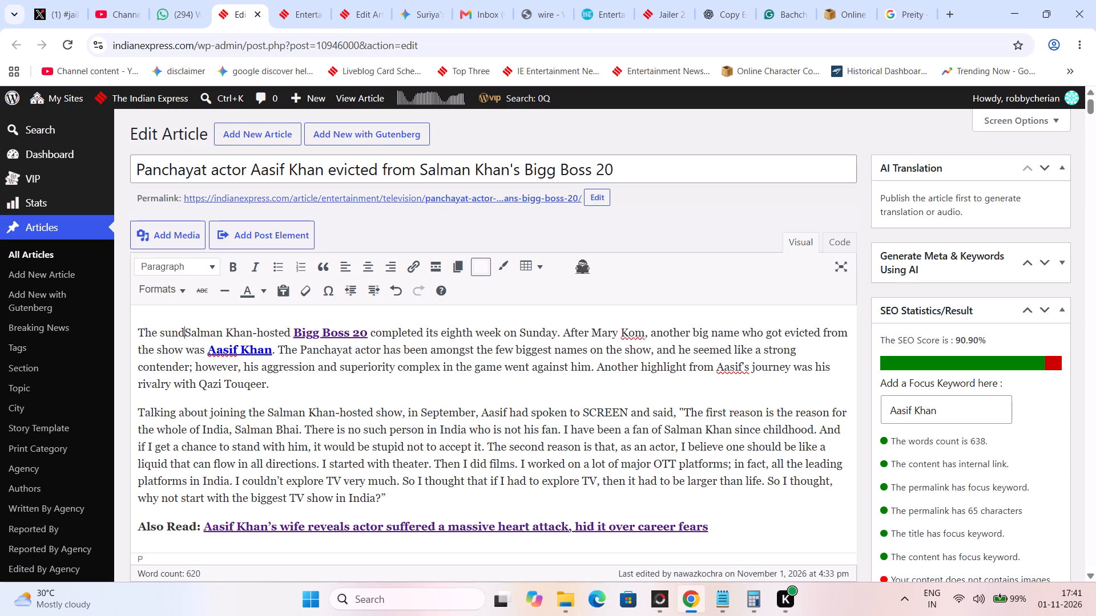
pyautogui.press('BackSpace')
pyautogui.press('BackSpace')
pyautogui.press('BackSpace')
pyautogui.press('BackSpace')
pyautogui.press('BackSpace')
pyautogui.press('BackSpace')
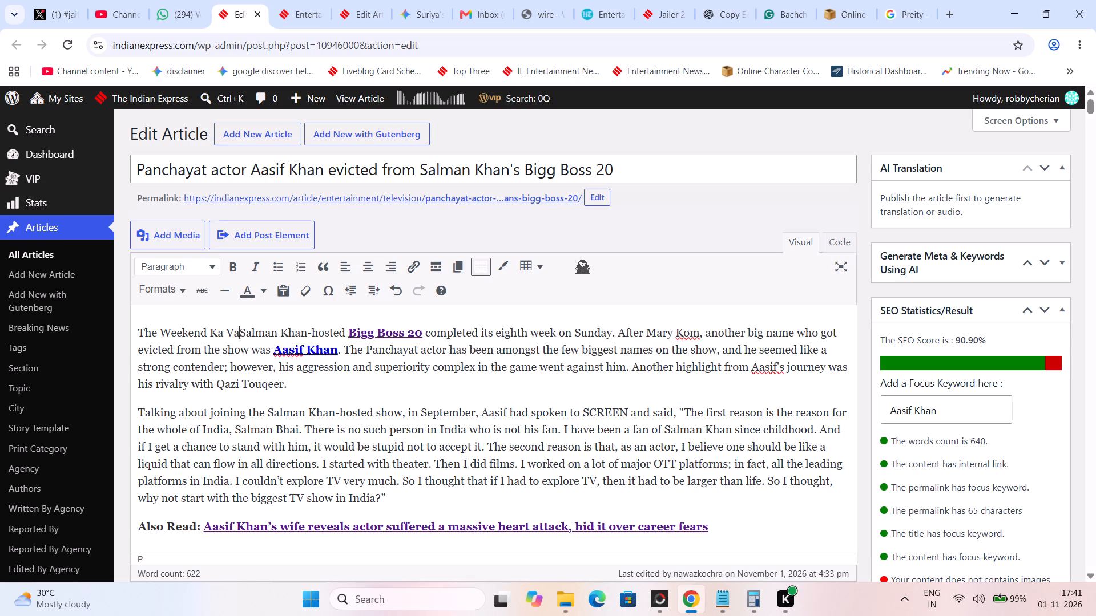
pyautogui.press('BackSpace')
pyautogui.press('BackSpace')
pyautogui.press('BackSpace')
pyautogui.press('BackSpace')
pyautogui.write('ae')
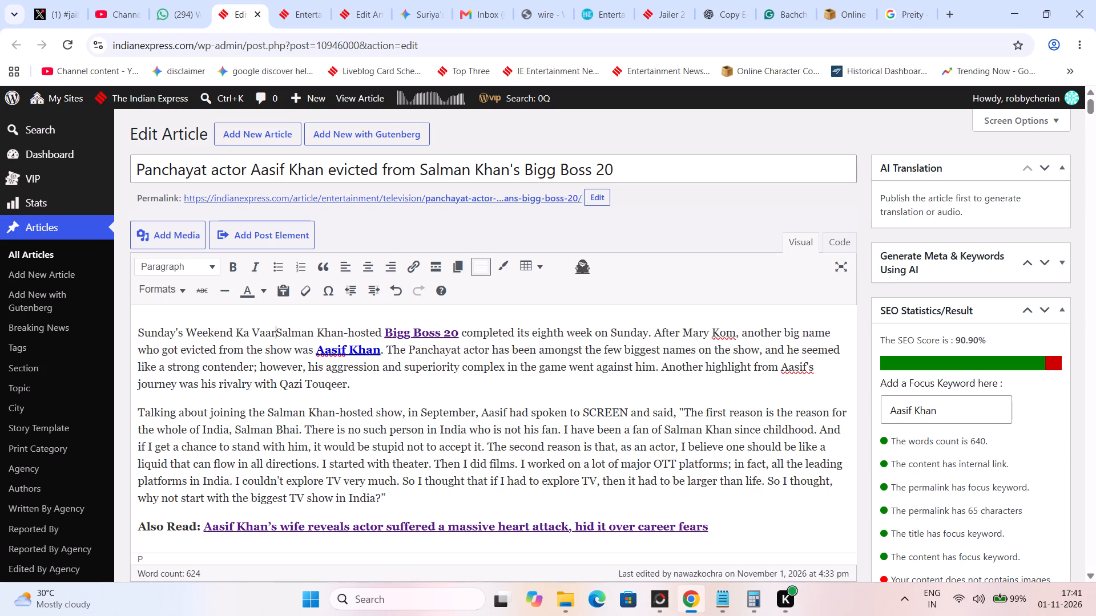
pyautogui.press('BackSpace')
pyautogui.press('space')
pyautogui.write('episode of')
pyautogui.press('space')
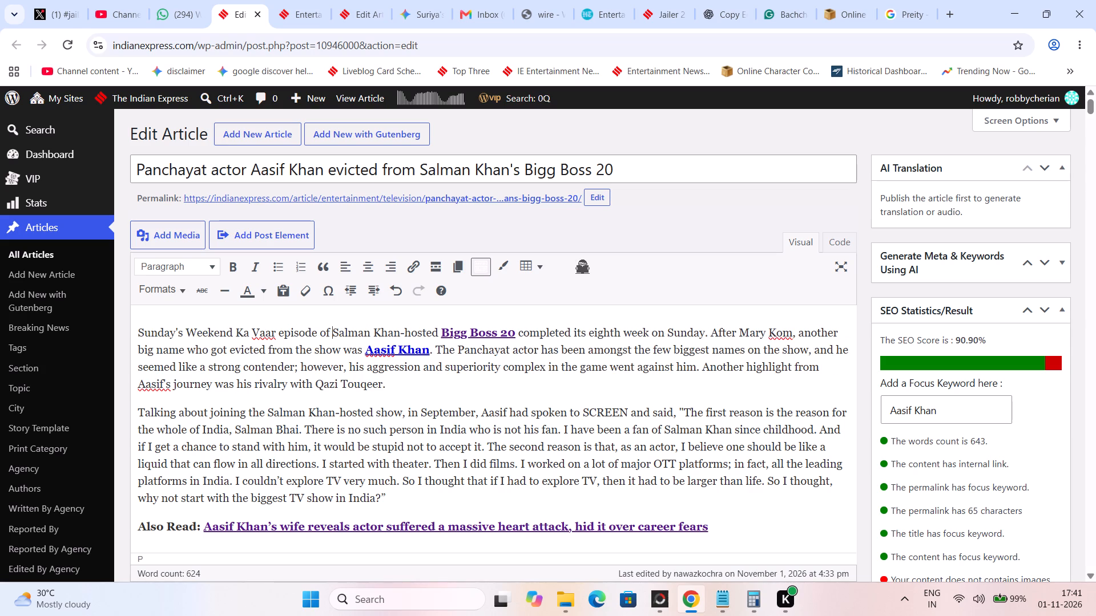
pyautogui.write('the')
pyautogui.press('space')
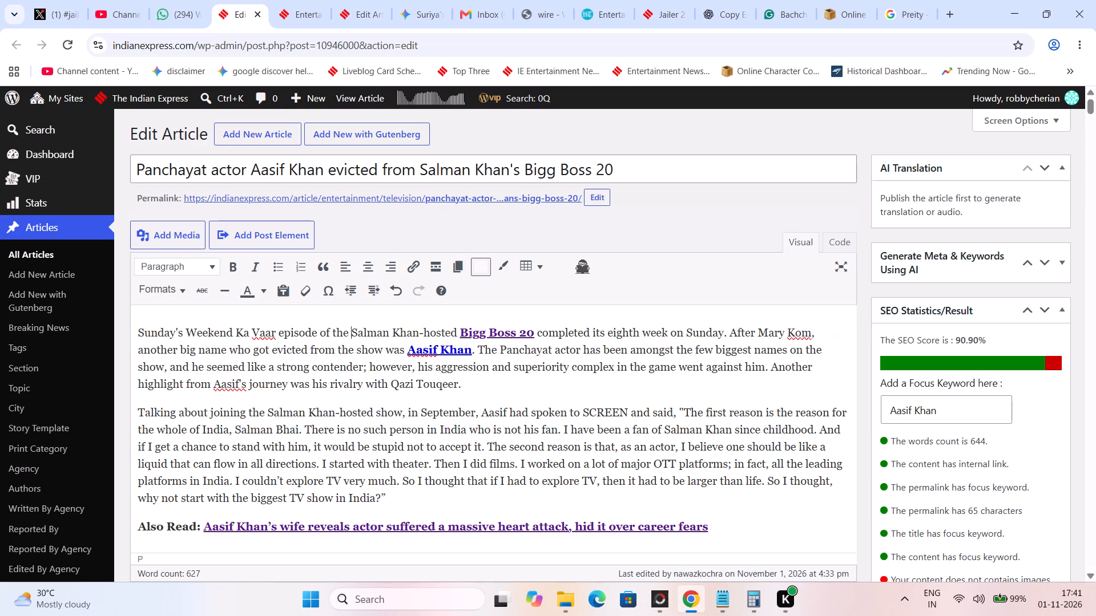
# Insert 'reality show' between 'Salman Khan-hosted' and the linked 'Bigg Boss 20' in the opening sentence.
pyautogui.click(457, 331)
pyautogui.press('space')
pyautogui.write('re')
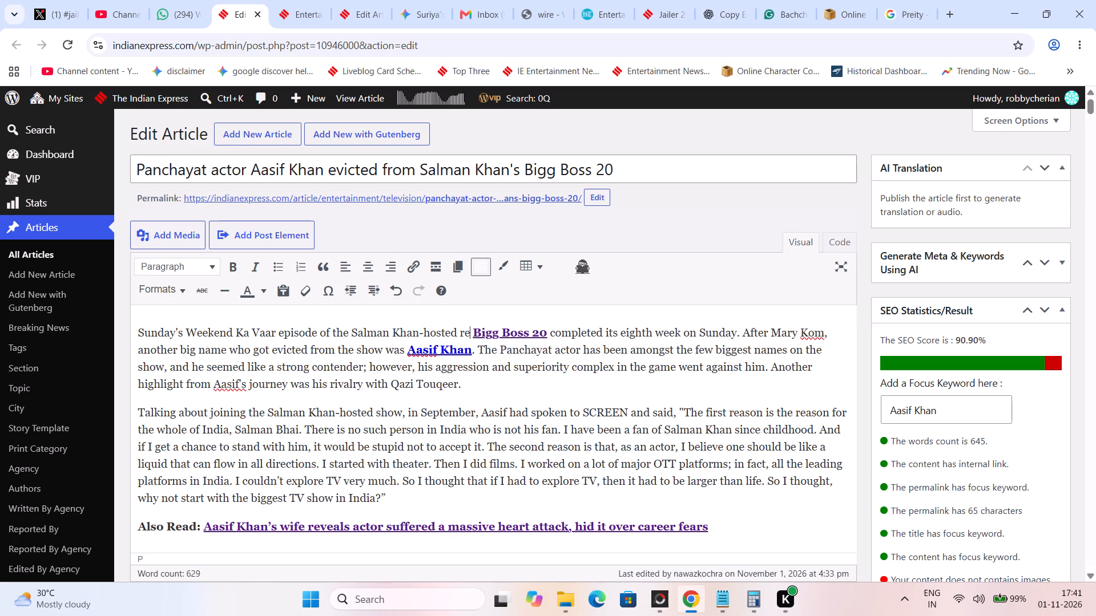
pyautogui.write(';o')
pyautogui.press('BackSpace')
pyautogui.press('BackSpace')
pyautogui.write('alit')
pyautogui.press('space')
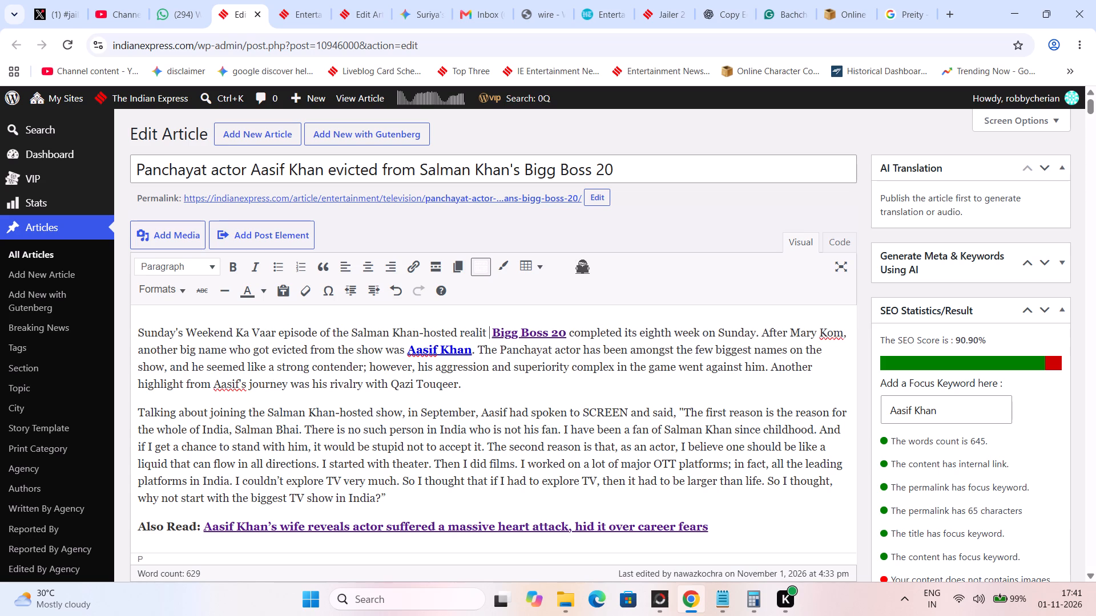
pyautogui.press('BackSpace')
pyautogui.write('y show')
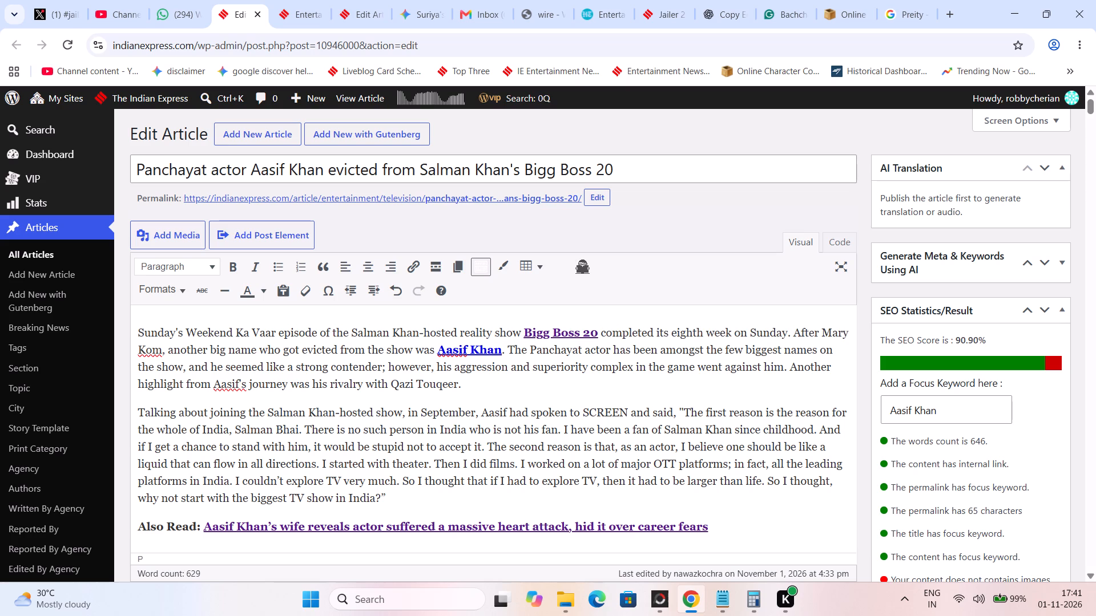
# Replace the text between the 'Bigg Boss 20' and 'Aasif Khan' links in the opening paragraph with 'saw'.
pyautogui.moveTo(436, 347); pyautogui.dragTo(594, 338)
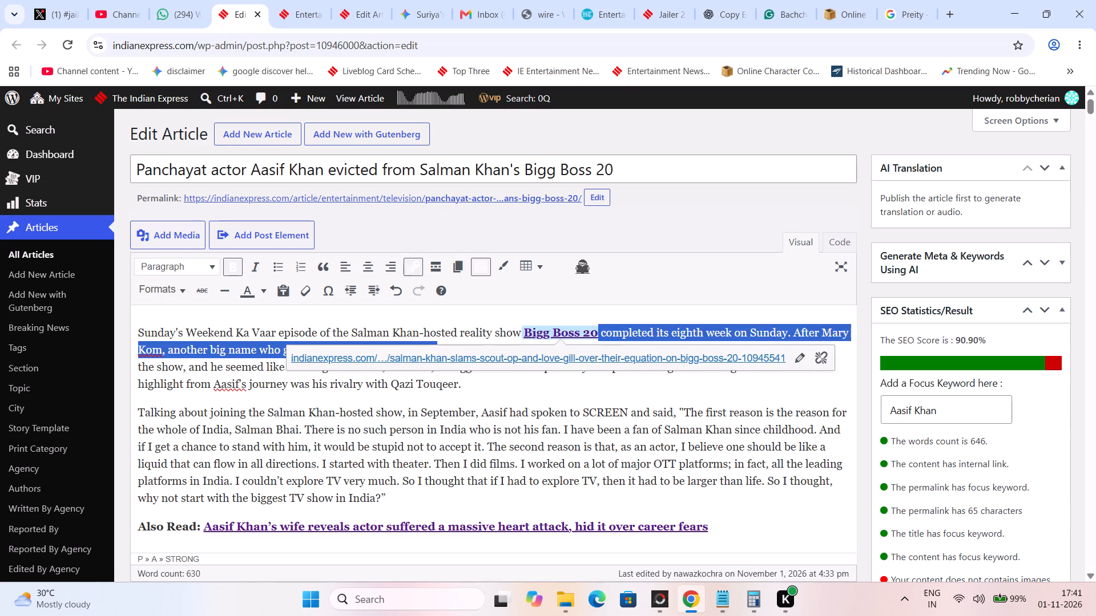
pyautogui.moveTo(594, 338); pyautogui.dragTo(600, 338)
pyautogui.press('space')
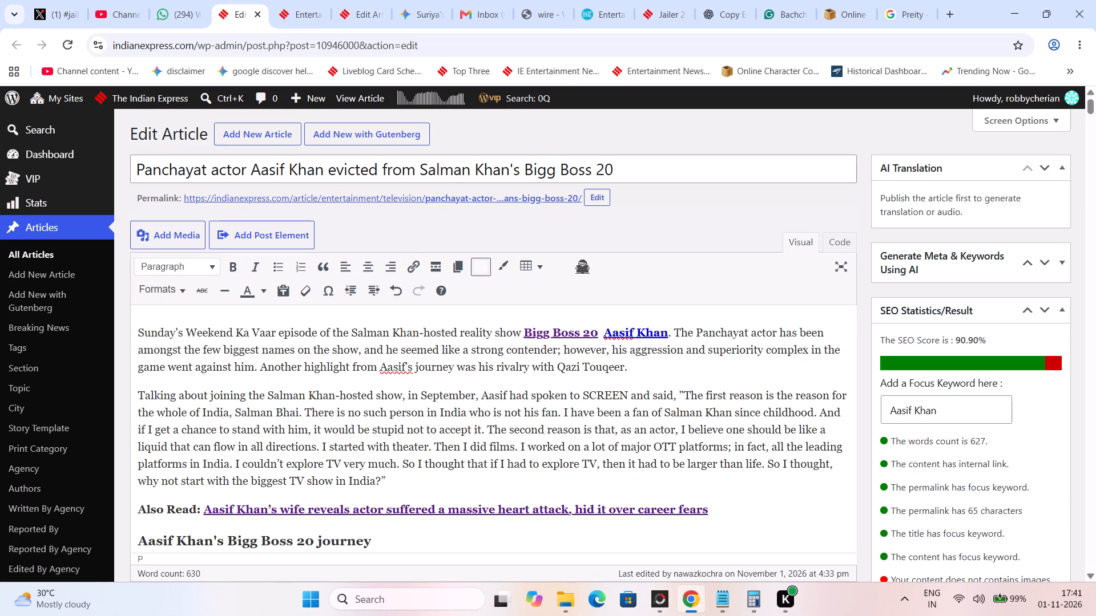
pyautogui.press('Left')
pyautogui.write('saw')
pyautogui.press('space')
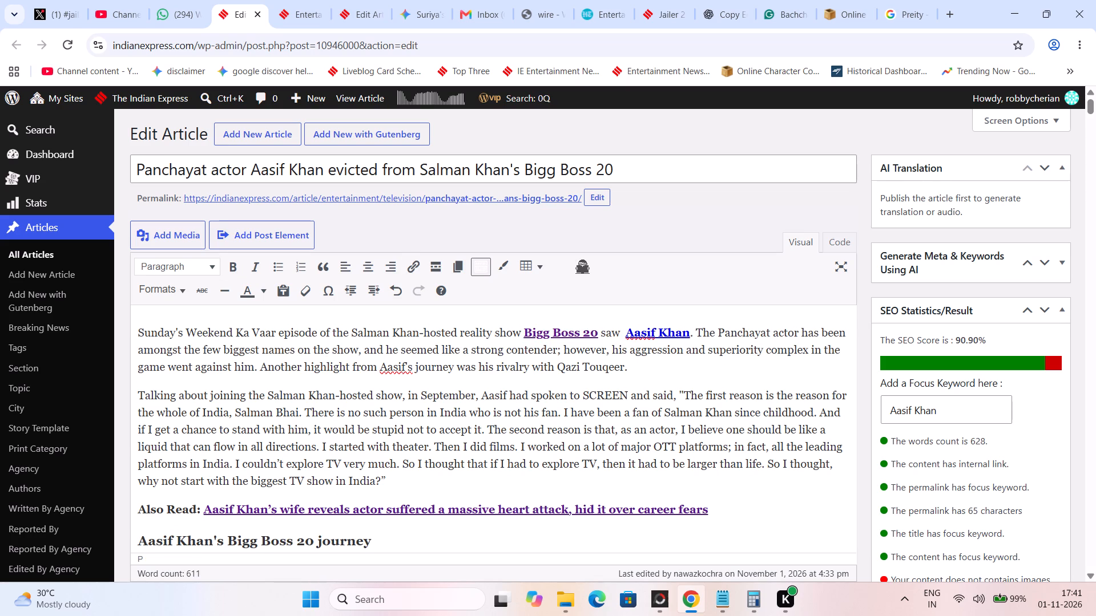
pyautogui.press('BackSpace')
pyautogui.press('Right')
pyautogui.press('Right')
pyautogui.press('Right')
pyautogui.press('Right')
pyautogui.press('Right')
pyautogui.press('Right')
pyautogui.press('Right')
pyautogui.press('Right')
pyautogui.press('Right')
pyautogui.press('Right')
pyautogui.press('Right')
pyautogui.press('Right')
pyautogui.press('Right')
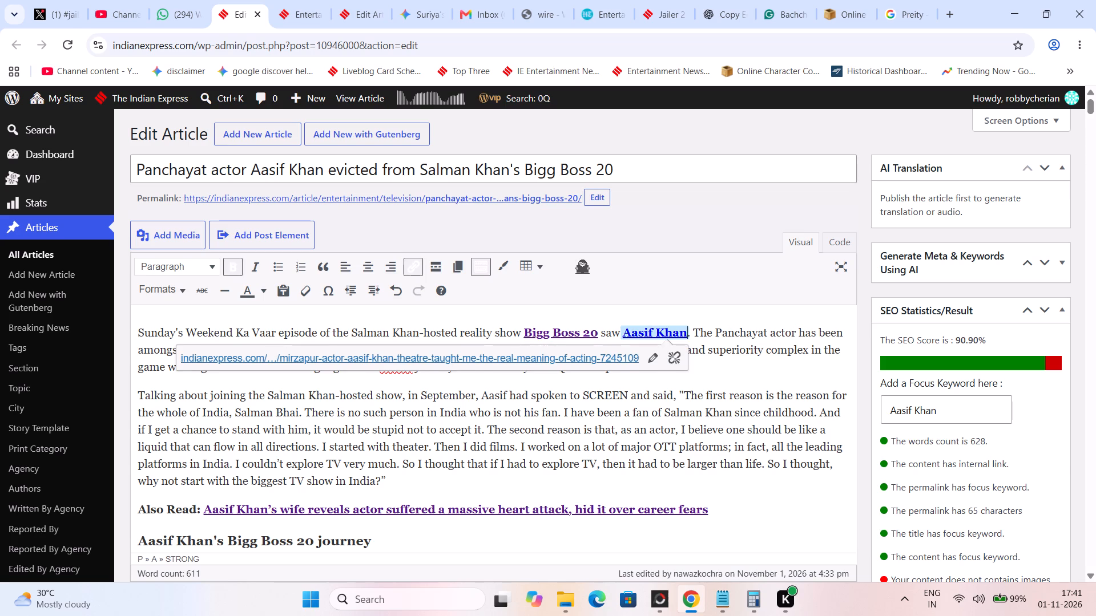
pyautogui.press('space')
pyautogui.write('being f')
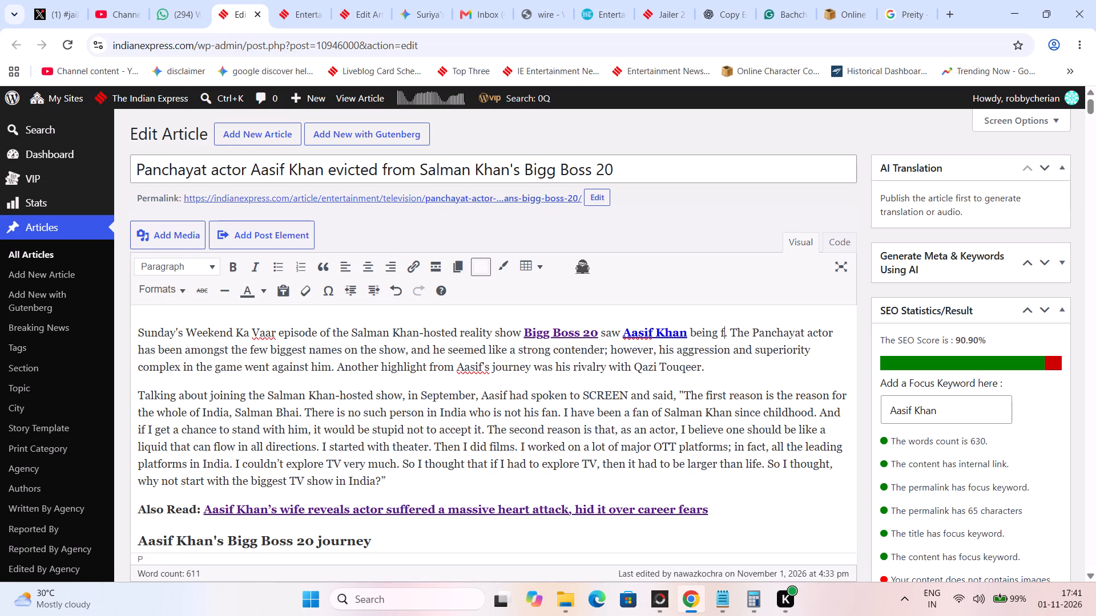
pyautogui.press('BackSpace')
pyautogui.write('evicted from the ouse')
pyautogui.press('Left')
pyautogui.press('Left')
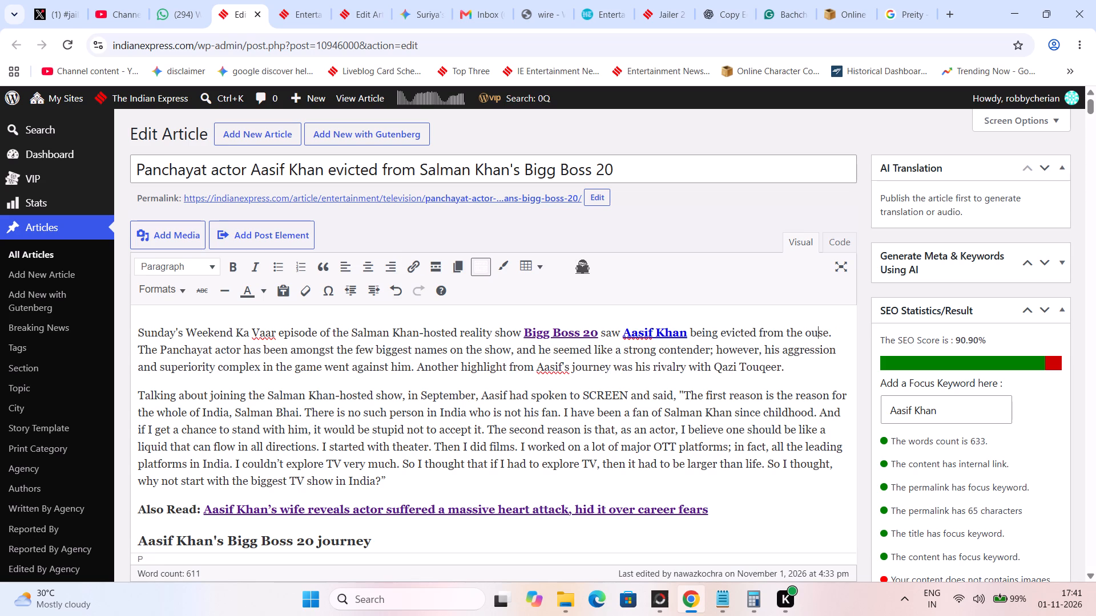
pyautogui.press('Left')
pyautogui.press('Left')
pyautogui.press('h')
# Change 'has been' to 'had been' in the opening paragraph's sentence about the Panchayat actor.
pyautogui.press('Right')
pyautogui.press('Right')
pyautogui.press('Right')
pyautogui.press('Right')
pyautogui.press('Right')
pyautogui.press('Right')
pyautogui.press('Right')
pyautogui.press('Right')
pyautogui.press('Right')
pyautogui.press('Right')
pyautogui.press('Right')
pyautogui.press('Right')
pyautogui.press('Right')
pyautogui.press('Right')
pyautogui.press('Right')
pyautogui.press('Right')
pyautogui.press('Right')
pyautogui.press('Right')
pyautogui.press('Right')
pyautogui.press('Right')
pyautogui.press('Left')
pyautogui.press('Left')
pyautogui.press('Left')
pyautogui.press('Left')
pyautogui.press('Left')
pyautogui.press('Left')
pyautogui.press('Left')
pyautogui.press('Left')
pyautogui.press('Left')
pyautogui.press('Left')
pyautogui.press('Left')
pyautogui.press('Left')
pyautogui.press('Left')
pyautogui.press('Left')
pyautogui.press('Left')
pyautogui.press('Left')
pyautogui.press('Left')
pyautogui.press('Left')
pyautogui.press('Left')
pyautogui.press('Left')
pyautogui.press('Right')
pyautogui.press('Left')
pyautogui.press('Right')
pyautogui.press('Right')
pyautogui.press('Right')
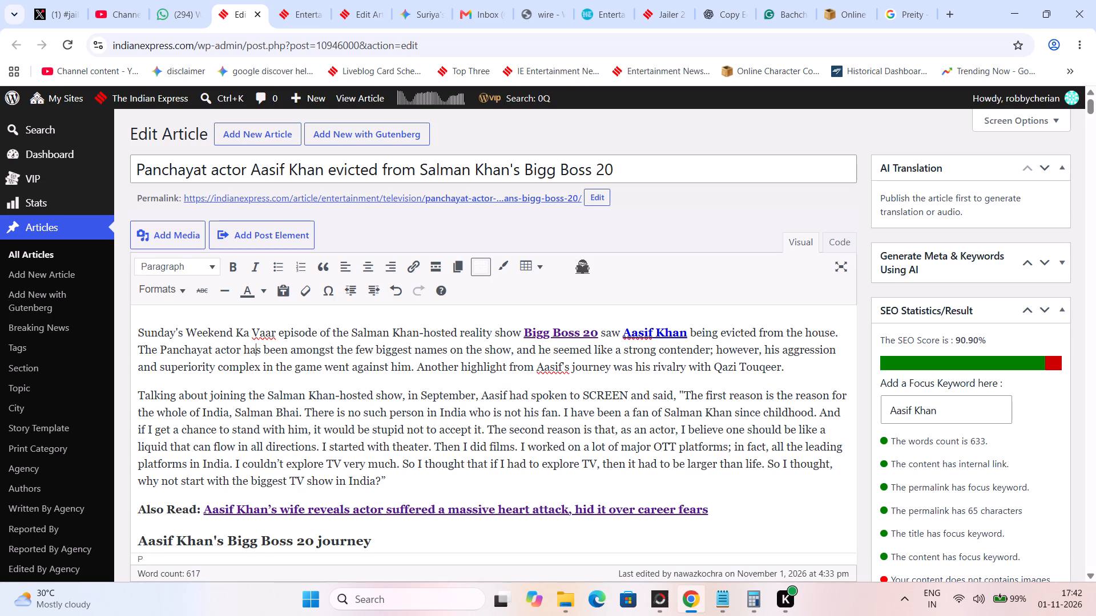
pyautogui.press('Right')
pyautogui.press('BackSpace')
pyautogui.press('d')
# Split the Panchayat actor sentence after 'strong contender' with a full stop and start the new sentence with a capitalised 'However'.
pyautogui.press('Right')
pyautogui.press('Right')
pyautogui.press('Right')
pyautogui.press('Right')
pyautogui.press('Right')
pyautogui.press('Right')
pyautogui.press('Right')
pyautogui.press('Right')
pyautogui.press('Right')
pyautogui.press('Right')
pyautogui.press('Right')
pyautogui.press('Right')
pyautogui.press('Right')
pyautogui.press('Right')
pyautogui.press('Right')
pyautogui.press('Right')
pyautogui.press('Right')
pyautogui.press('Right')
pyautogui.press('Right')
pyautogui.press('Right')
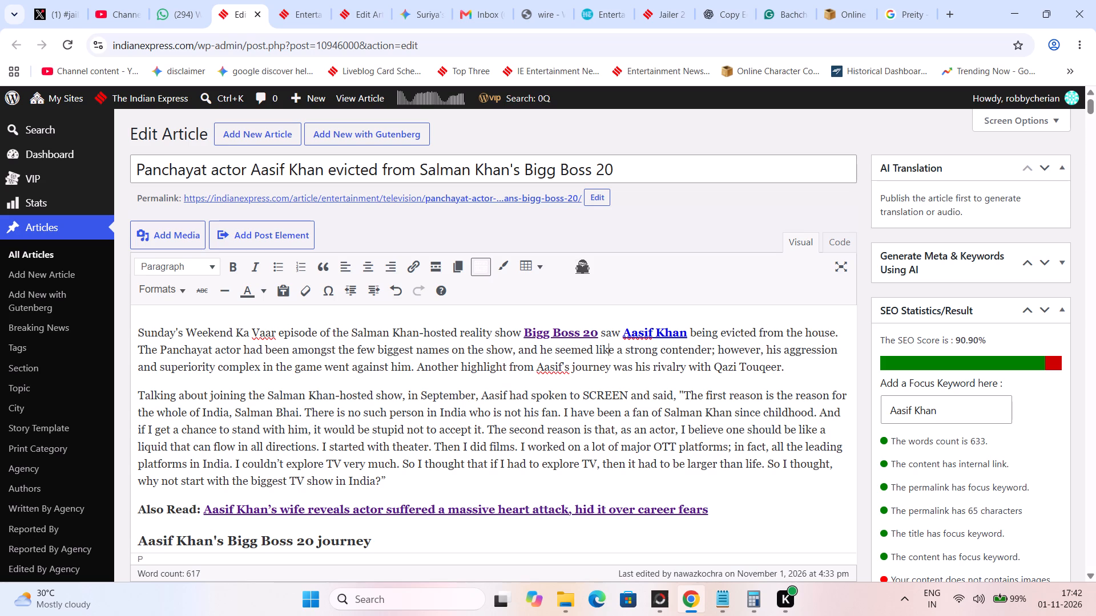
pyautogui.press('BackSpace')
pyautogui.press('.')
pyautogui.press('Right')
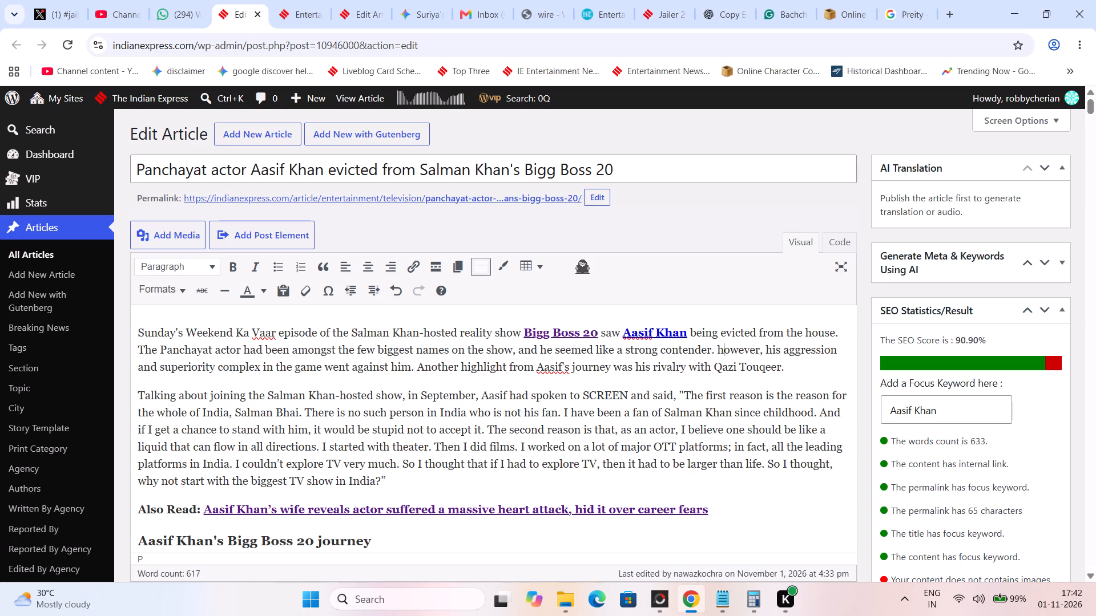
pyautogui.press('h')
# Delete the opening paragraph's last sentence about Aasif's rivalry with Qazi Touqeer.
pyautogui.press('Right')
pyautogui.press('Right')
pyautogui.press('Right')
pyautogui.press('Right')
pyautogui.press('Right')
pyautogui.press('Right')
pyautogui.press('Right')
pyautogui.press('Right')
pyautogui.press('Right')
pyautogui.press('Right')
pyautogui.press('Right')
pyautogui.press('Right')
pyautogui.press('Right')
pyautogui.press('Right')
pyautogui.press('Right')
pyautogui.press('Right')
pyautogui.press('Right')
pyautogui.press('Right')
pyautogui.press('Right')
pyautogui.press('Right')
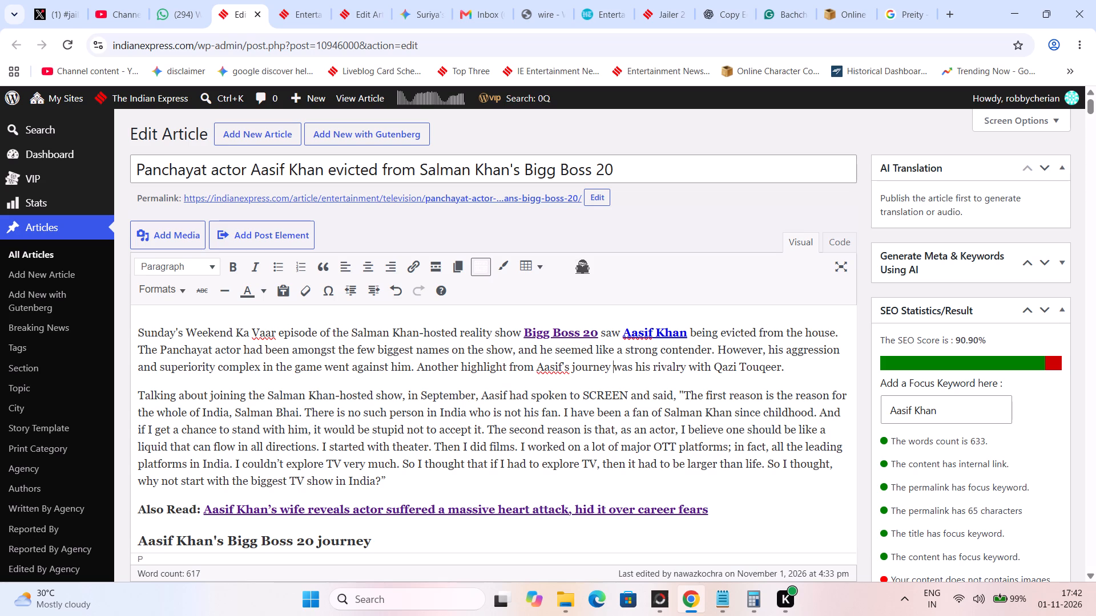
pyautogui.press('BackSpace')
pyautogui.press('BackSpace')
pyautogui.press('BackSpace')
pyautogui.press('BackSpace')
pyautogui.press('BackSpace')
pyautogui.press('BackSpace')
pyautogui.press('BackSpace')
pyautogui.press('BackSpace')
pyautogui.press('BackSpace')
pyautogui.press('BackSpace')
pyautogui.press('BackSpace')
pyautogui.press('BackSpace')
pyautogui.press('BackSpace')
pyautogui.press('BackSpace')
pyautogui.press('BackSpace')
pyautogui.press('BackSpace')
pyautogui.press('BackSpace')
pyautogui.press('BackSpace')
pyautogui.press('BackSpace')
pyautogui.press('BackSpace')
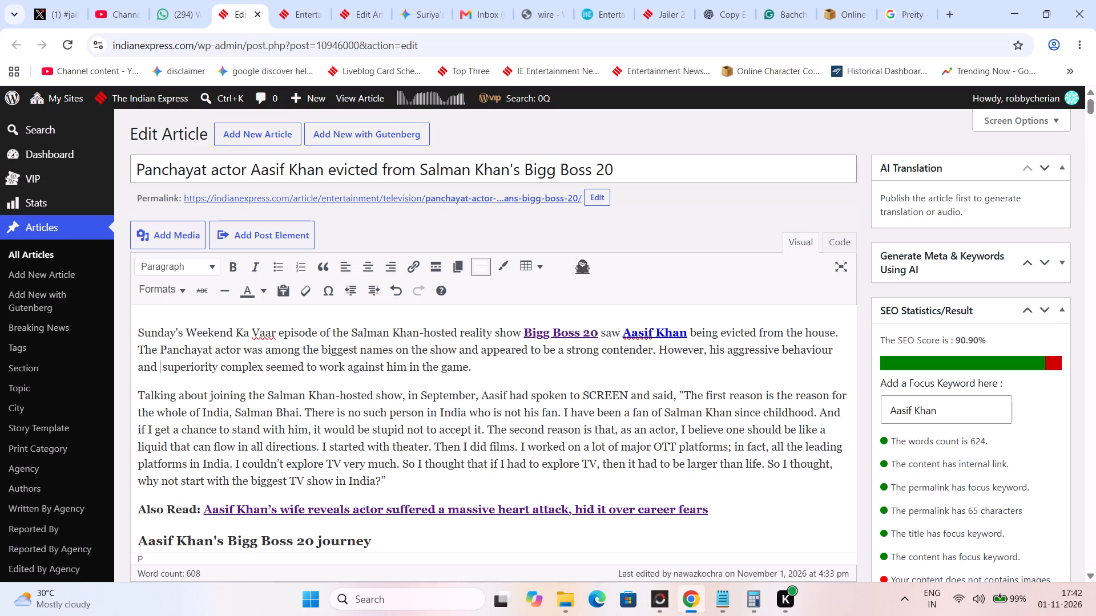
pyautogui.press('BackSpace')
# Cut the 'Aasif Khan's Bigg Boss 20 journey' subheading together with the paragraph beneath it.
pyautogui.scroll(-6, 220, 385)
pyautogui.scroll(3, 228, 397)
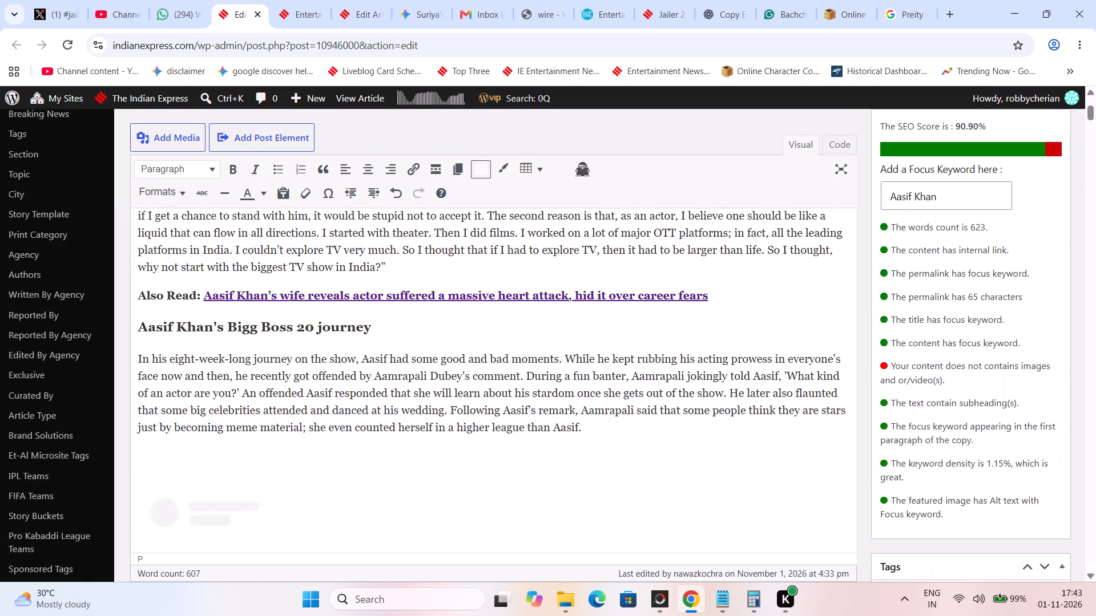
pyautogui.tripleClick(228, 397)
pyautogui.scroll(-4, 228, 397)
pyautogui.scroll(4, 229, 400)
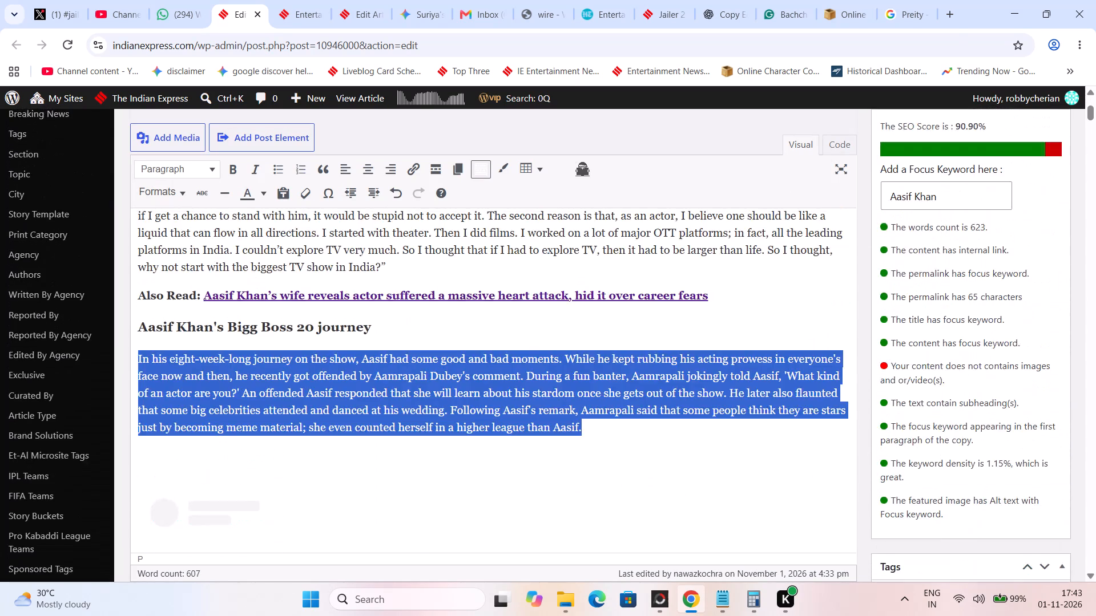
pyautogui.click(621, 428)
pyautogui.moveTo(602, 428); pyautogui.dragTo(119, 335)
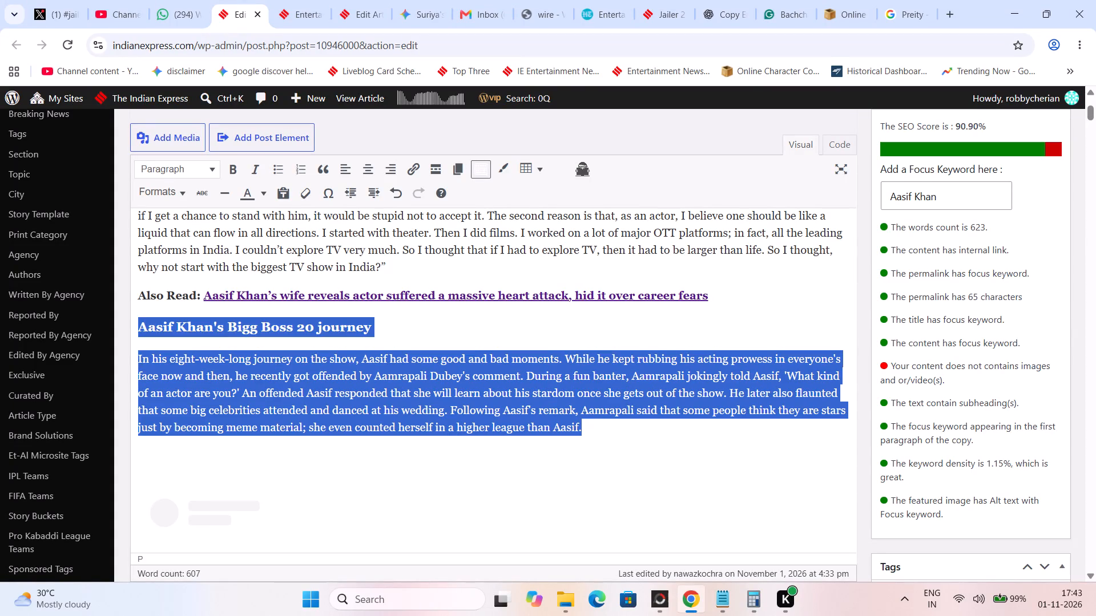
pyautogui.moveTo(119, 335); pyautogui.dragTo(120, 334)
pyautogui.hotkey('ctrl', 'x')
# Delete the embedded Instagram post between the 'Also Read' link on Aasif Khan's wife and the 'While on the show' paragraph.
pyautogui.scroll(-7, 230, 362)
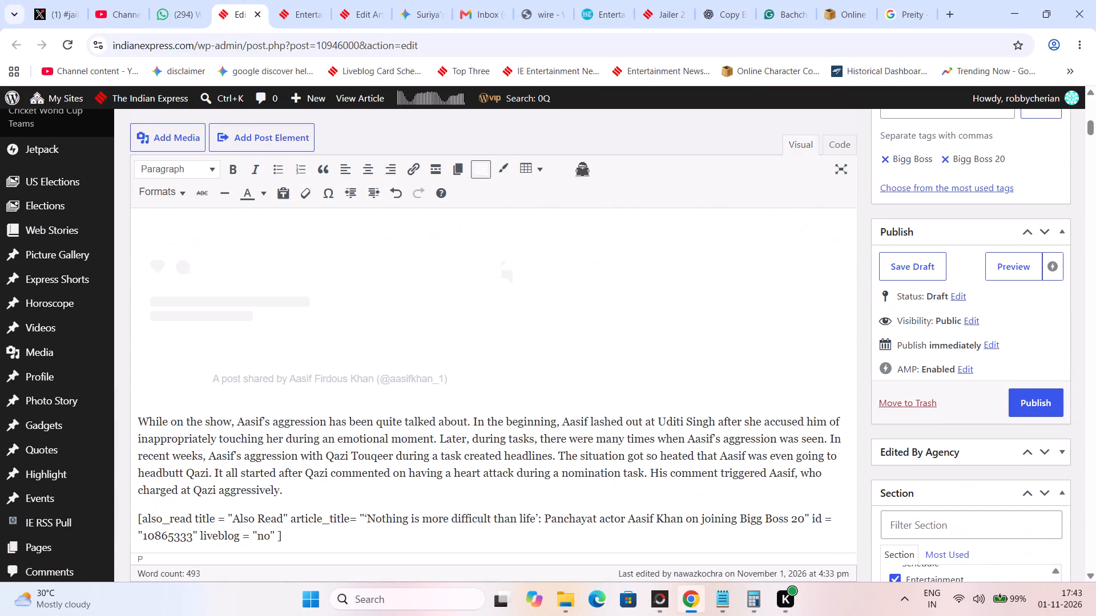
pyautogui.moveTo(541, 380); pyautogui.dragTo(136, 463)
pyautogui.scroll(9, 294, 272)
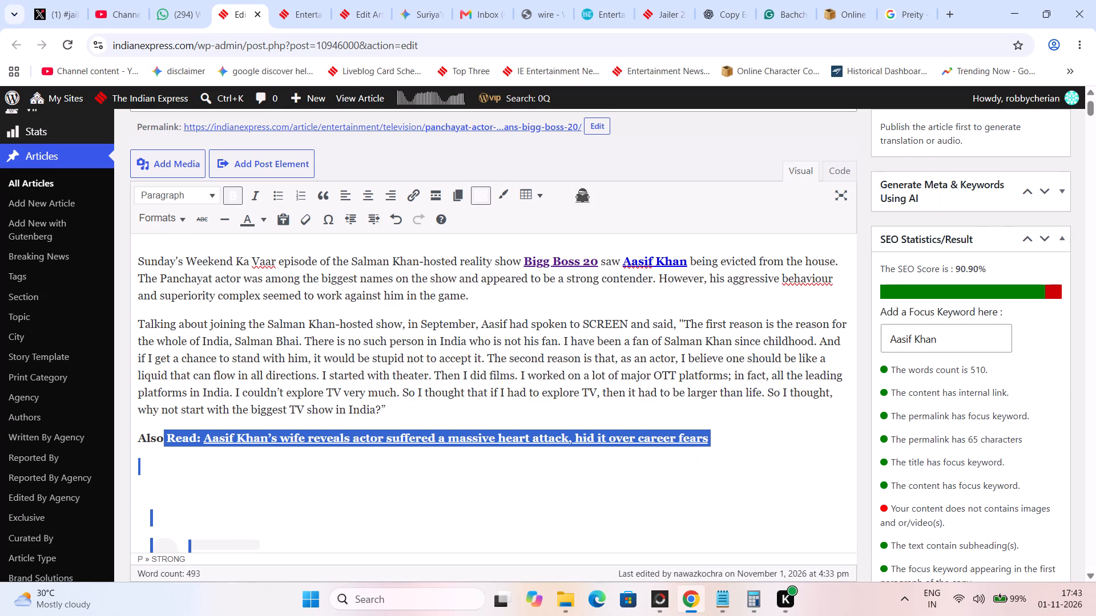
pyautogui.moveTo(136, 463); pyautogui.dragTo(131, 462)
pyautogui.press('BackSpace')
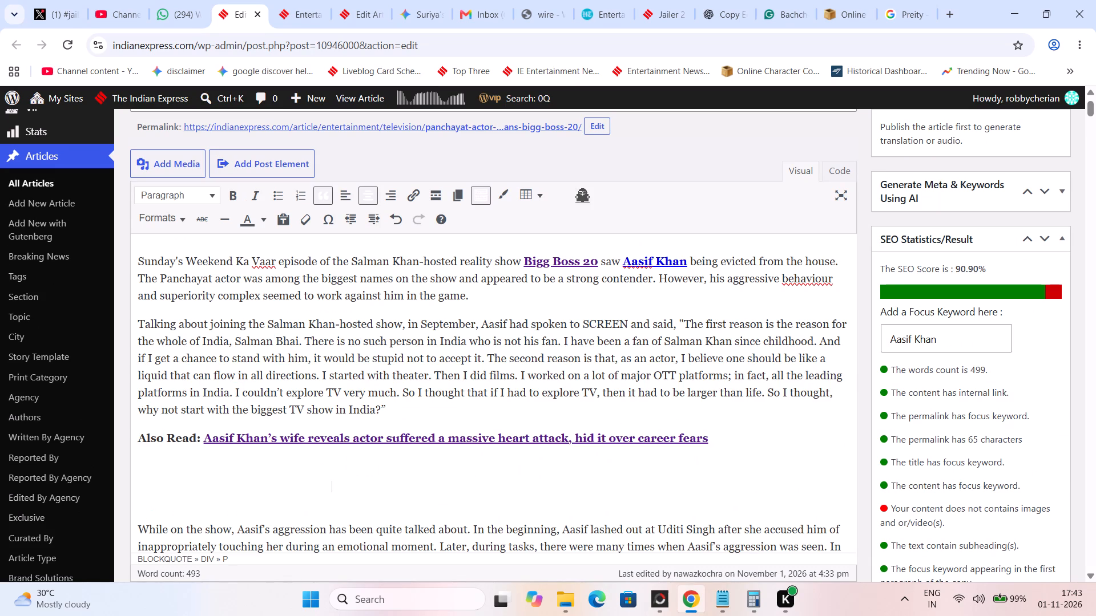
pyautogui.press('BackSpace')
# Delete the other embedded Instagram post, between the also_read shortcode and the 'Aasif's fun sketches' paragraph.
pyautogui.scroll(-9, 348, 471)
pyautogui.moveTo(543, 500); pyautogui.dragTo(446, 390)
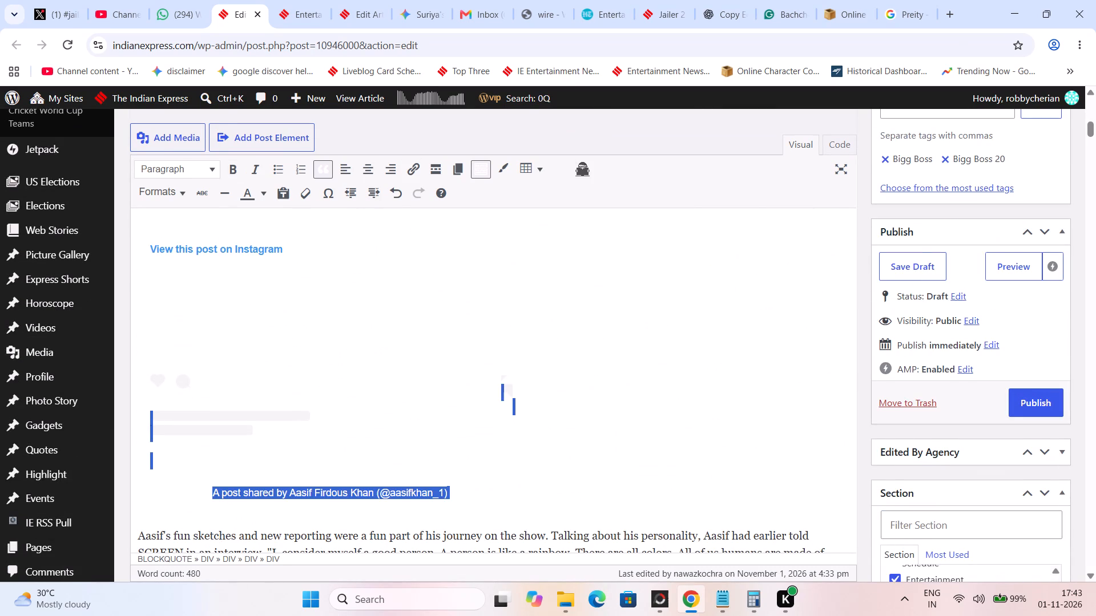
pyautogui.moveTo(446, 390); pyautogui.dragTo(397, 367)
pyautogui.scroll(6, 446, 388)
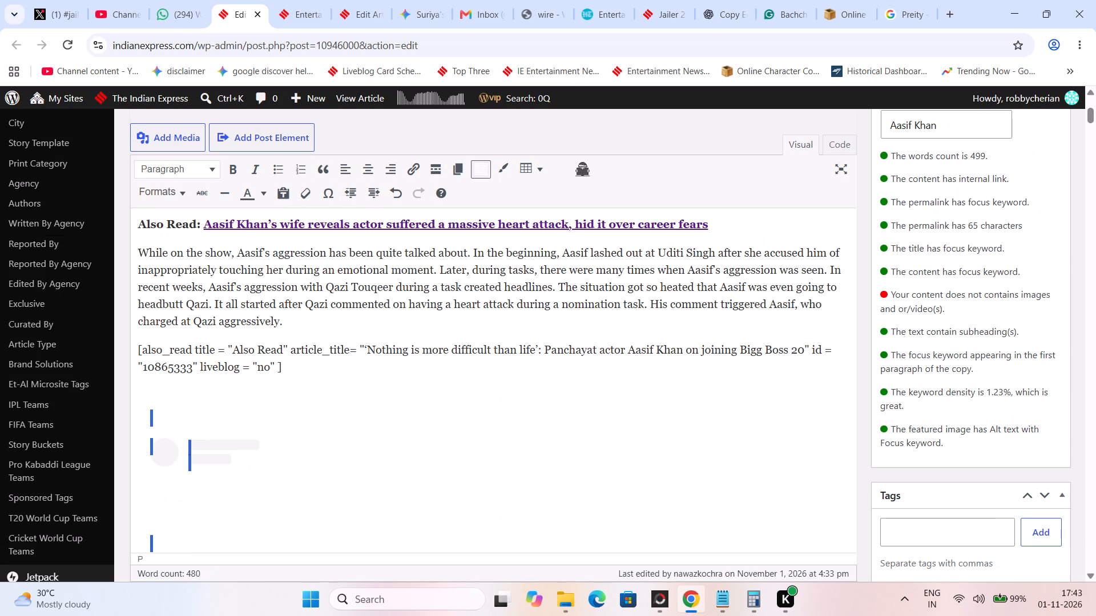
pyautogui.press('BackSpace')
# Paste the cut 'Aasif Khan's Bigg Boss 20 journey' subheading and its paragraph directly below the opening paragraph.
pyautogui.scroll(4, 400, 370)
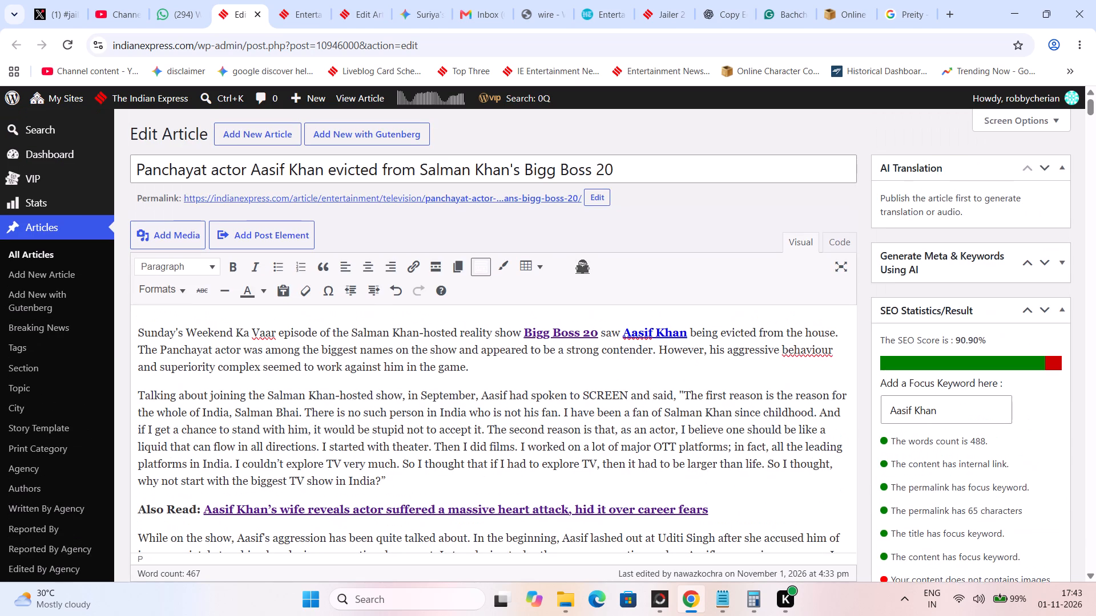
pyautogui.click(504, 373)
pyautogui.press('Return')
pyautogui.hotkey('ctrl', 'v')
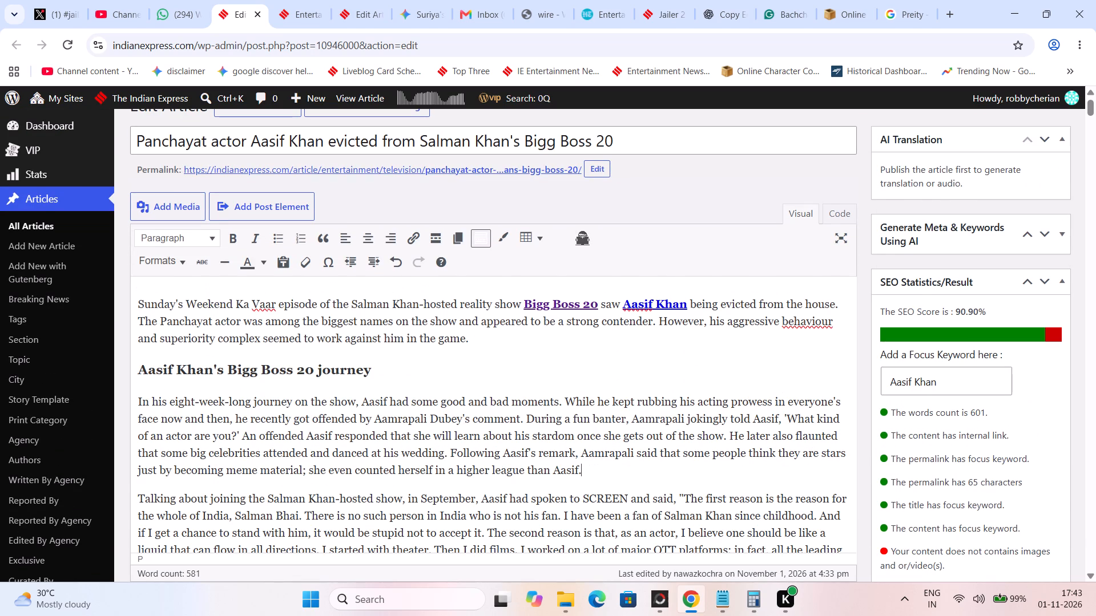
# Replace 'the show' with 'Bigg Boss Season 20' in the first sentence of the journey paragraph.
pyautogui.moveTo(311, 402); pyautogui.dragTo(353, 399)
pyautogui.moveTo(353, 399); pyautogui.dragTo(353, 398)
pyautogui.press('BackSpace')
pyautogui.press('BackSpace')
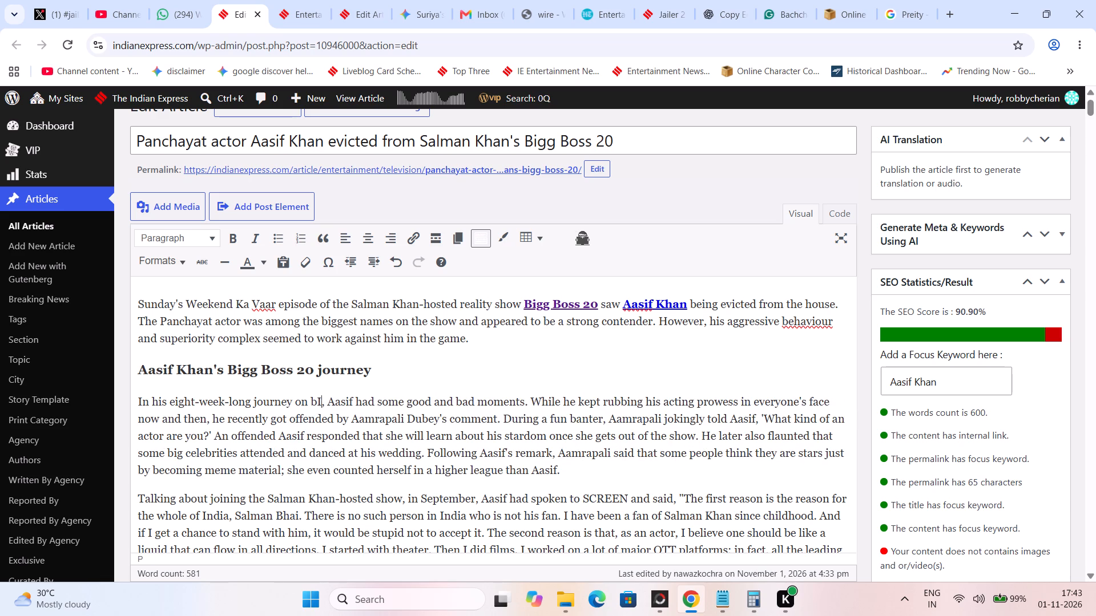
pyautogui.press('BackSpace')
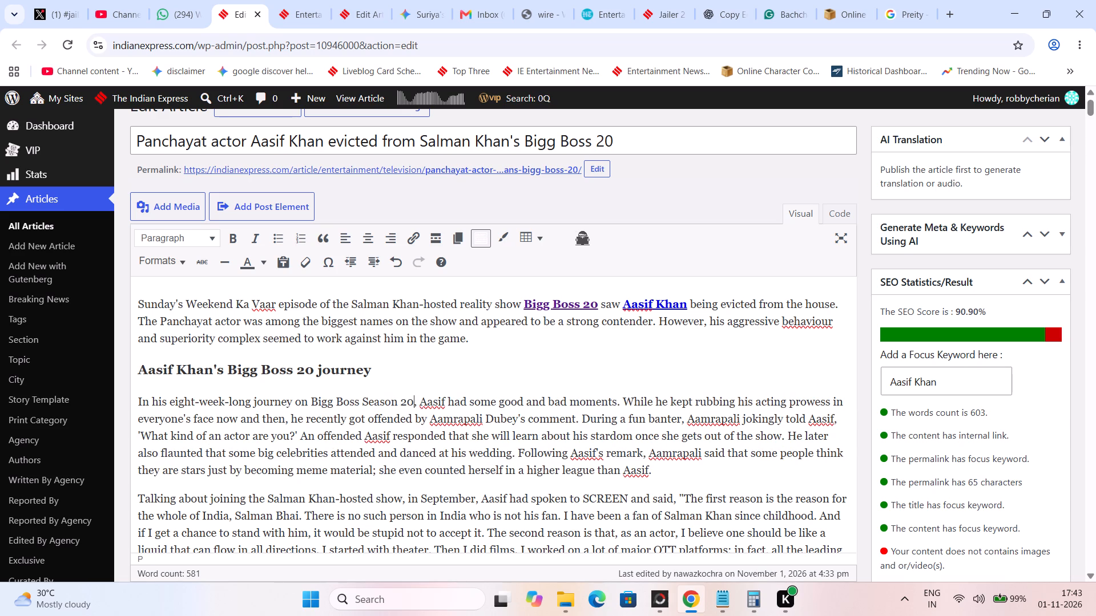
pyautogui.press('Right')
pyautogui.press('Right')
pyautogui.press('Right')
pyautogui.press('Right')
pyautogui.press('Right')
pyautogui.press('Right')
pyautogui.press('Right')
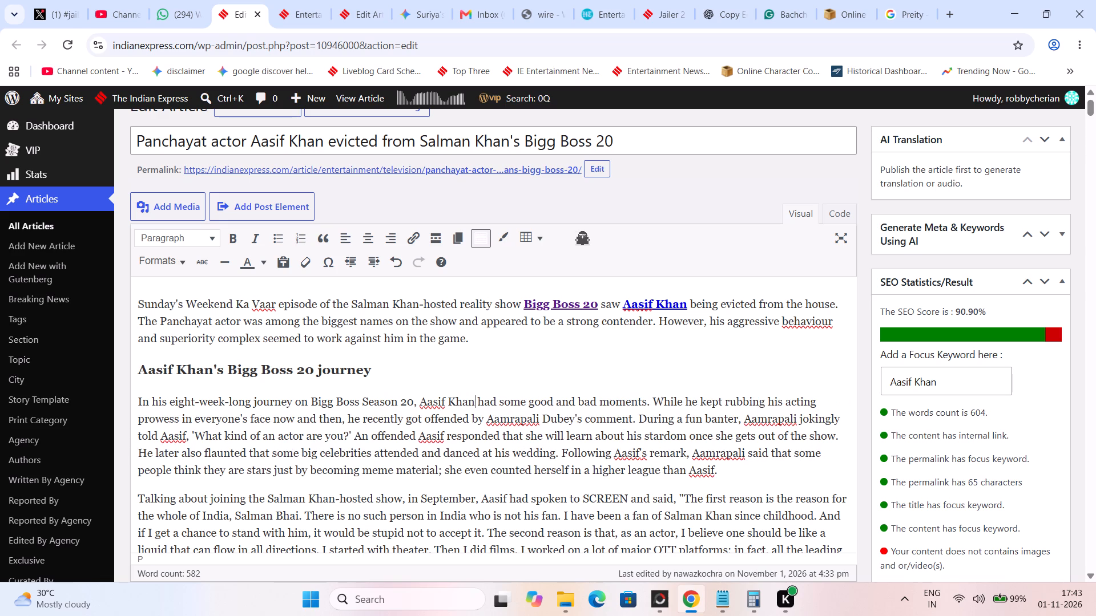
# Delete '; she even counted herself in a higher league than Aasif' and end the journey paragraph with a full stop after 'meme material'.
pyautogui.press('Right')
pyautogui.press('Right')
pyautogui.press('Right')
pyautogui.press('Right')
pyautogui.press('Right')
pyautogui.press('Right')
pyautogui.press('Right')
pyautogui.press('Right')
pyautogui.press('Right')
pyautogui.press('Right')
pyautogui.press('Right')
pyautogui.press('Right')
pyautogui.press('Right')
pyautogui.press('Right')
pyautogui.press('Right')
pyautogui.press('Right')
pyautogui.press('Right')
pyautogui.press('Right')
pyautogui.press('Right')
pyautogui.press('Right')
pyautogui.press('Left')
pyautogui.press('Left')
pyautogui.press('Left')
pyautogui.press('Left')
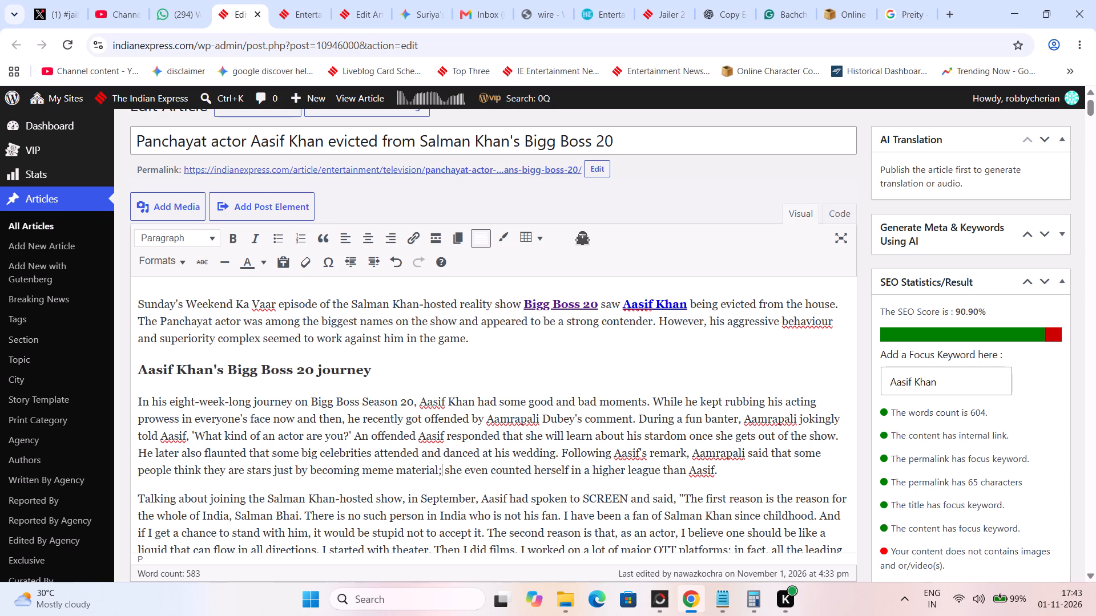
pyautogui.press('BackSpace')
pyautogui.press('Delete')
pyautogui.press('Delete')
pyautogui.press('Delete')
pyautogui.press('Delete')
pyautogui.press('Delete')
pyautogui.press('Delete')
pyautogui.press('Delete')
pyautogui.press('Delete')
pyautogui.press('Delete')
pyautogui.press('Delete')
pyautogui.press('Delete')
pyautogui.press('Delete')
pyautogui.press('Delete')
pyautogui.press('Delete')
pyautogui.press('Delete')
pyautogui.press('Delete')
pyautogui.press('Delete')
pyautogui.press('Delete')
pyautogui.press('Delete')
pyautogui.press('Delete')
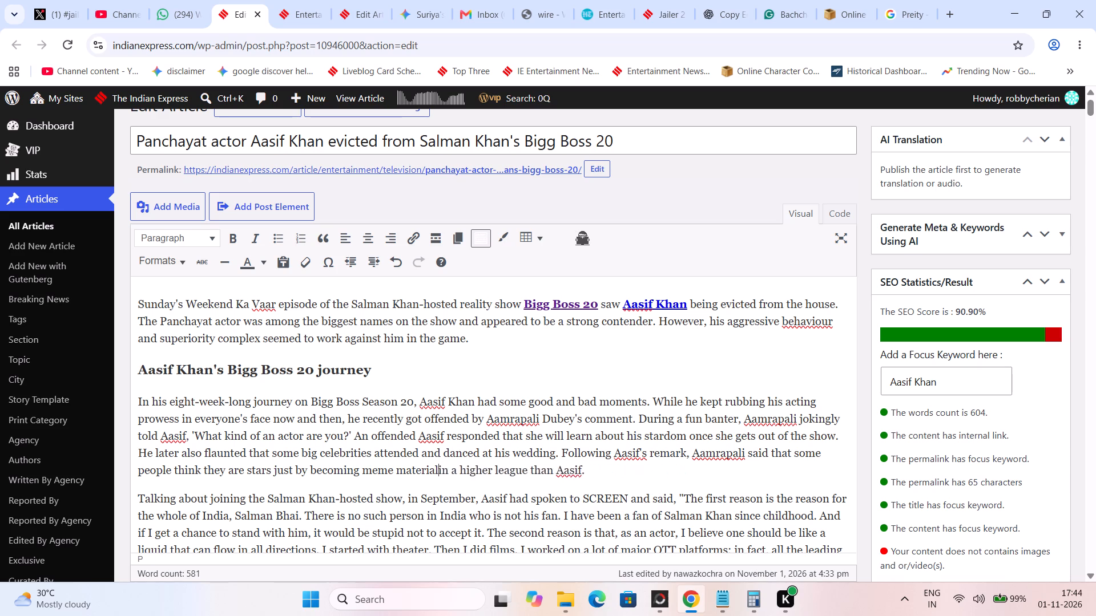
pyautogui.press('Delete')
pyautogui.press('.')
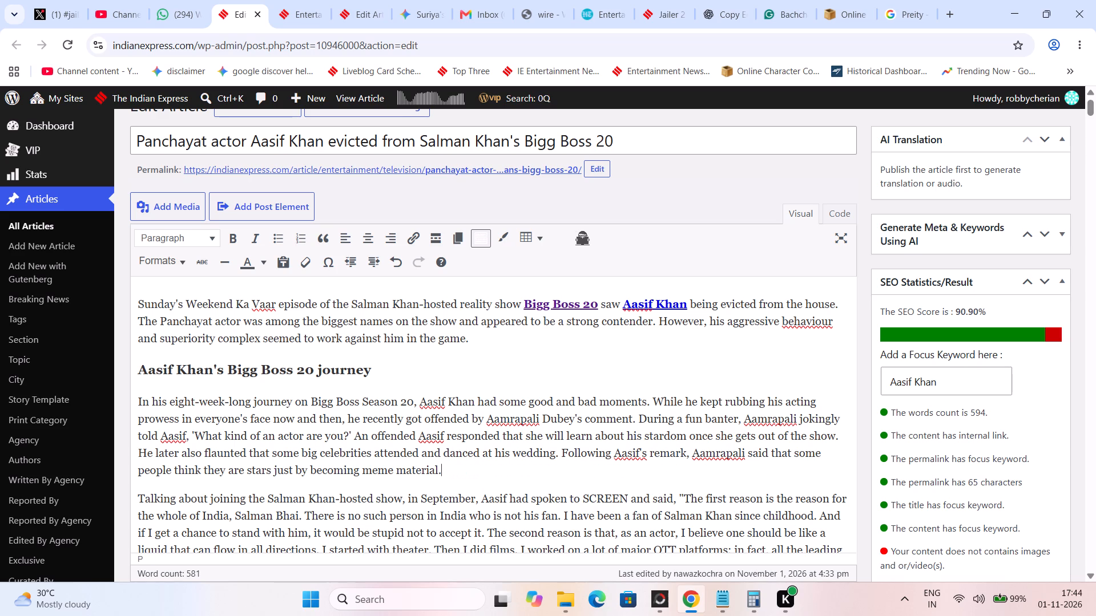
# Move the 'While on the show, Aasif's aggression' paragraph directly below the journey paragraph ending in 'meme material'.
pyautogui.scroll(-4, 357, 400)
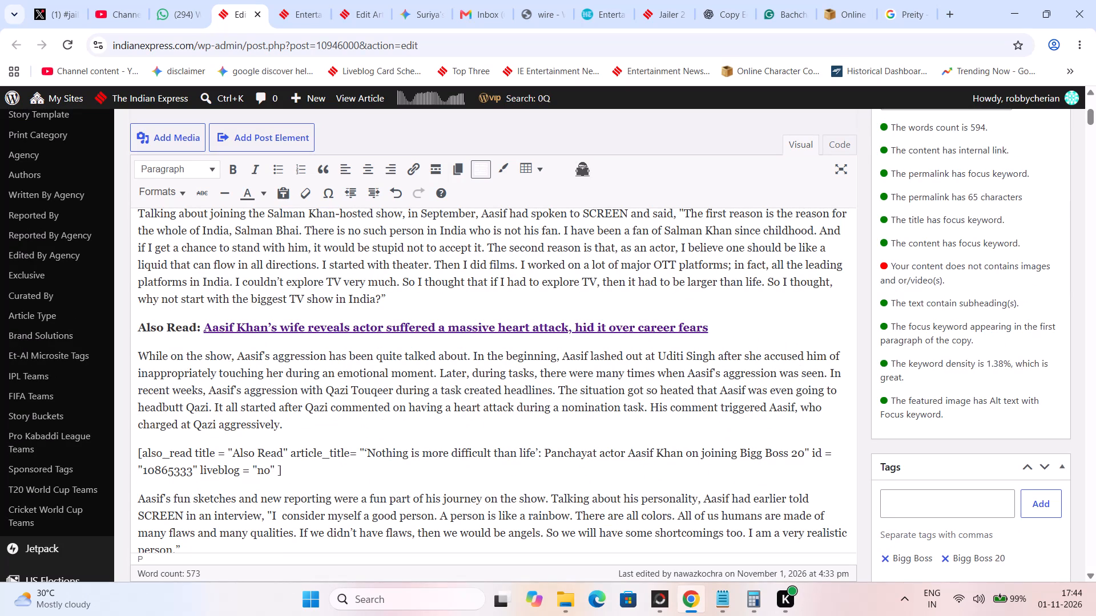
pyautogui.tripleClick(359, 415)
pyautogui.scroll(-1, 359, 415)
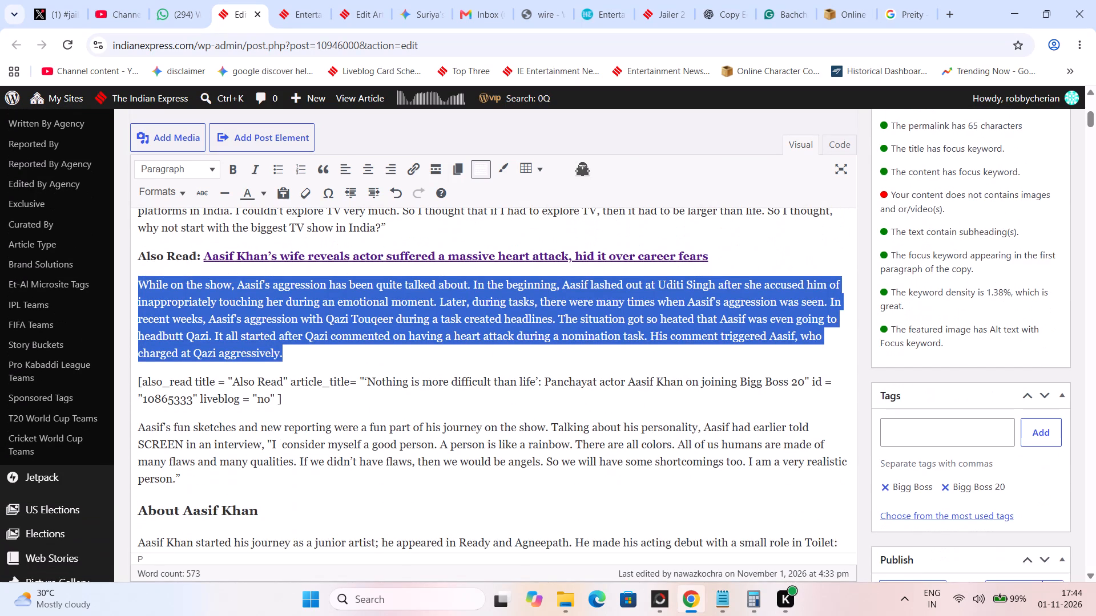
pyautogui.hotkey('ctrl', 'x')
pyautogui.scroll(5, 359, 415)
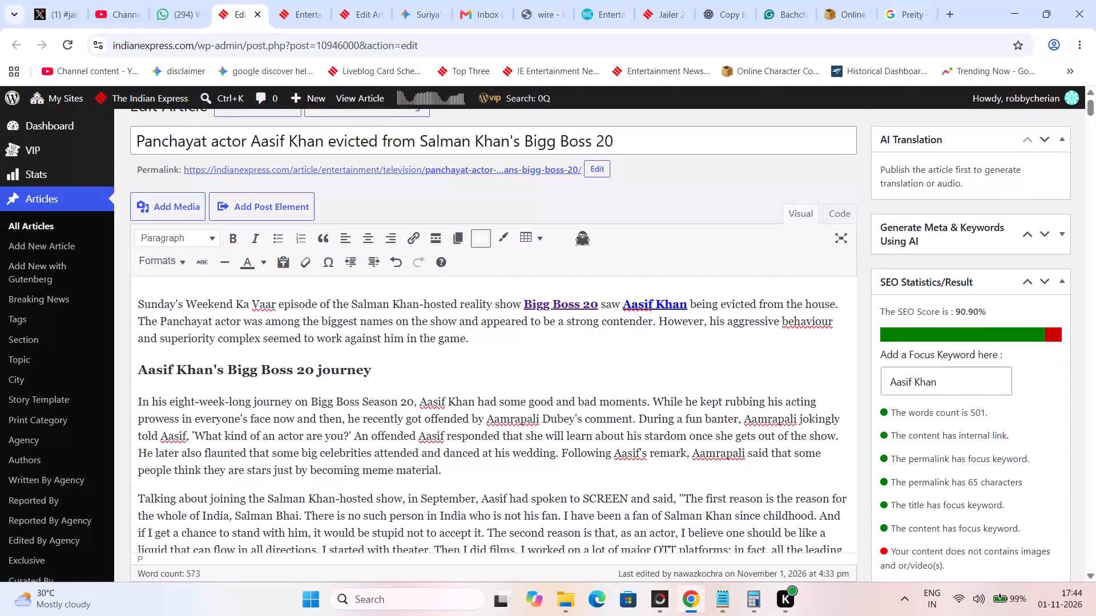
pyautogui.click(478, 472)
pyautogui.press('Return')
pyautogui.hotkey('ctrl', 'v')
# Move the 'Aasif's fun sketches' paragraph directly below the paragraph about Aasif's aggression.
pyautogui.scroll(-7, 468, 473)
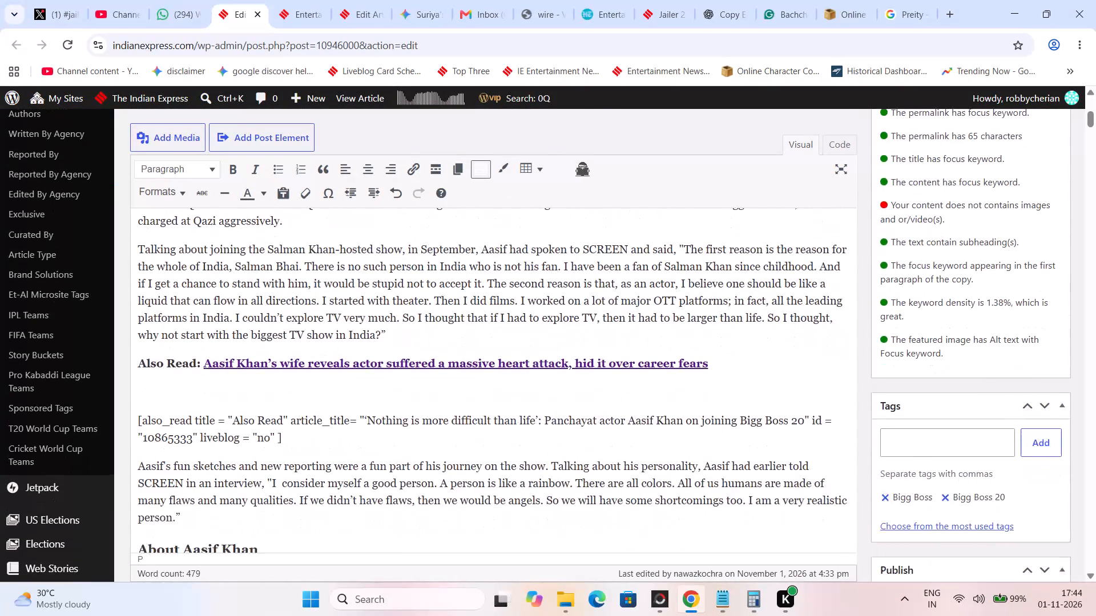
pyautogui.scroll(2, 463, 481)
pyautogui.tripleClick(188, 382)
pyautogui.hotkey('ctrl', 'x')
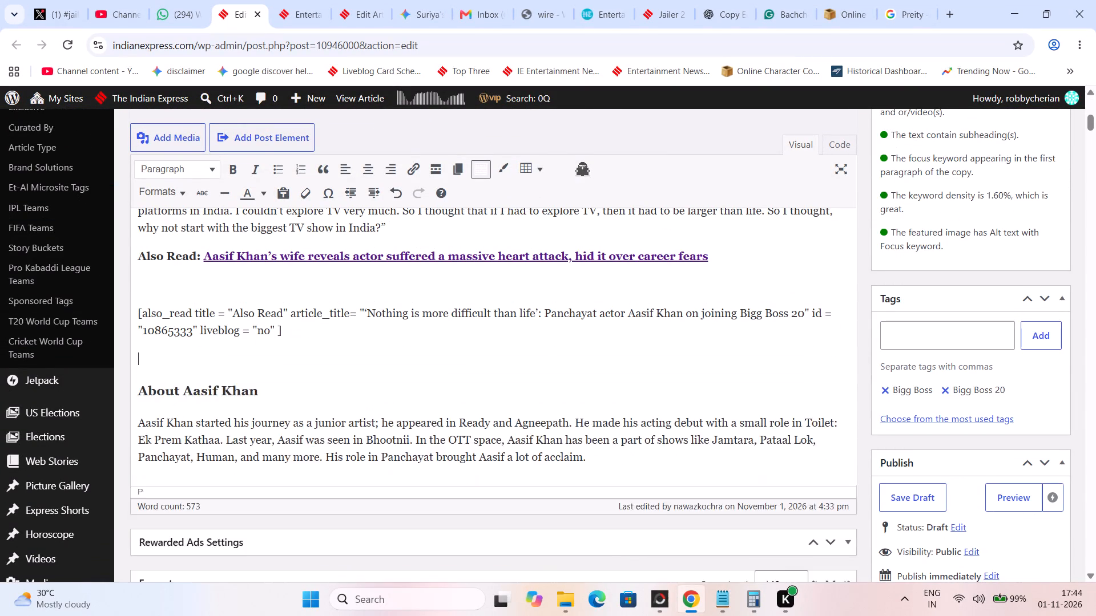
pyautogui.scroll(4, 190, 382)
pyautogui.scroll(2, 402, 411)
pyautogui.scroll(-1, 372, 460)
pyautogui.click(337, 454)
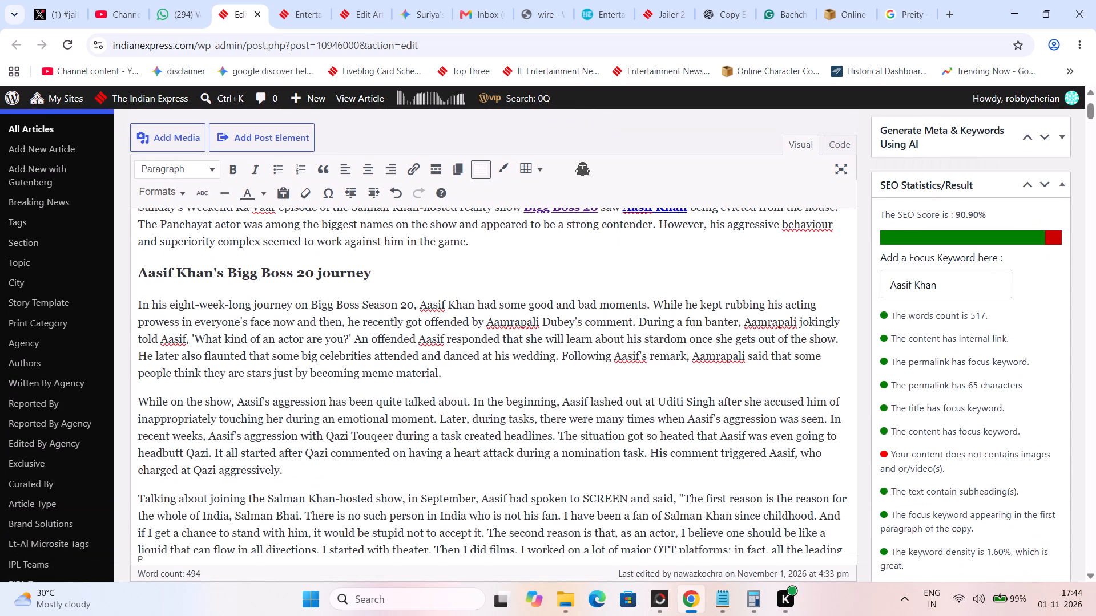
pyautogui.click(319, 466)
pyautogui.press('Return')
pyautogui.hotkey('ctrl', 'v')
# Move the 'Also Read' link about Aasif Khan's wife between the aggression paragraph and the 'Aasif's fun sketches' paragraph.
pyautogui.scroll(-1, 327, 466)
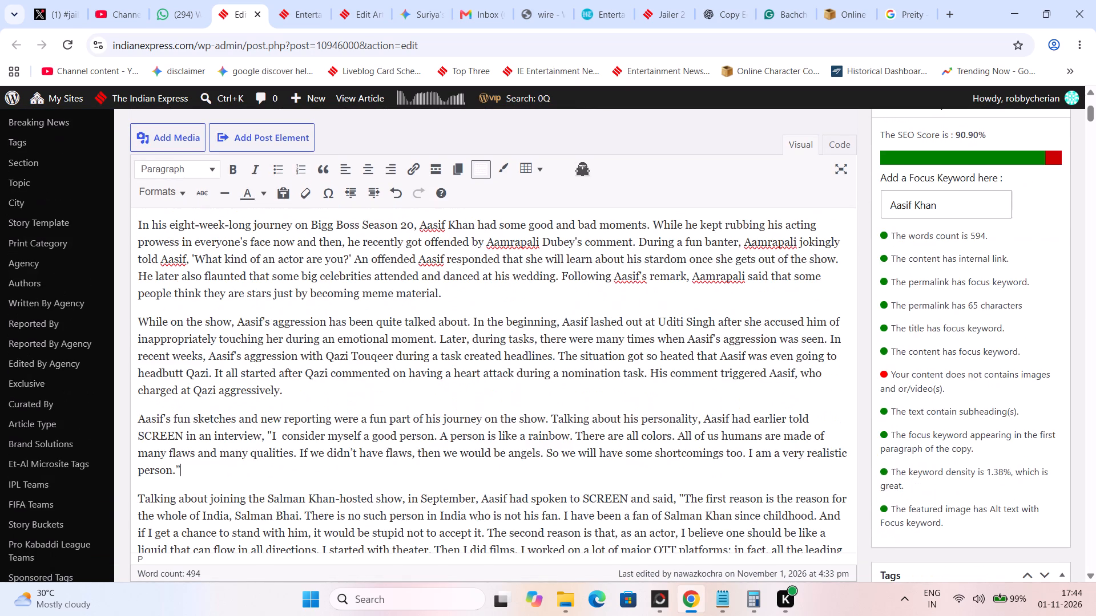
pyautogui.scroll(-3, 327, 466)
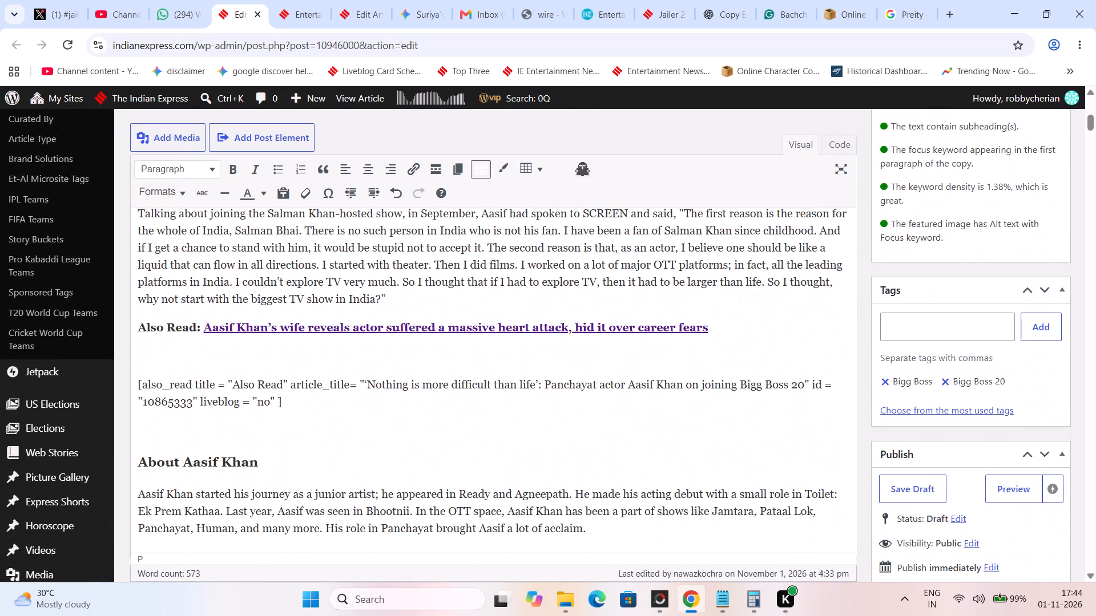
pyautogui.tripleClick(346, 390)
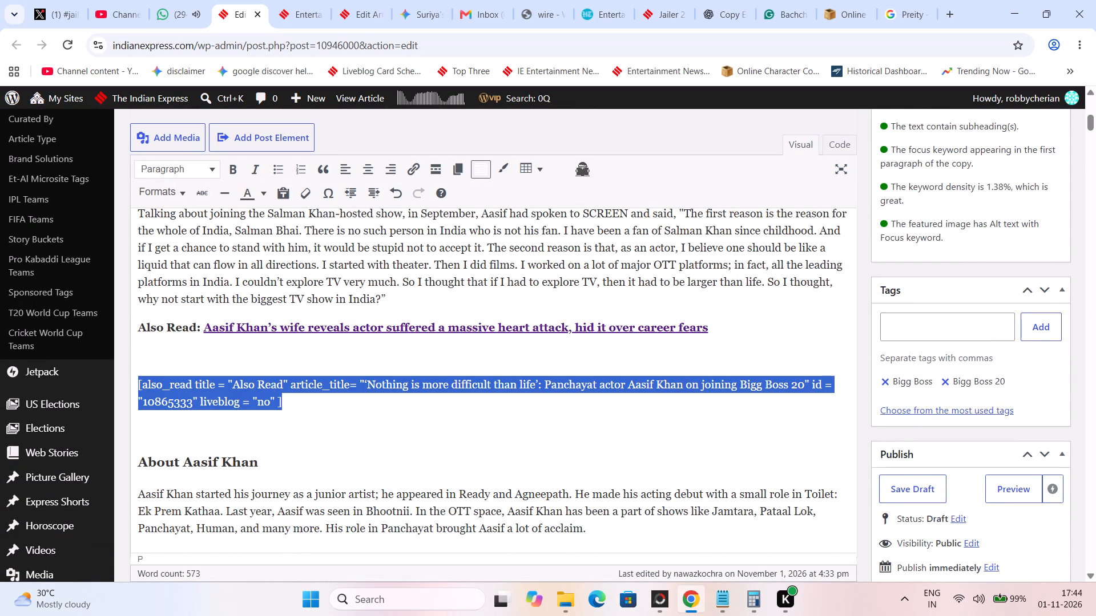
pyautogui.scroll(1, 344, 391)
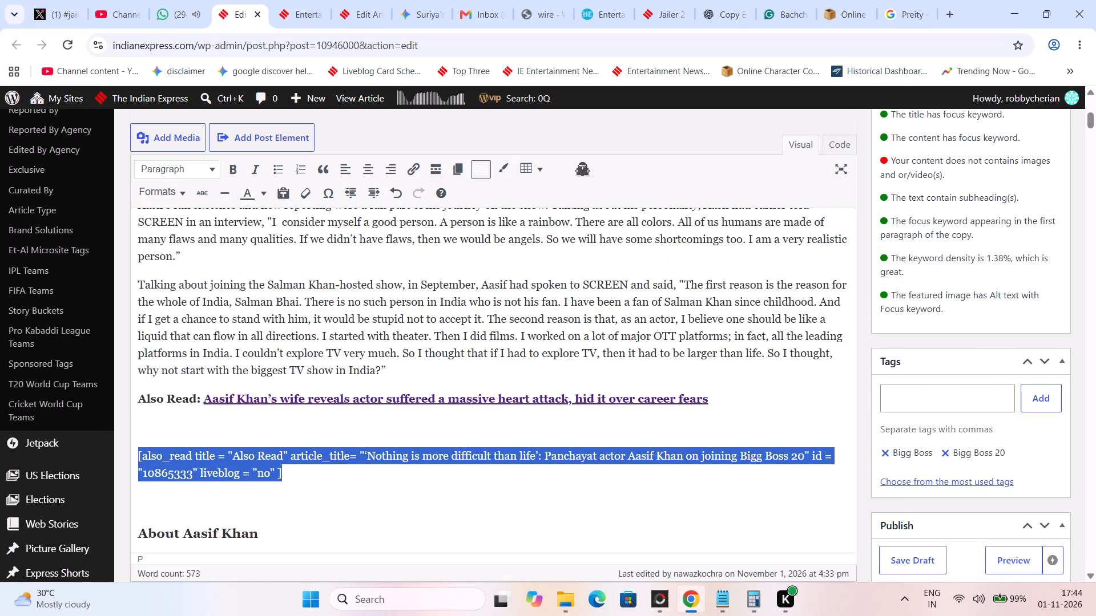
pyautogui.tripleClick(203, 392)
pyautogui.hotkey('ctrl', 'x')
pyautogui.scroll(5, 203, 393)
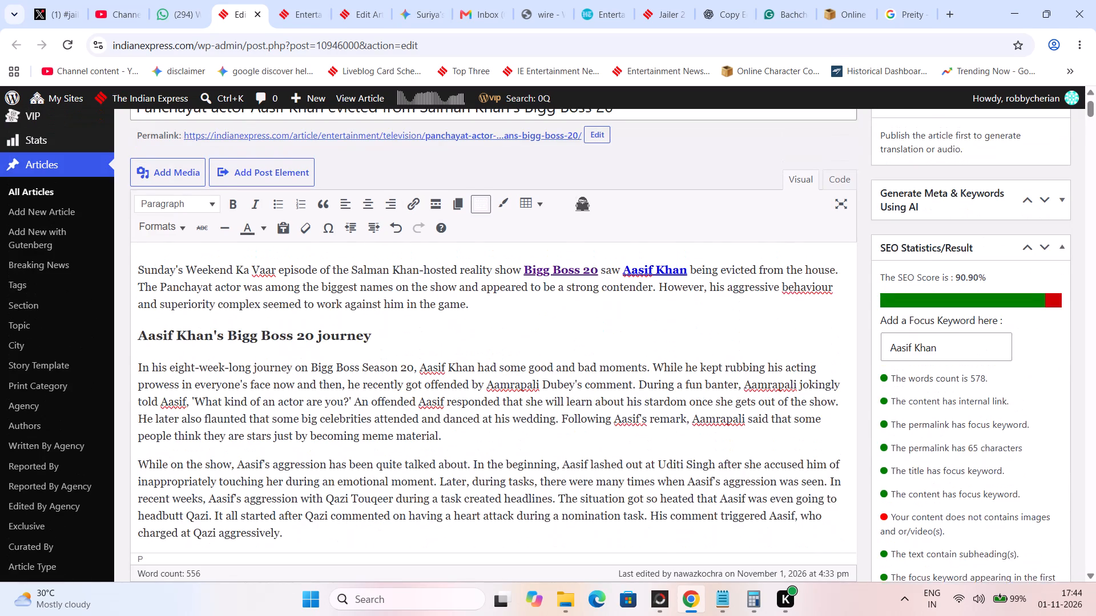
pyautogui.scroll(-2, 204, 396)
pyautogui.click(300, 395)
pyautogui.press('Return')
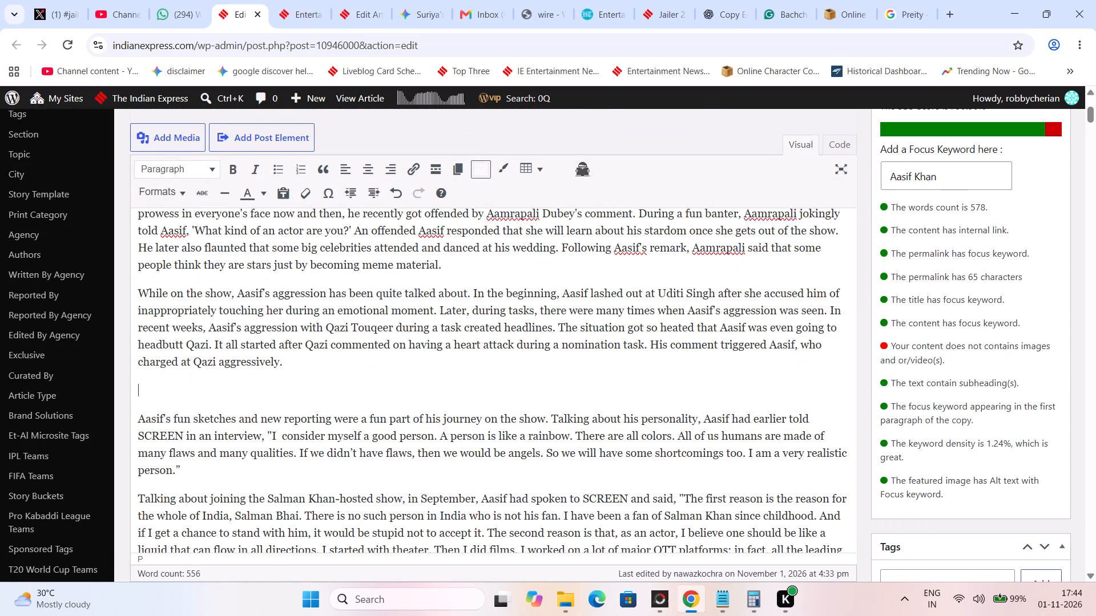
pyautogui.hotkey('ctrl', 'v')
# Remove the empty lines between the 'Talking about joining' paragraph and the also_read shortcode.
pyautogui.scroll(-6, 298, 394)
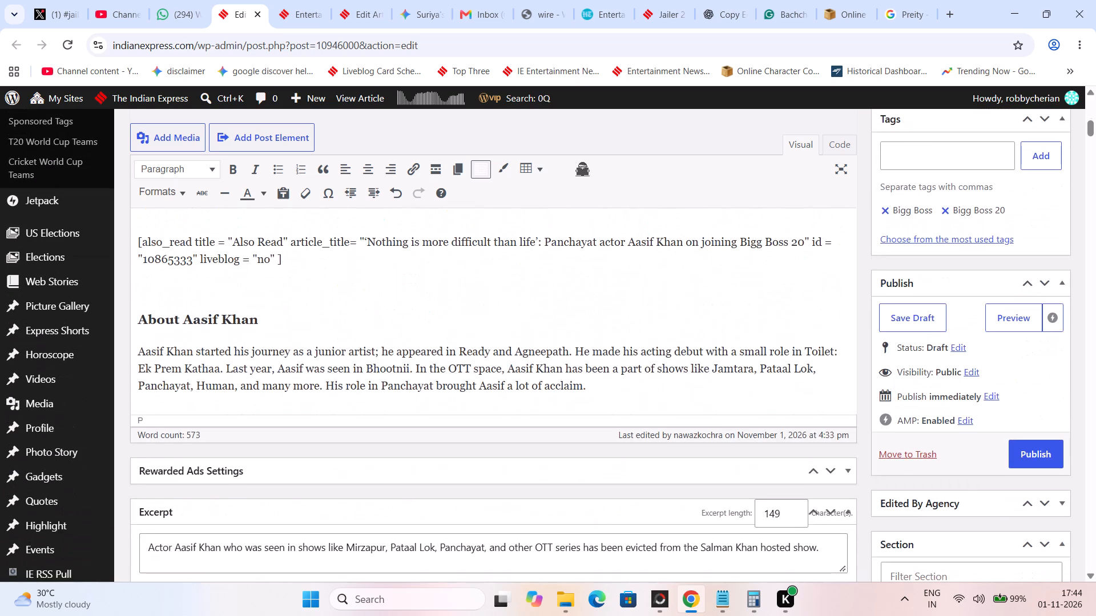
pyautogui.scroll(2, 279, 334)
pyautogui.click(267, 339)
pyautogui.scroll(3, 265, 339)
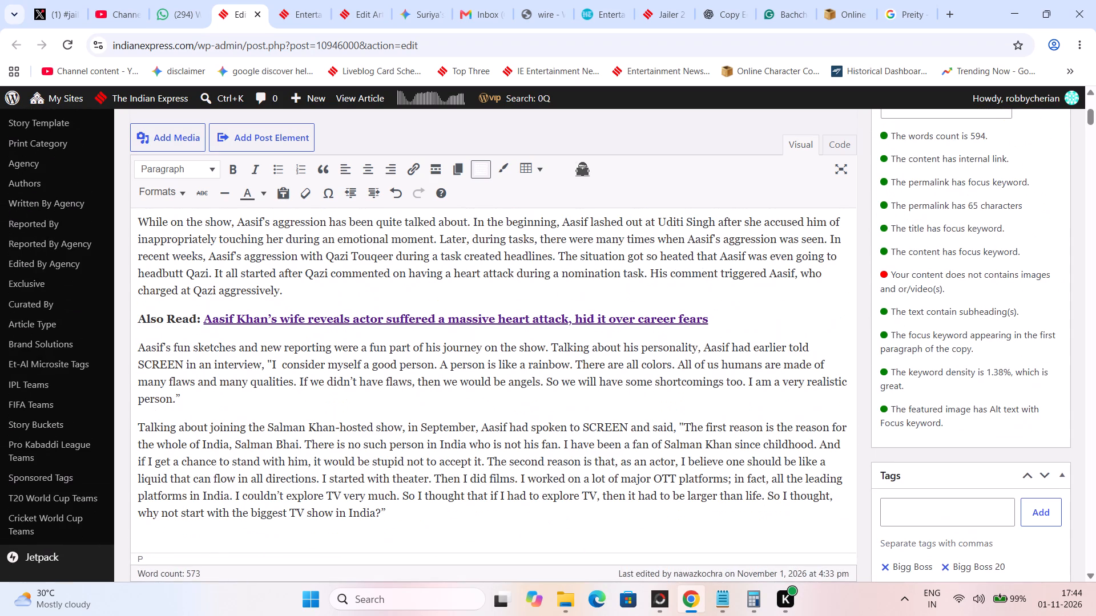
pyautogui.press('\\')
pyautogui.press('BackSpace')
pyautogui.press('BackSpace')
pyautogui.press('BackSpace')
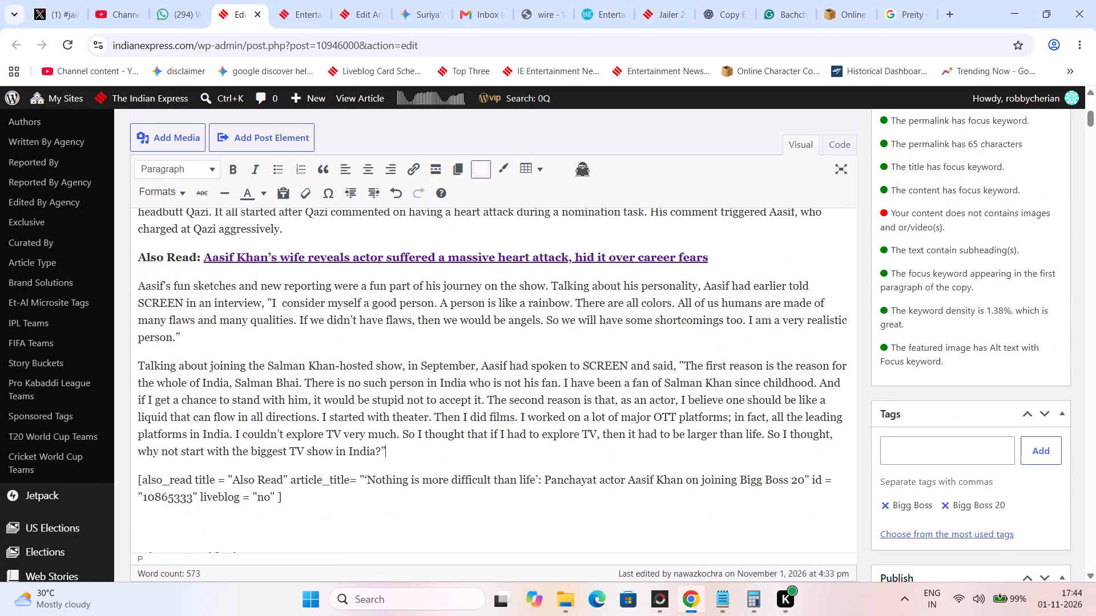
pyautogui.scroll(-3, 267, 339)
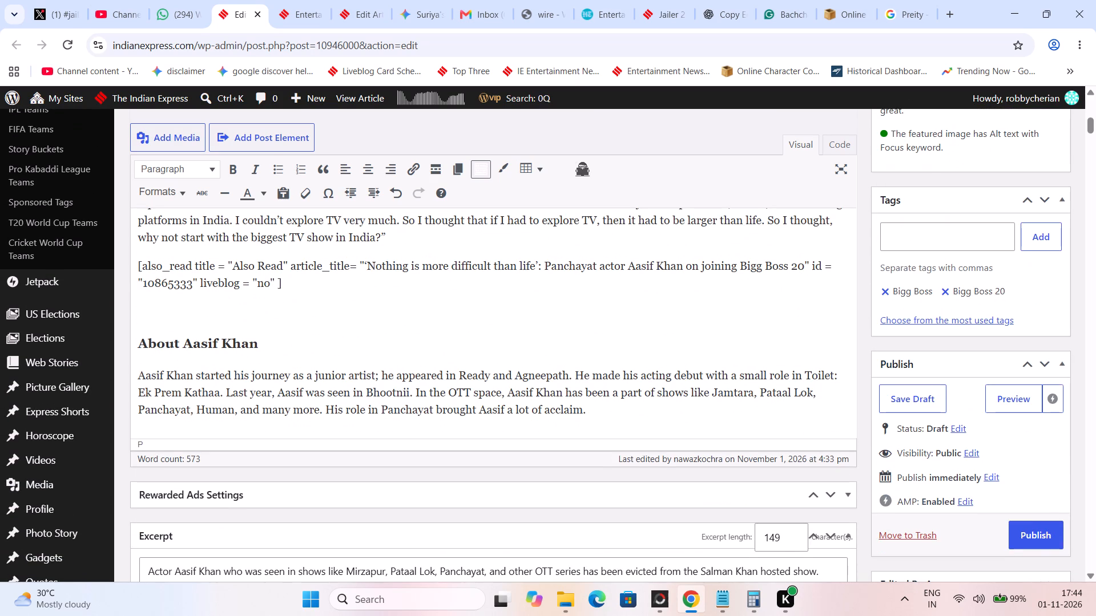
pyautogui.moveTo(314, 344); pyautogui.dragTo(317, 290)
pyautogui.press('BackSpace')
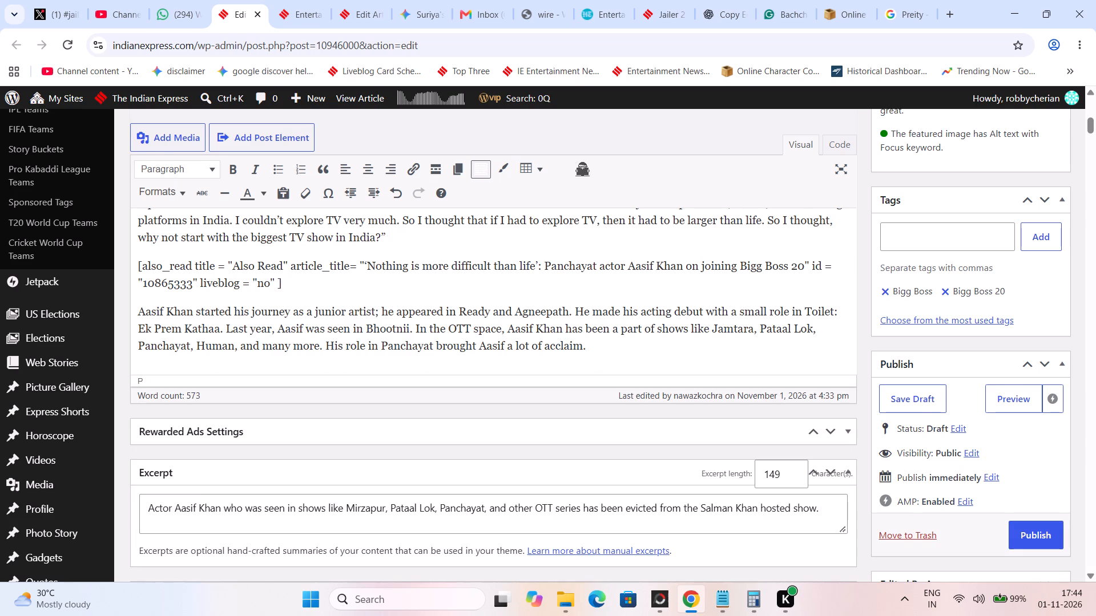
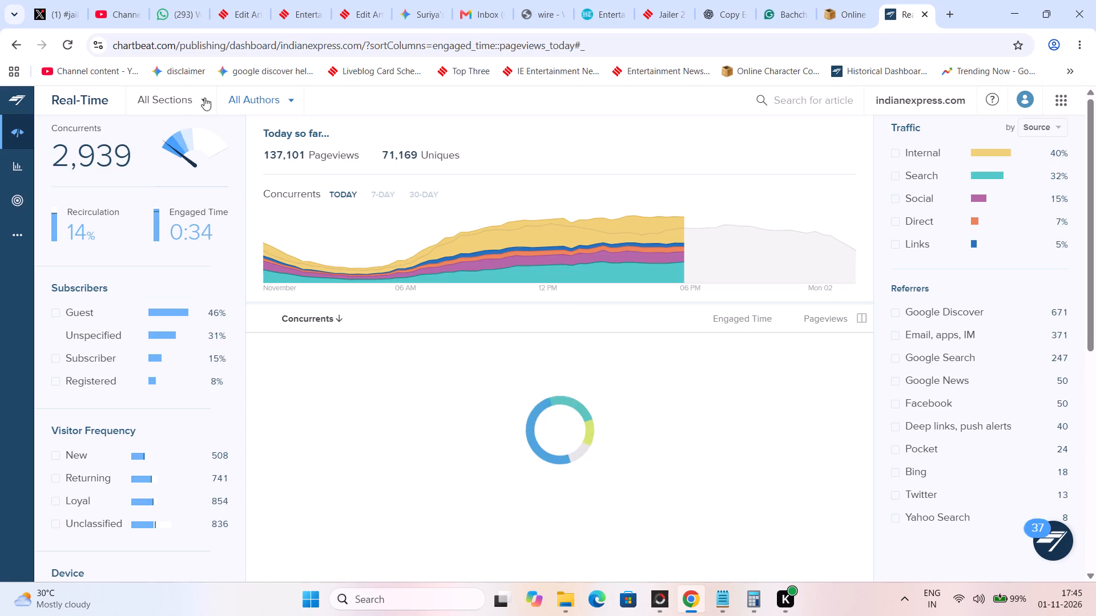
# Filter the Chartbeat real-time dashboard to the entertainment section and look through its top articles.
pyautogui.click(175, 98)
pyautogui.click(185, 170)
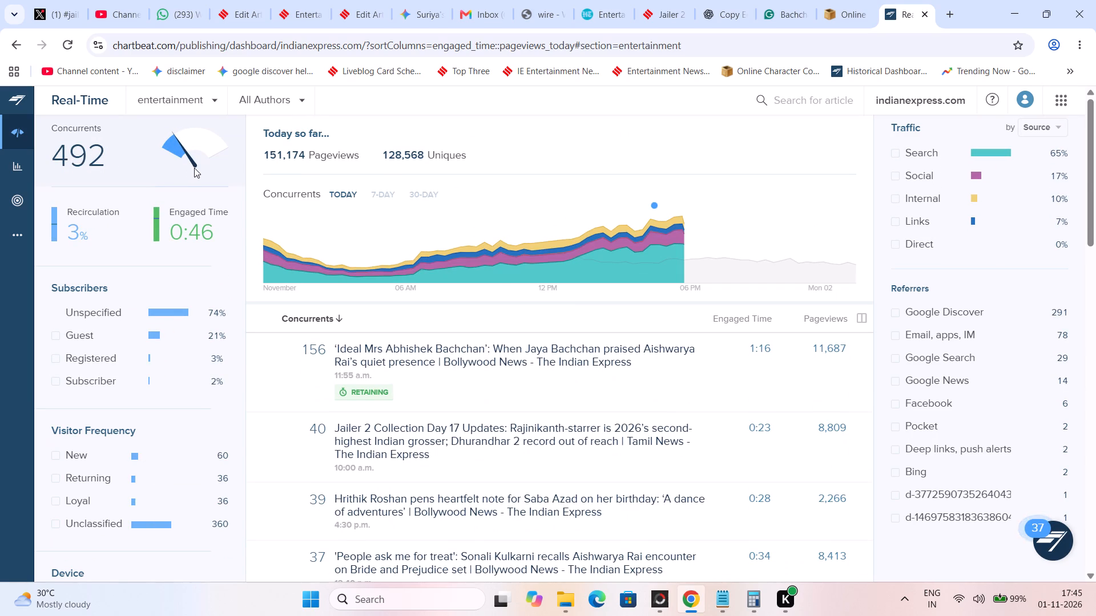
pyautogui.scroll(-6, 569, 381)
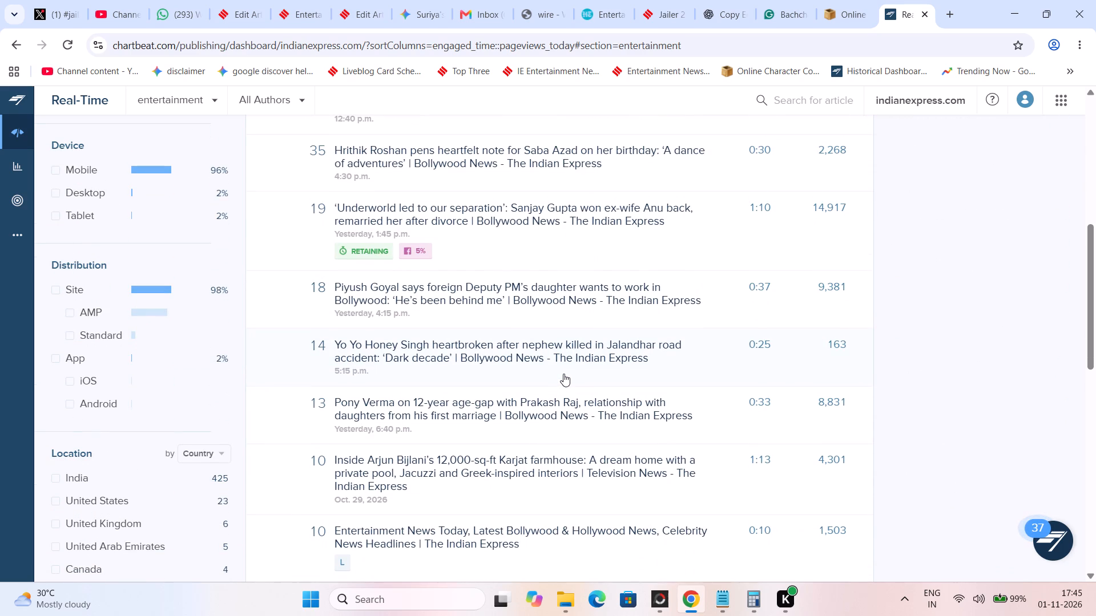
pyautogui.scroll(10, 562, 374)
# Return to the Aasif Khan article in WordPress and read its body through to the last paragraph.
pyautogui.click(337, 0)
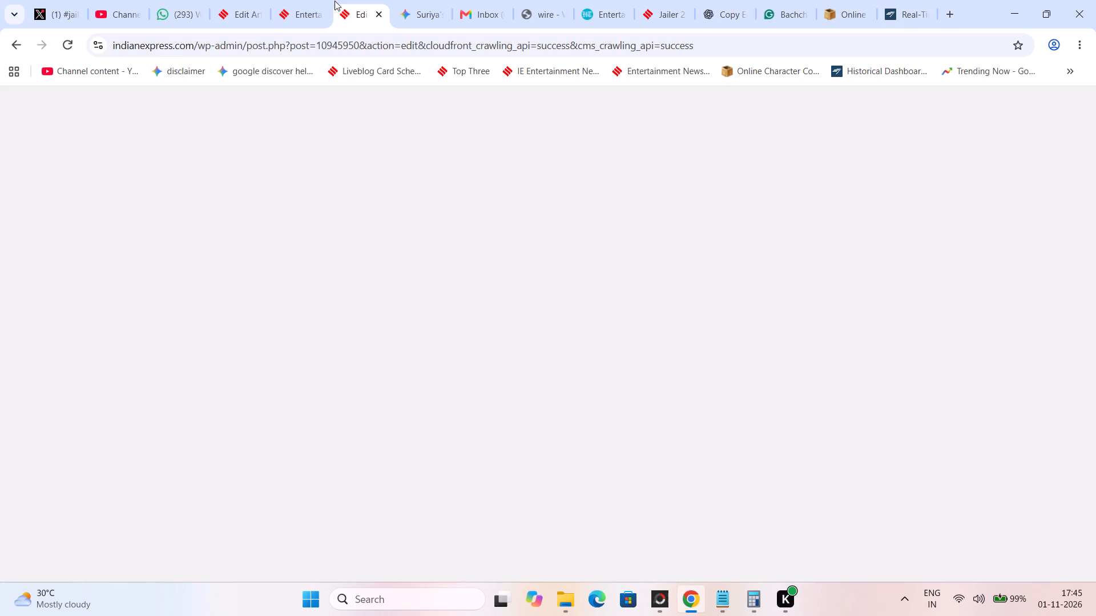
pyautogui.click(316, 1)
pyautogui.click(249, 0)
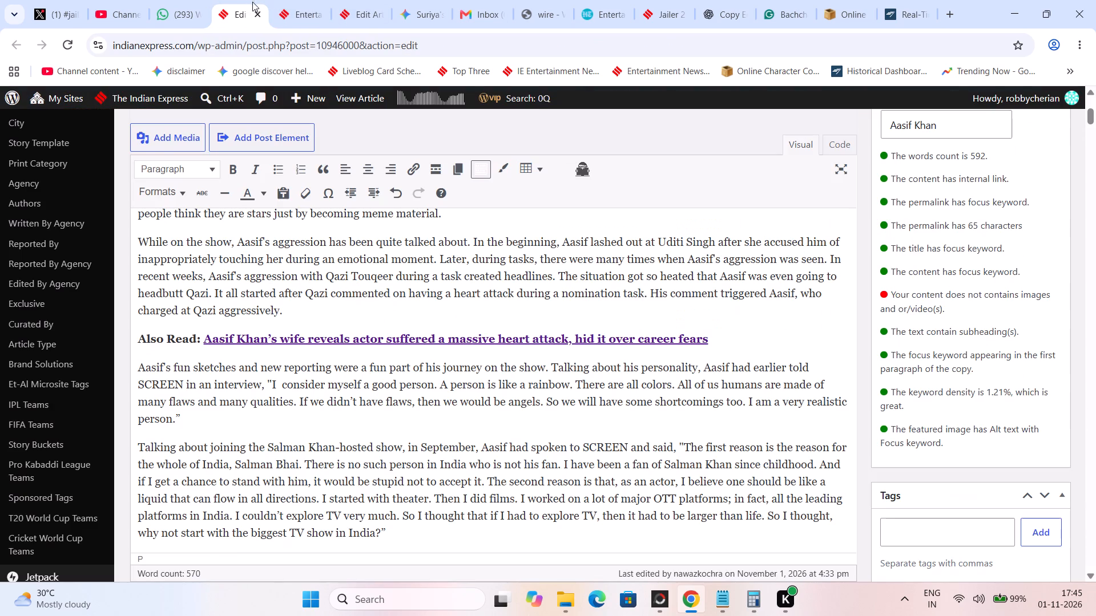
pyautogui.scroll(7, 365, 269)
pyautogui.scroll(-2, 369, 296)
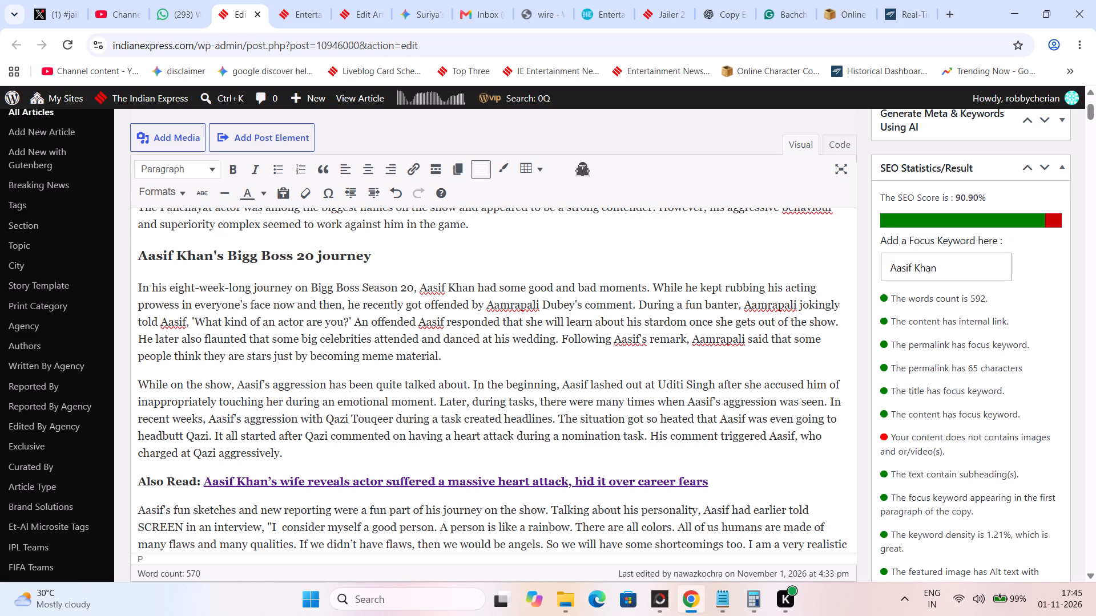
pyautogui.scroll(-1, 422, 428)
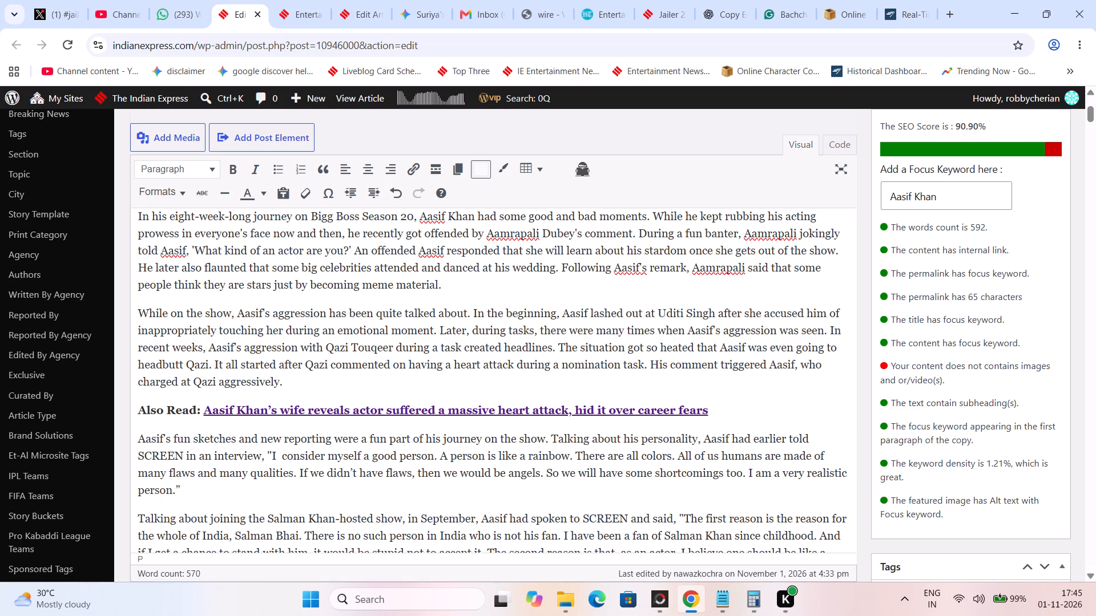
pyautogui.scroll(-1, 422, 429)
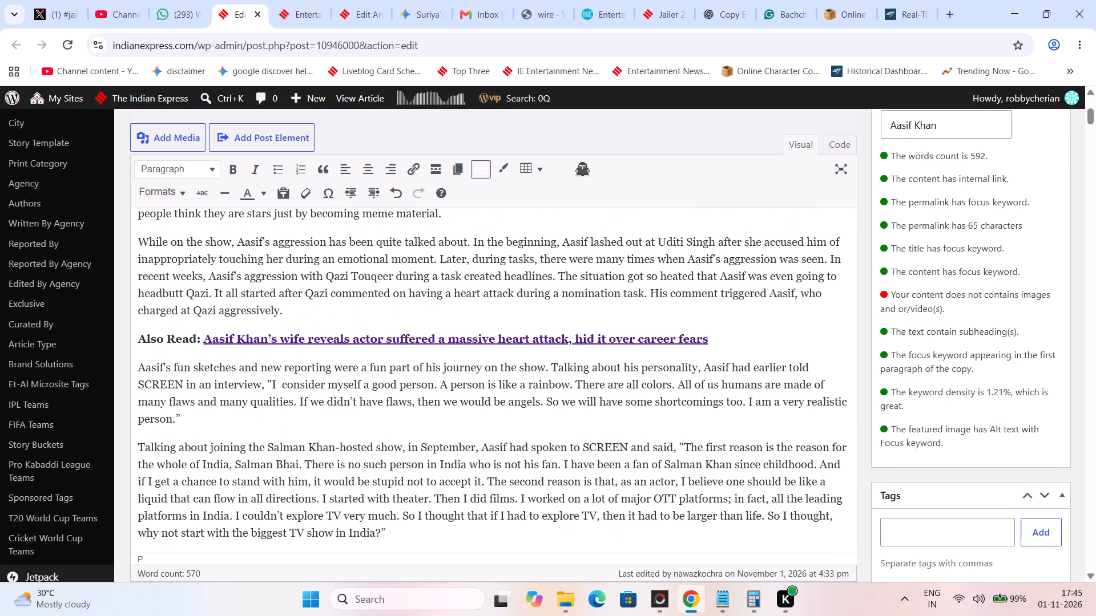
pyautogui.scroll(-2, 422, 431)
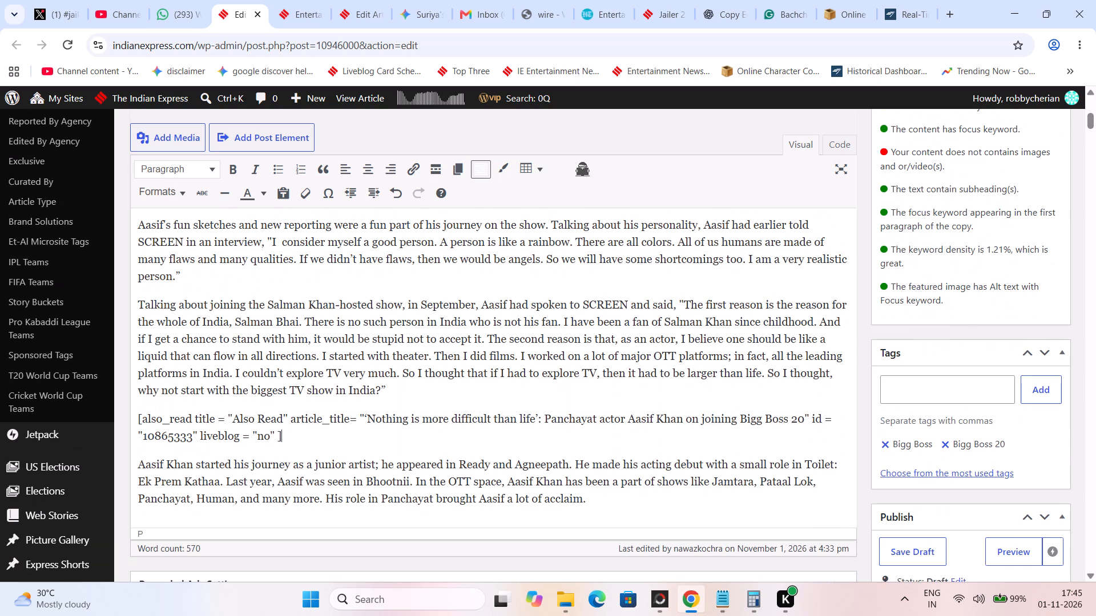
# Delete the personality quote after the first sentence of the 'Aasif's fun sketches' paragraph, from 'Talking about his personality' to 'very realistic person'.
pyautogui.scroll(3, 422, 431)
pyautogui.tripleClick(448, 425)
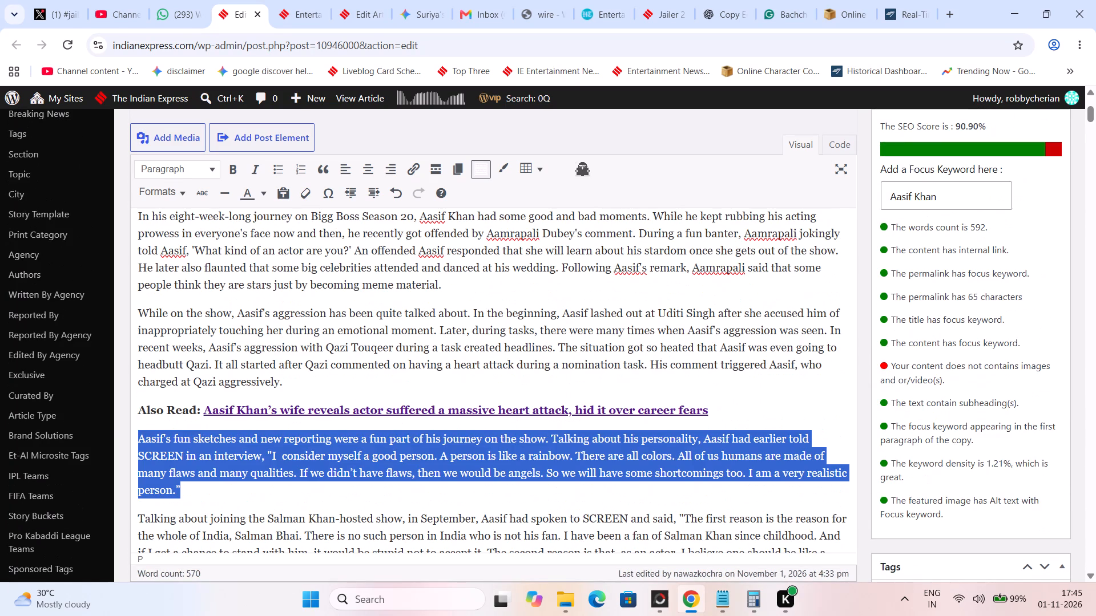
pyautogui.click(534, 441)
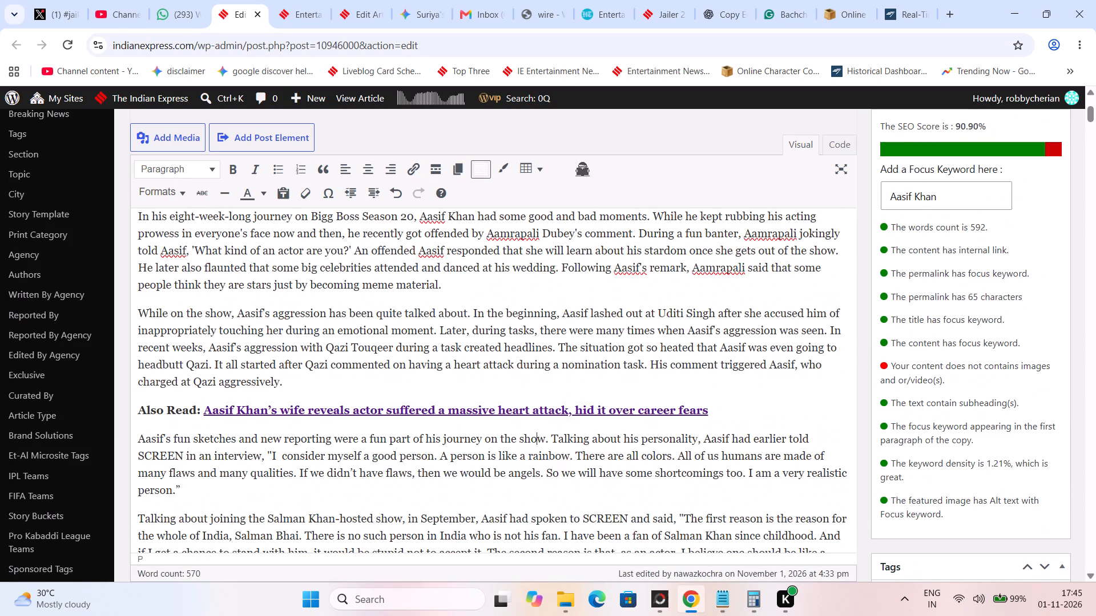
pyautogui.moveTo(555, 489); pyautogui.dragTo(549, 439)
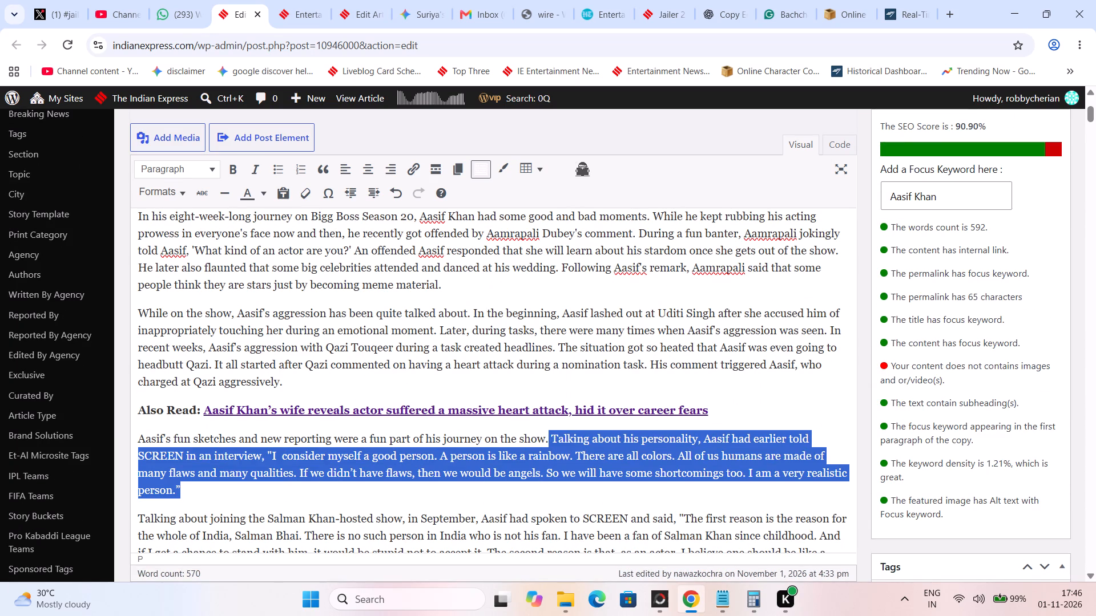
pyautogui.press('BackSpace')
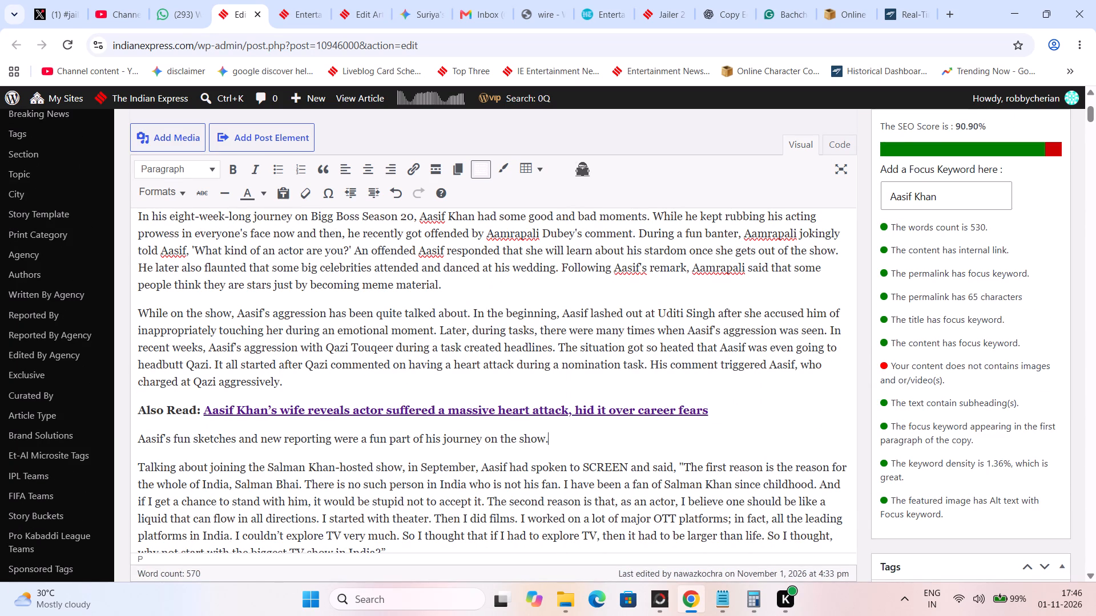
pyautogui.scroll(2, 515, 437)
pyautogui.scroll(-2, 345, 403)
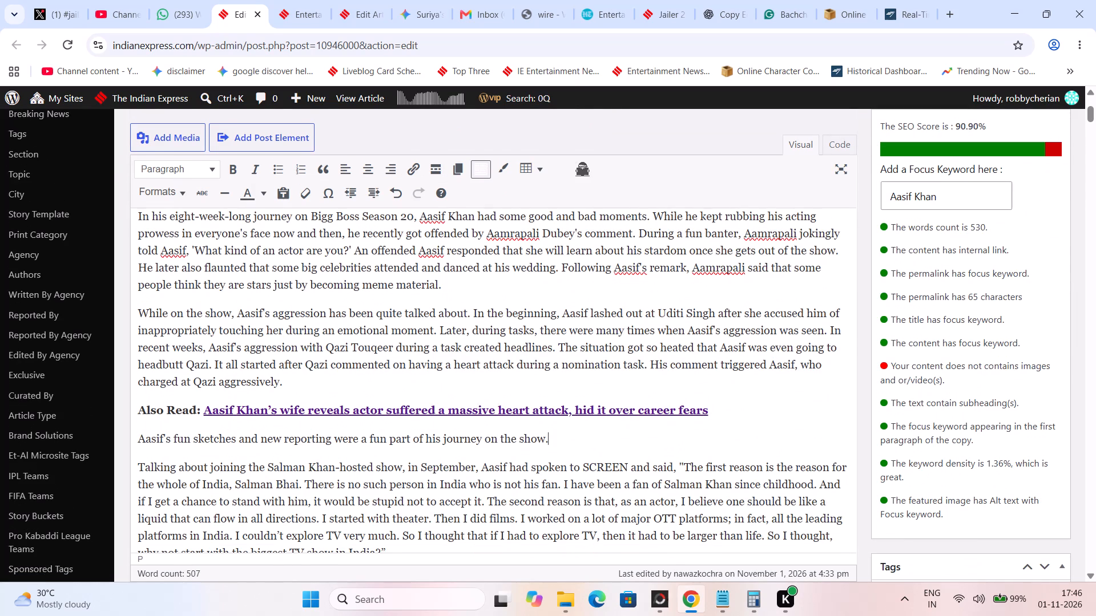
pyautogui.moveTo(616, 443); pyautogui.dragTo(130, 428)
pyautogui.scroll(3, 335, 353)
pyautogui.hotkey('ctrl', 'c')
pyautogui.click(727, 0)
pyautogui.click(543, 541)
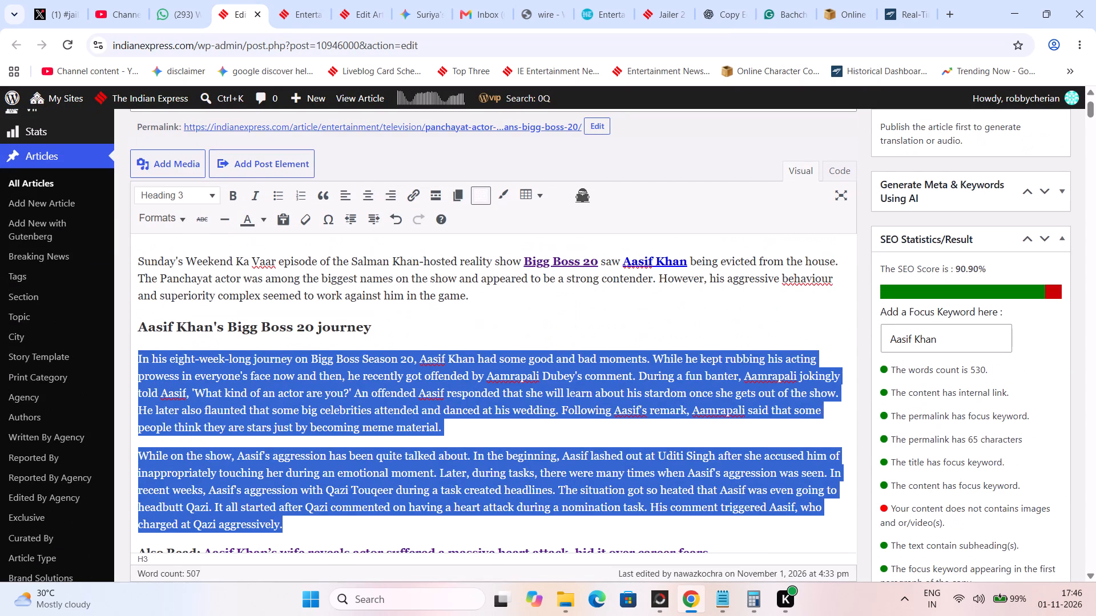
pyautogui.moveTo(123, 348); pyautogui.dragTo(128, 356)
pyautogui.rightClick(242, 376)
pyautogui.click(329, 150)
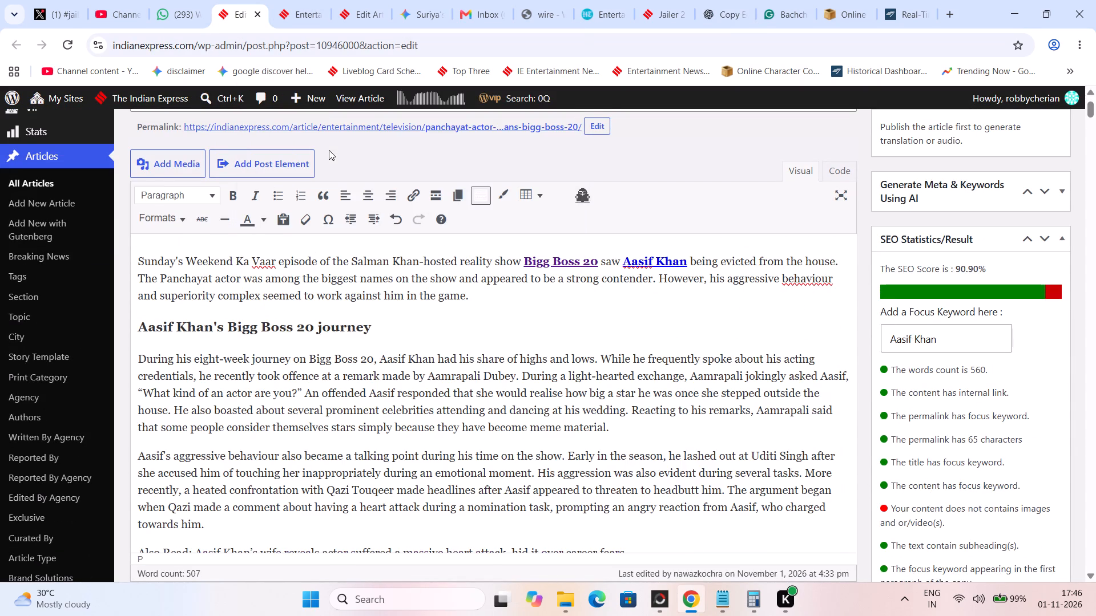
# Move the 'Despite the controversies' paragraph below the linked 'Also Read' line, replacing the 'Aasif's fun sketches' sentence.
pyautogui.scroll(-3, 325, 269)
pyautogui.tripleClick(226, 362)
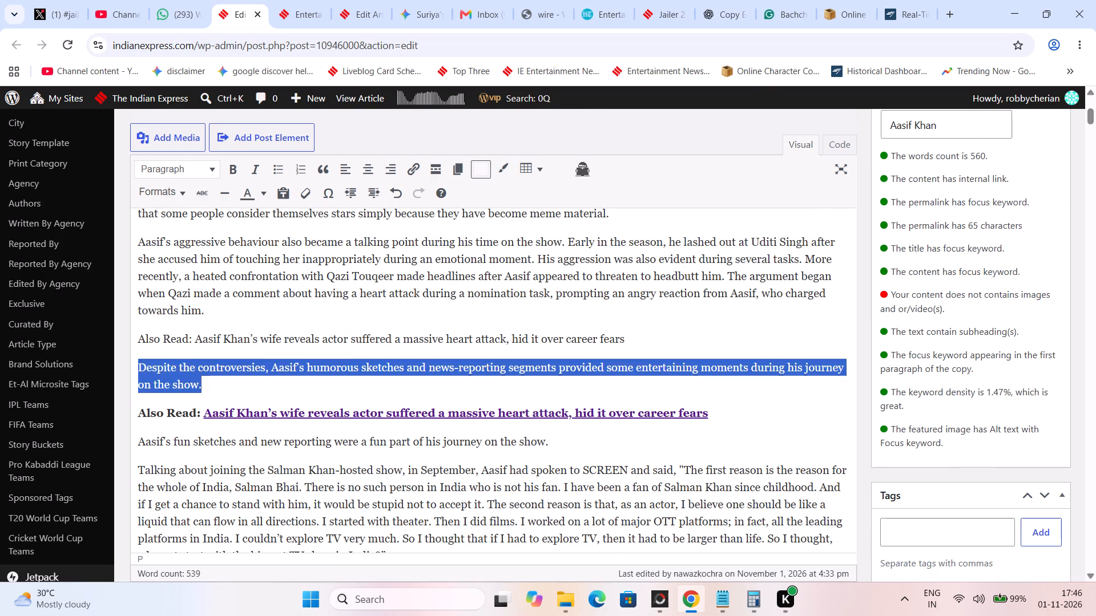
pyautogui.hotkey('ctrl', 'x')
pyautogui.tripleClick(211, 424)
pyautogui.rightClick(211, 424)
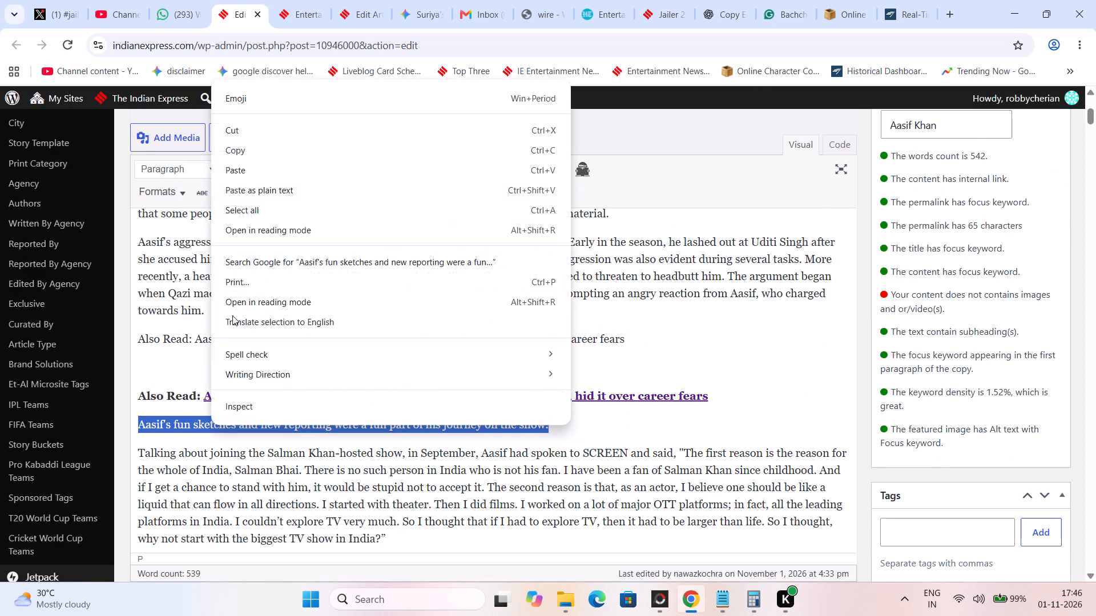
pyautogui.moveTo(281, 178); pyautogui.dragTo(285, 191)
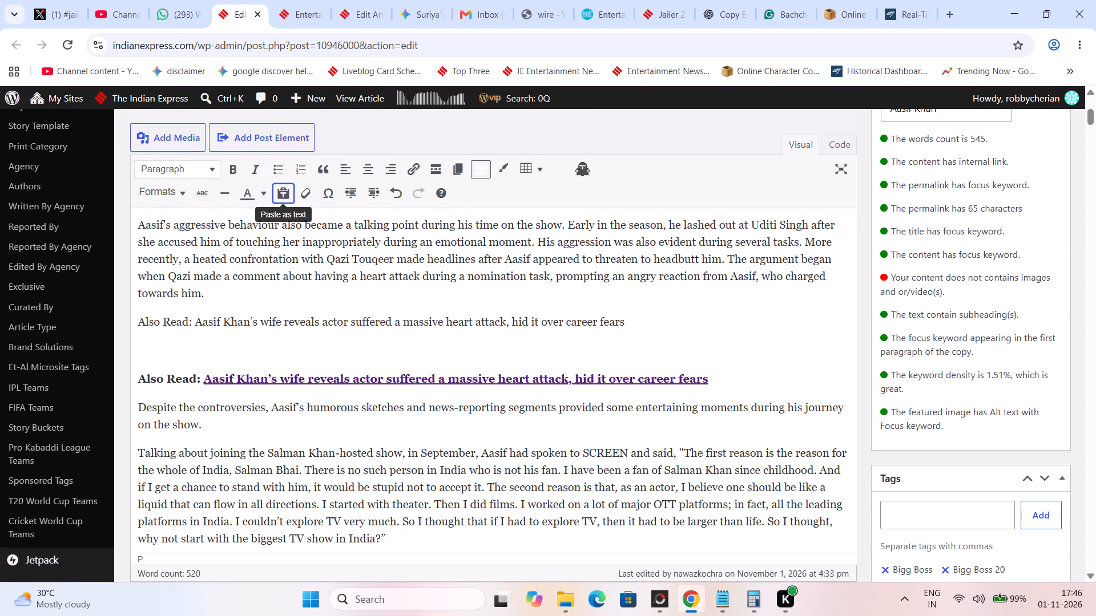
# Delete the duplicate unlinked 'Also Read' line and the empty lines above the linked one.
pyautogui.tripleClick(228, 330)
pyautogui.press('Delete')
pyautogui.press('Delete')
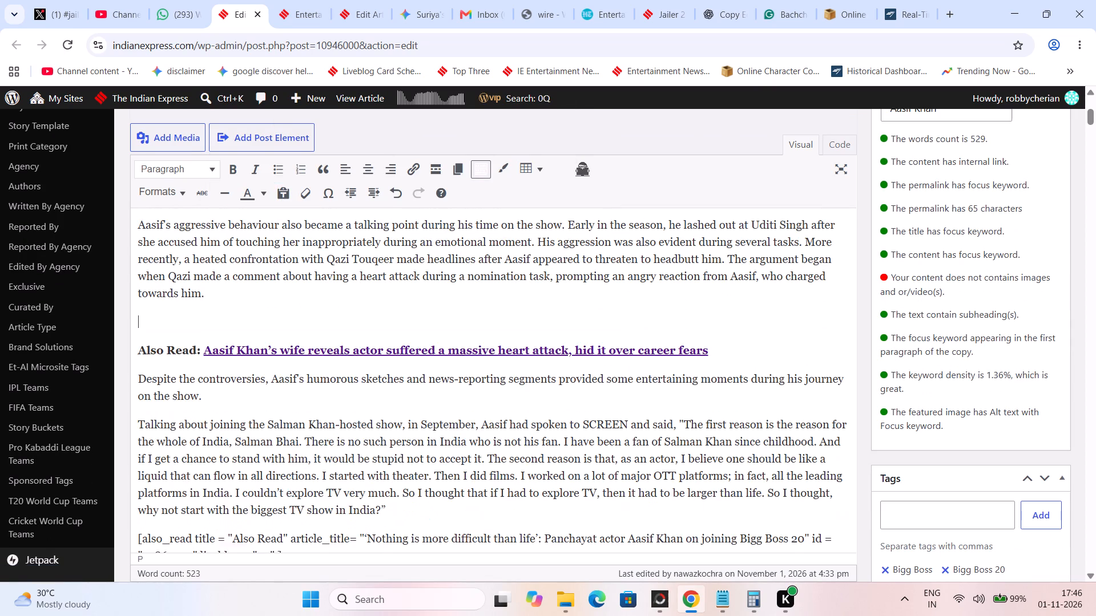
pyautogui.press('Delete')
pyautogui.scroll(3, 244, 333)
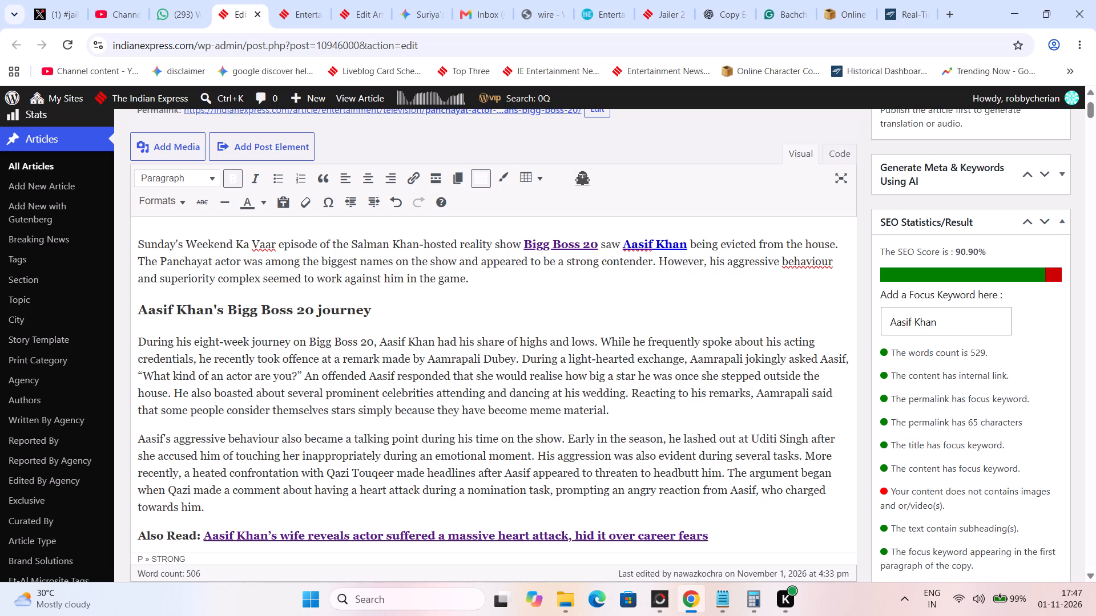
pyautogui.moveTo(600, 344); pyautogui.dragTo(621, 344)
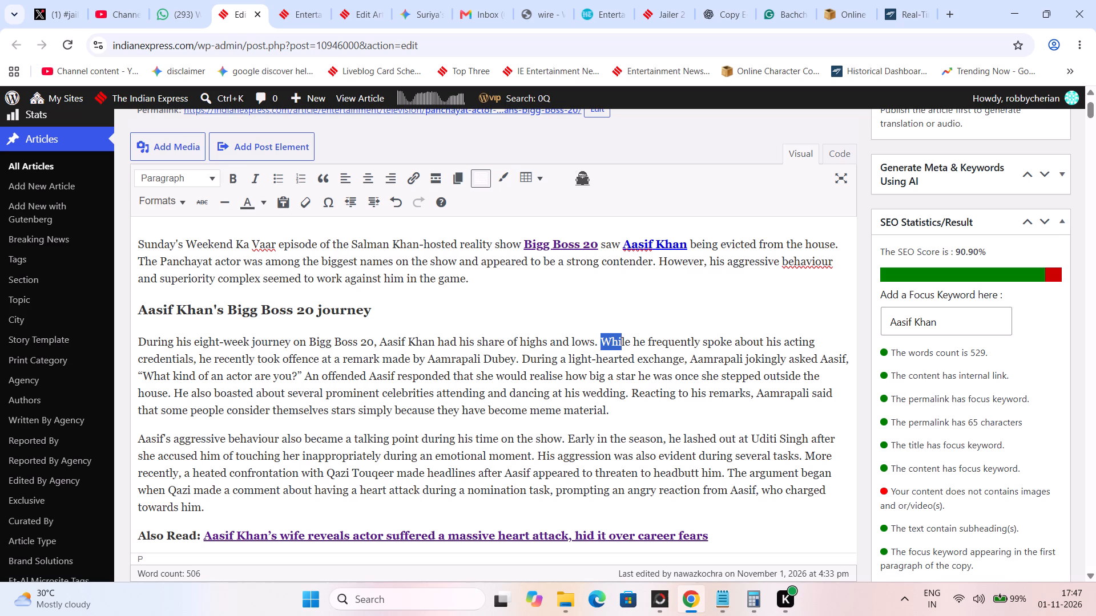
pyautogui.moveTo(621, 344); pyautogui.dragTo(640, 342)
pyautogui.scroll(-1, 638, 341)
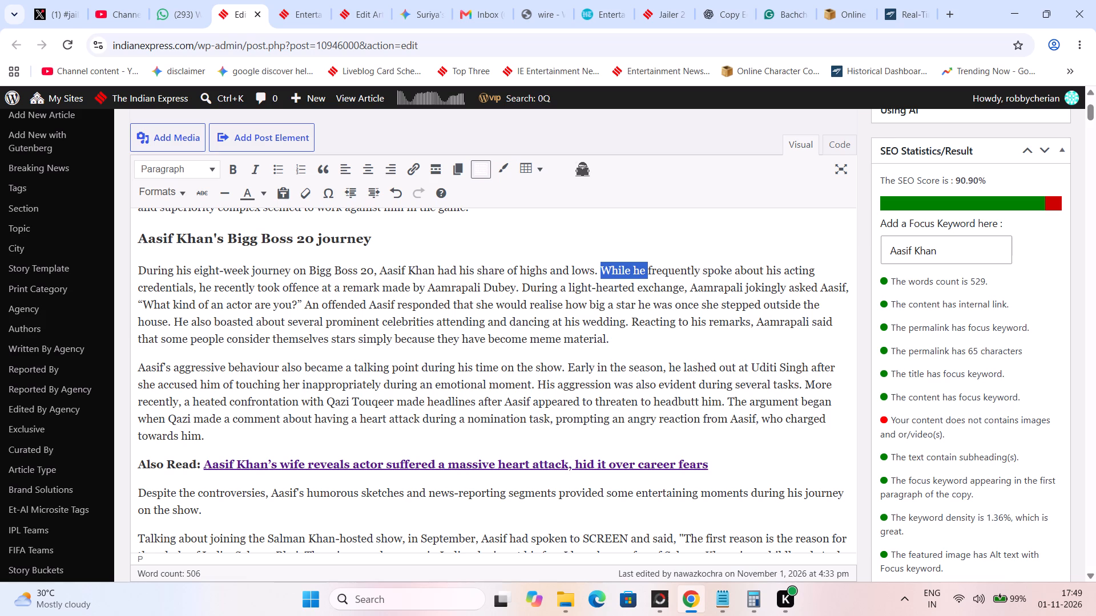
pyautogui.write('as')
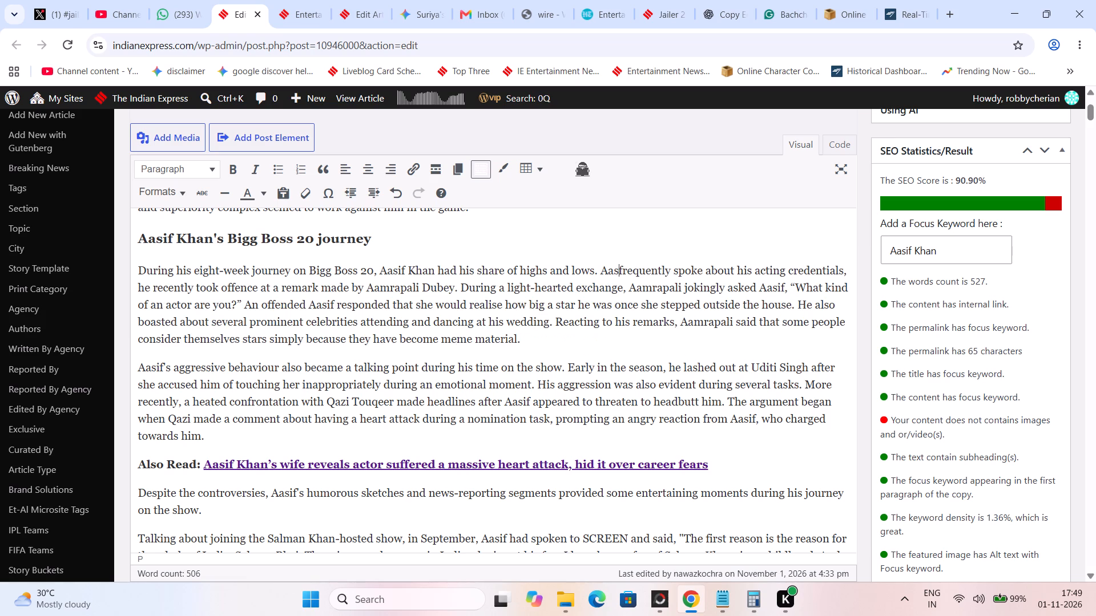
pyautogui.write('if, who')
pyautogui.press('space')
# Delete the word 'he' before 'recently took offence at a remark made by Aamrapali Dubey' in the same sentence.
pyautogui.press('Right')
pyautogui.press('Right')
pyautogui.press('Right')
pyautogui.press('Right')
pyautogui.press('Right')
pyautogui.press('Right')
pyautogui.press('Right')
pyautogui.press('Right')
pyautogui.press('Right')
pyautogui.press('Right')
pyautogui.press('Right')
pyautogui.press('Right')
pyautogui.press('Right')
pyautogui.press('Right')
pyautogui.press('Right')
pyautogui.press('Right')
pyautogui.press('Right')
pyautogui.press('Right')
pyautogui.press('Right')
pyautogui.press('Right')
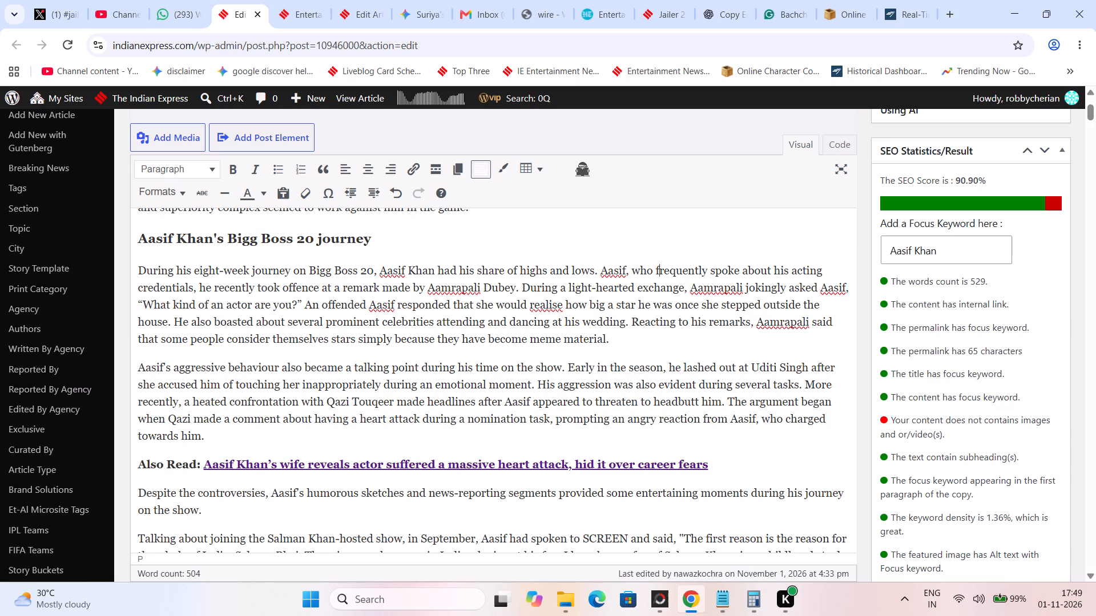
pyautogui.press('Left')
pyautogui.press('Left')
pyautogui.press('Left')
pyautogui.press('Left')
pyautogui.press('Left')
pyautogui.press('Left')
pyautogui.press('Left')
pyautogui.press('Left')
pyautogui.press('Left')
pyautogui.press('Left')
pyautogui.press('Left')
pyautogui.press('Left')
pyautogui.press('Left')
pyautogui.press('Left')
pyautogui.press('Left')
pyautogui.press('Left')
pyautogui.press('Left')
pyautogui.press('Left')
pyautogui.press('Left')
pyautogui.press('Left')
pyautogui.press('Left')
pyautogui.press('Left')
pyautogui.press('Left')
pyautogui.press('Left')
pyautogui.press('Left')
pyautogui.press('Left')
pyautogui.press('Left')
pyautogui.press('Left')
pyautogui.press('Left')
pyautogui.press('Right')
pyautogui.press('Right')
pyautogui.press('Right')
pyautogui.press('Right')
pyautogui.press('Right')
pyautogui.press('Right')
pyautogui.press('Right')
pyautogui.press('Right')
pyautogui.press('Right')
pyautogui.press('Right')
pyautogui.press('Right')
pyautogui.press('Right')
pyautogui.press('Right')
pyautogui.press('Right')
pyautogui.press('Right')
pyautogui.press('Right')
pyautogui.press('Right')
pyautogui.press('Right')
pyautogui.press('Right')
pyautogui.press('Right')
pyautogui.press('BackSpace')
pyautogui.press('BackSpace')
pyautogui.press('Delete')
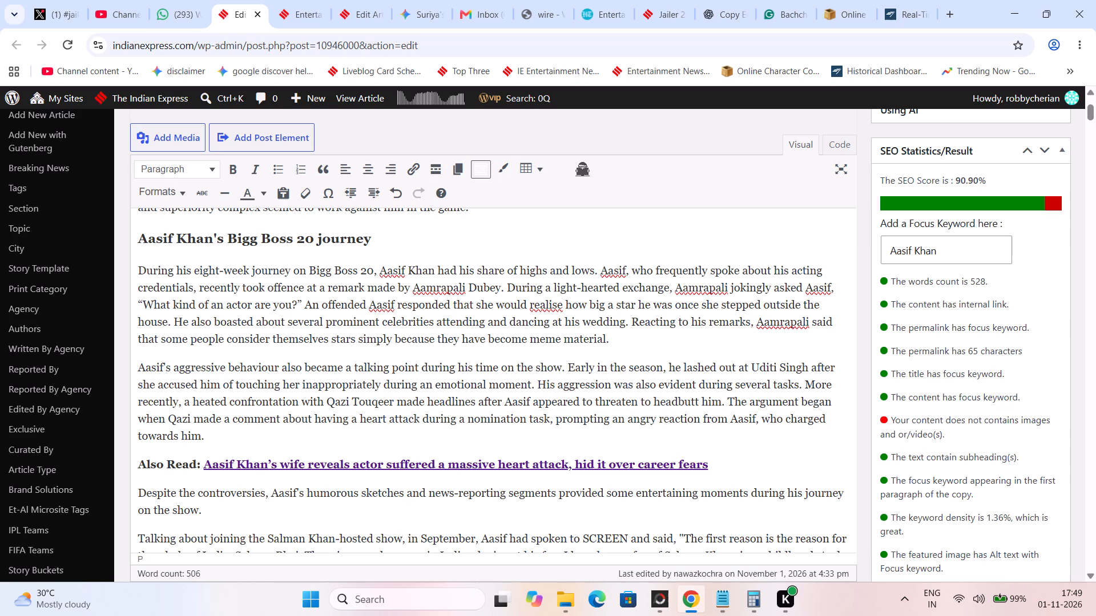
# Proofread the rest of the journey paragraph and the opening sentences of the aggressive behaviour paragraph.
pyautogui.press('Right')
pyautogui.press('Right')
pyautogui.press('Right')
pyautogui.press('Right')
pyautogui.press('Right')
pyautogui.press('Right')
pyautogui.press('Right')
pyautogui.press('Right')
pyautogui.press('Right')
pyautogui.press('Right')
pyautogui.press('Right')
pyautogui.press('Right')
pyautogui.press('Right')
pyautogui.press('Right')
pyautogui.press('Right')
pyautogui.press('Right')
pyautogui.press('Right')
pyautogui.press('Right')
pyautogui.press('Right')
pyautogui.press('Right')
pyautogui.press('Down')
pyautogui.press('Right')
pyautogui.press('Right')
pyautogui.press('Right')
pyautogui.press('Right')
pyautogui.press('Right')
pyautogui.press('Right')
pyautogui.press('Right')
pyautogui.press('Right')
pyautogui.press('Right')
pyautogui.press('Right')
pyautogui.press('Right')
pyautogui.press('Right')
pyautogui.press('Right')
pyautogui.press('Right')
pyautogui.press('Right')
pyautogui.press('Right')
pyautogui.press('Right')
pyautogui.press('Right')
pyautogui.press('Right')
pyautogui.press('Right')
# Insert 'Salman Khan-hosted' before 'show' in the first sentence of the aggressive behaviour paragraph.
pyautogui.press('Up')
pyautogui.press('Left')
pyautogui.press('Left')
pyautogui.press('Left')
pyautogui.press('Left')
pyautogui.press('Left')
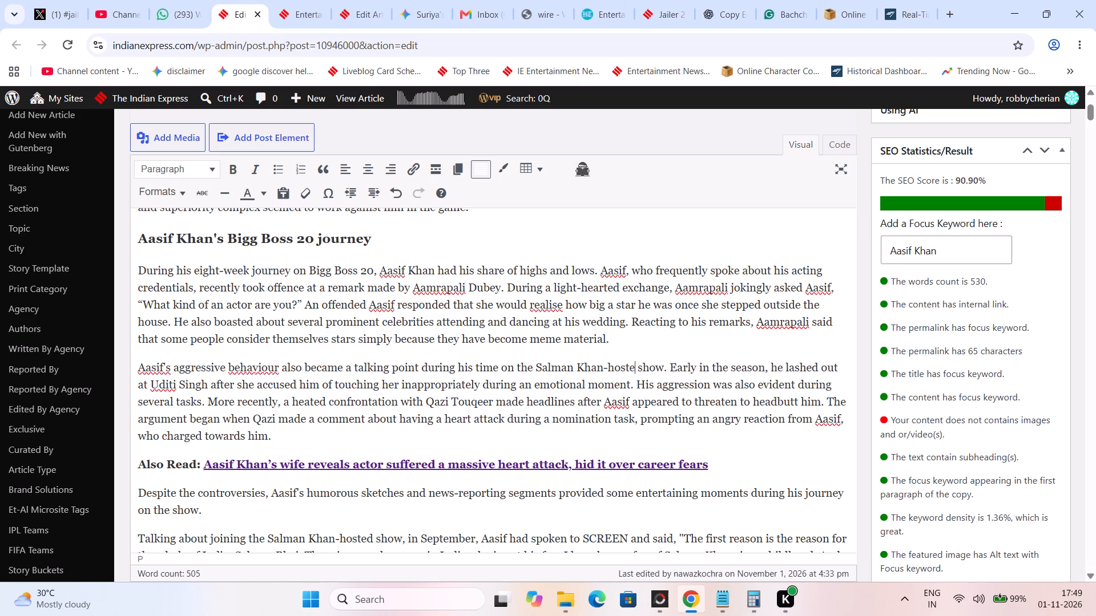
# Proofread the remainder of the aggressive behaviour paragraph, continuing into the 'Despite the controversies' paragraph.
pyautogui.press('Right')
pyautogui.press('Right')
pyautogui.press('Right')
pyautogui.press('Right')
pyautogui.press('Right')
pyautogui.press('Right')
pyautogui.press('Right')
pyautogui.press('Right')
pyautogui.press('Right')
pyautogui.press('Right')
pyautogui.press('Right')
pyautogui.press('Right')
pyautogui.press('Right')
pyautogui.press('Right')
pyautogui.press('Right')
pyautogui.press('Right')
pyautogui.press('Right')
pyautogui.press('Right')
pyautogui.press('Right')
pyautogui.press('Right')
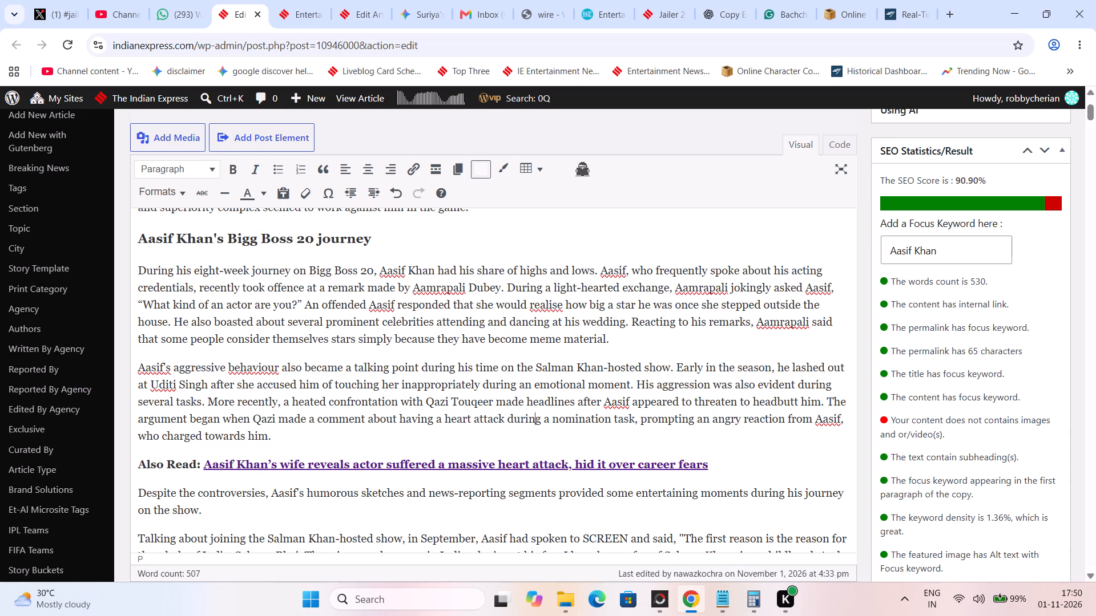
pyautogui.press('Down')
pyautogui.press('Down')
pyautogui.press('Down')
# Replace 'during his journey on the show' with 'on Bigg Boss' at the end of the 'Despite the controversies' sentence.
pyautogui.press('Down')
pyautogui.press('Up')
pyautogui.press('Right')
pyautogui.press('Right')
pyautogui.press('Right')
pyautogui.press('Right')
pyautogui.press('Right')
pyautogui.press('Right')
pyautogui.press('Right')
pyautogui.press('Right')
pyautogui.press('Right')
pyautogui.press('Right')
pyautogui.press('Right')
pyautogui.press('Right')
pyautogui.press('Right')
pyautogui.press('Right')
pyautogui.press('Right')
pyautogui.press('Right')
pyautogui.press('Right')
pyautogui.press('Right')
pyautogui.press('Right')
pyautogui.press('Right')
pyautogui.press('Up')
pyautogui.press('Left')
pyautogui.press('BackSpace')
pyautogui.press('BackSpace')
pyautogui.press('BackSpace')
pyautogui.press('BackSpace')
pyautogui.press('BackSpace')
pyautogui.press('BackSpace')
pyautogui.press('BackSpace')
pyautogui.press('BackSpace')
pyautogui.press('BackSpace')
pyautogui.press('BackSpace')
pyautogui.press('BackSpace')
pyautogui.press('BackSpace')
pyautogui.press('BackSpace')
pyautogui.press('BackSpace')
pyautogui.press('BackSpace')
pyautogui.press('BackSpace')
pyautogui.press('BackSpace')
pyautogui.press('BackSpace')
pyautogui.press('BackSpace')
pyautogui.press('BackSpace')
pyautogui.press('BackSpace')
pyautogui.press('BackSpace')
pyautogui.press('BackSpace')
pyautogui.press('BackSpace')
pyautogui.press('BackSpace')
pyautogui.press('BackSpace')
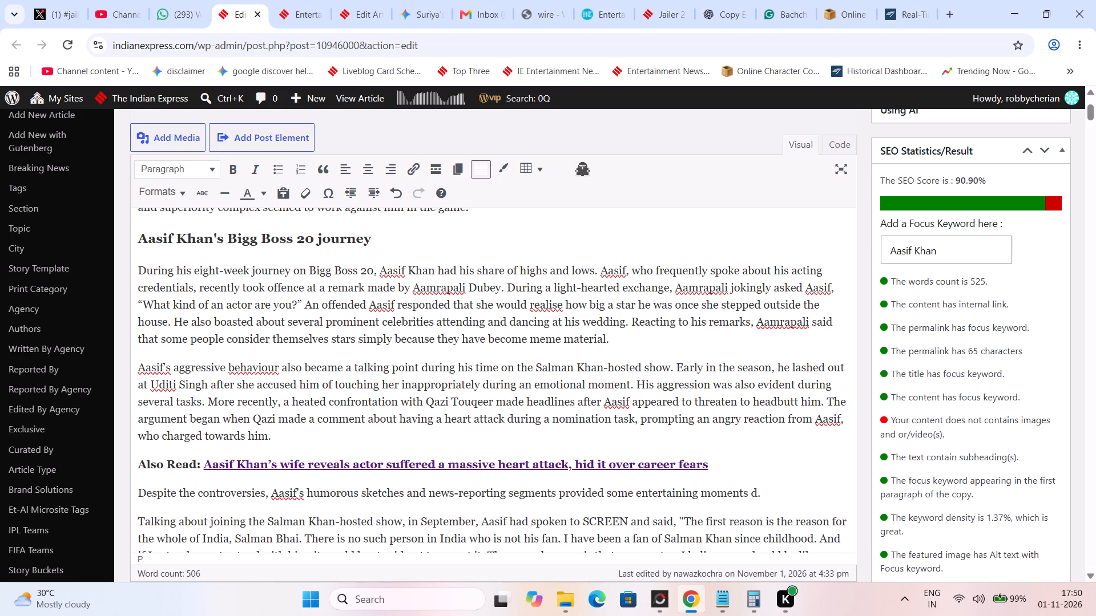
pyautogui.press('BackSpace')
pyautogui.press('BackSpace')
pyautogui.press('o')
pyautogui.press('BackSpace')
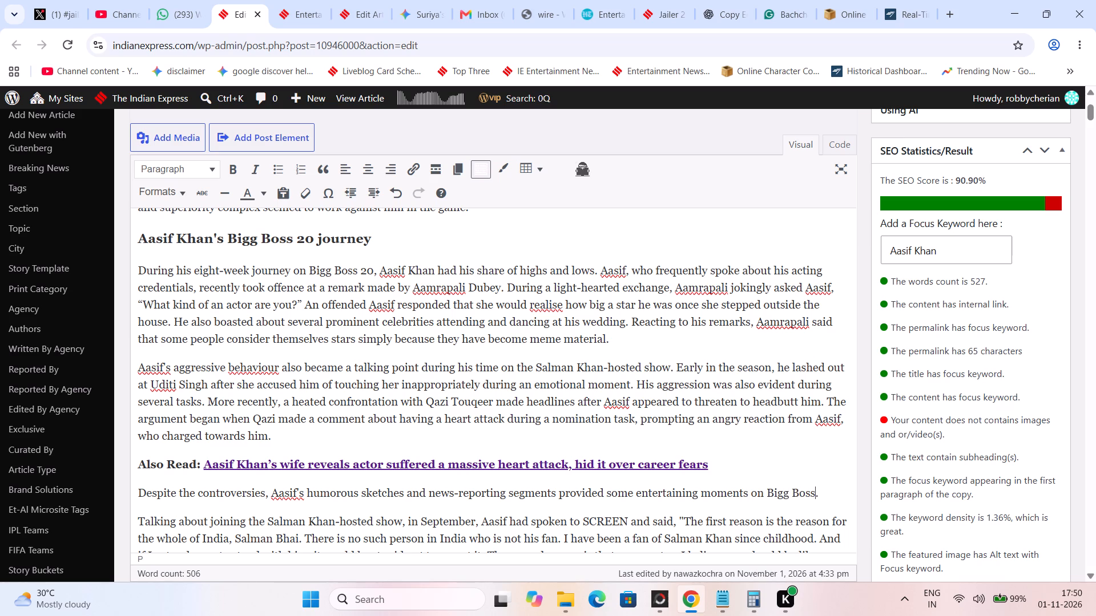
pyautogui.press('Right')
# Replace 'the Salman Khan-hosted show,' with 'Bigg Boss 20' in the sentence beginning 'Talking about joining'.
pyautogui.scroll(-1, 668, 287)
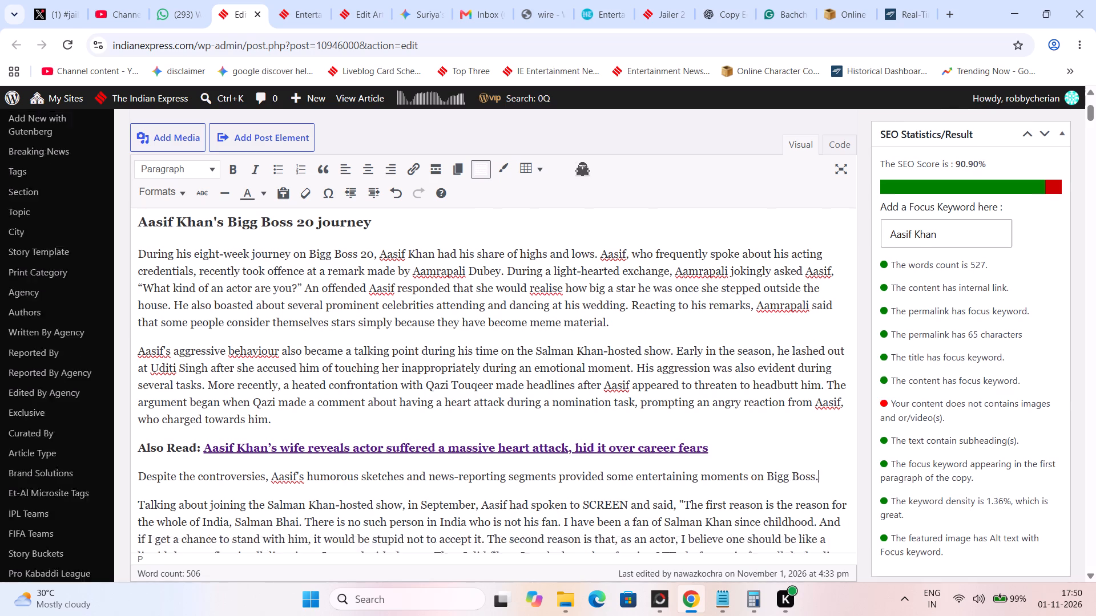
pyautogui.scroll(-1, 668, 287)
pyautogui.scroll(2, 434, 306)
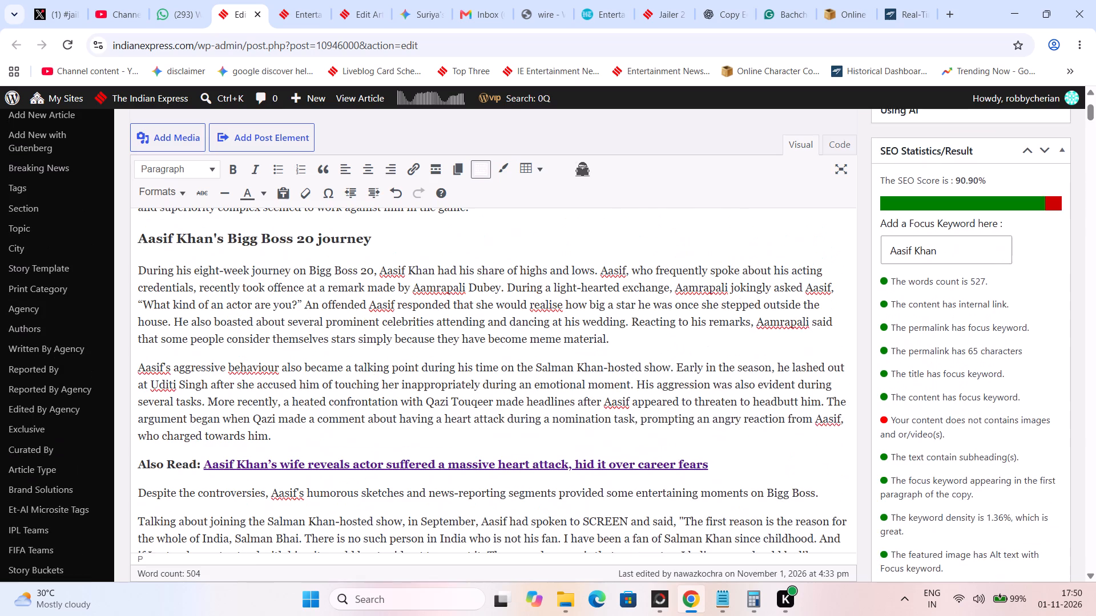
pyautogui.click(402, 523)
pyautogui.moveTo(406, 522); pyautogui.dragTo(318, 517)
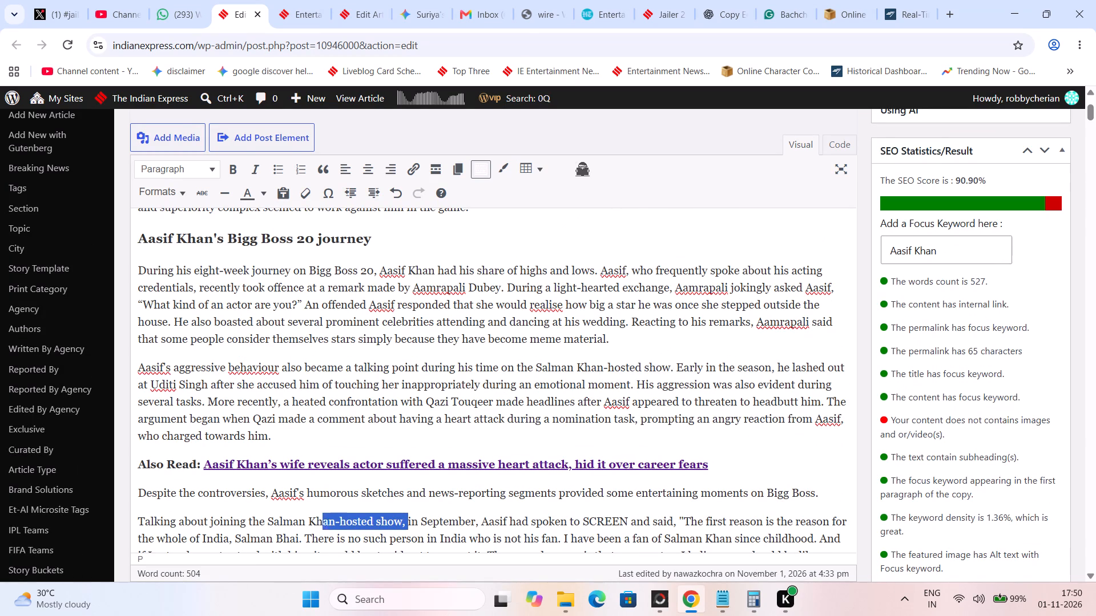
pyautogui.moveTo(318, 517); pyautogui.dragTo(247, 517)
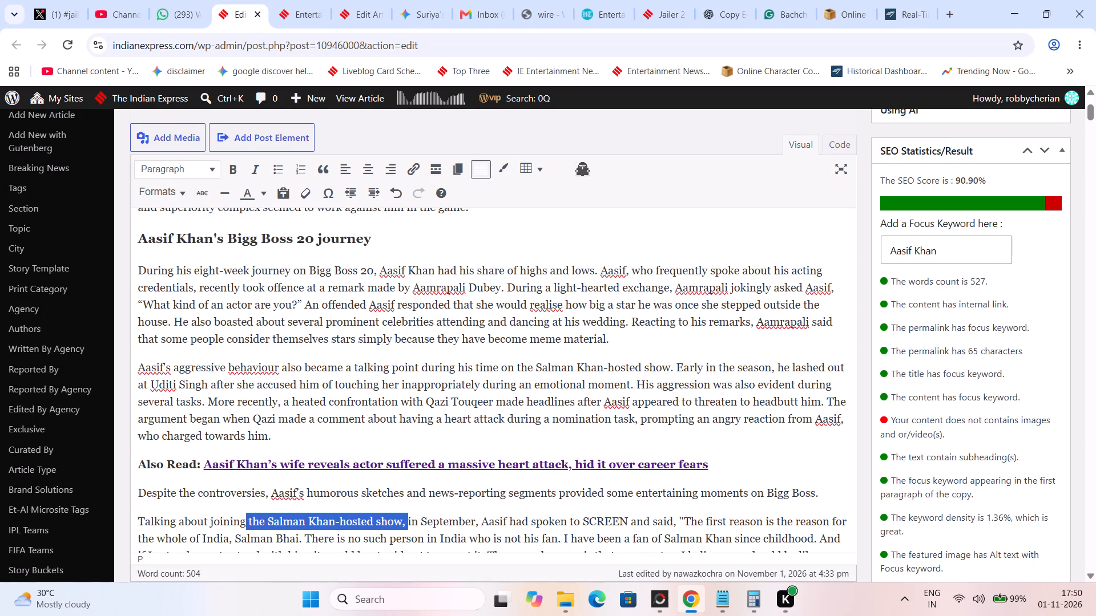
pyautogui.moveTo(247, 517); pyautogui.dragTo(248, 517)
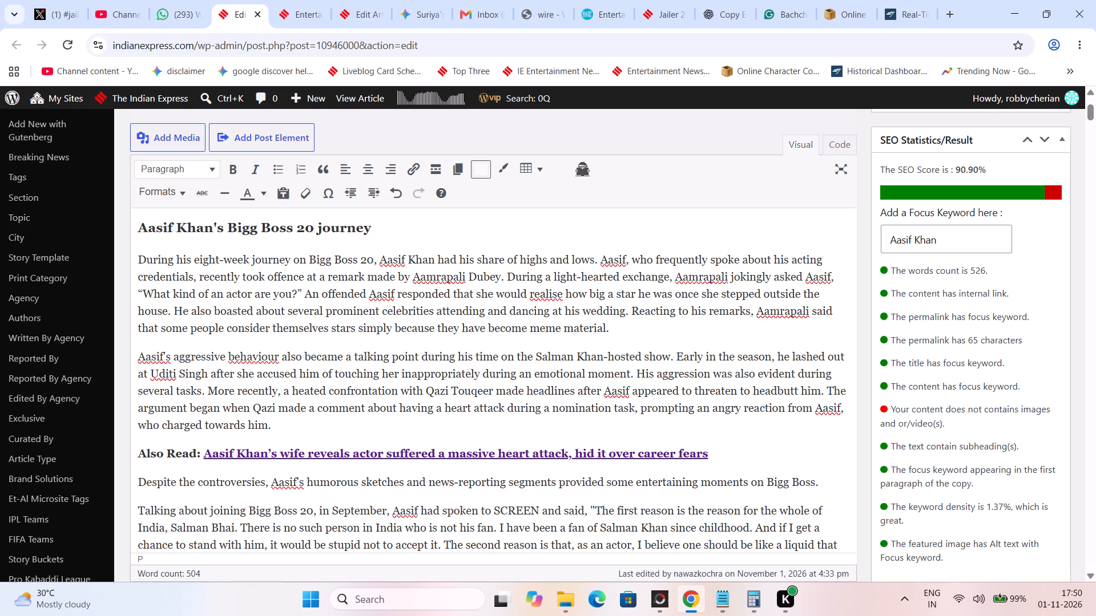
pyautogui.press('BackSpace')
pyautogui.press('BackSpace')
pyautogui.press('space')
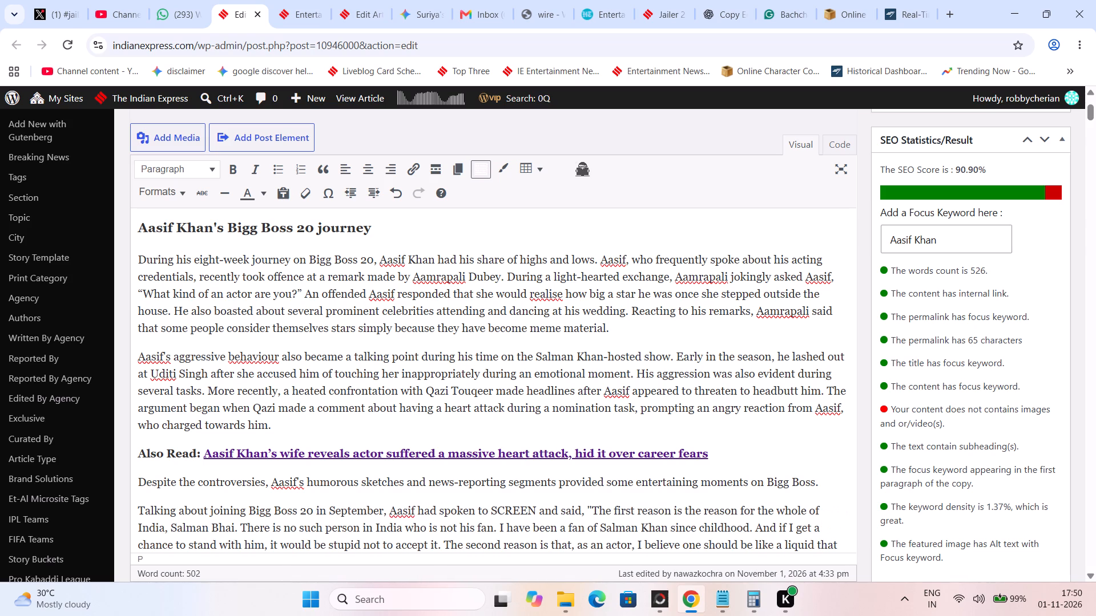
# Cut 'in September' from after 'Bigg Boss 20' in the 'Talking about joining' sentence, keeping the comma before 'Aasif'.
pyautogui.scroll(-1, 346, 518)
pyautogui.moveTo(316, 437); pyautogui.dragTo(384, 437)
pyautogui.hotkey('ctrl', 'x')
pyautogui.press('BackSpace')
pyautogui.press('BackSpace')
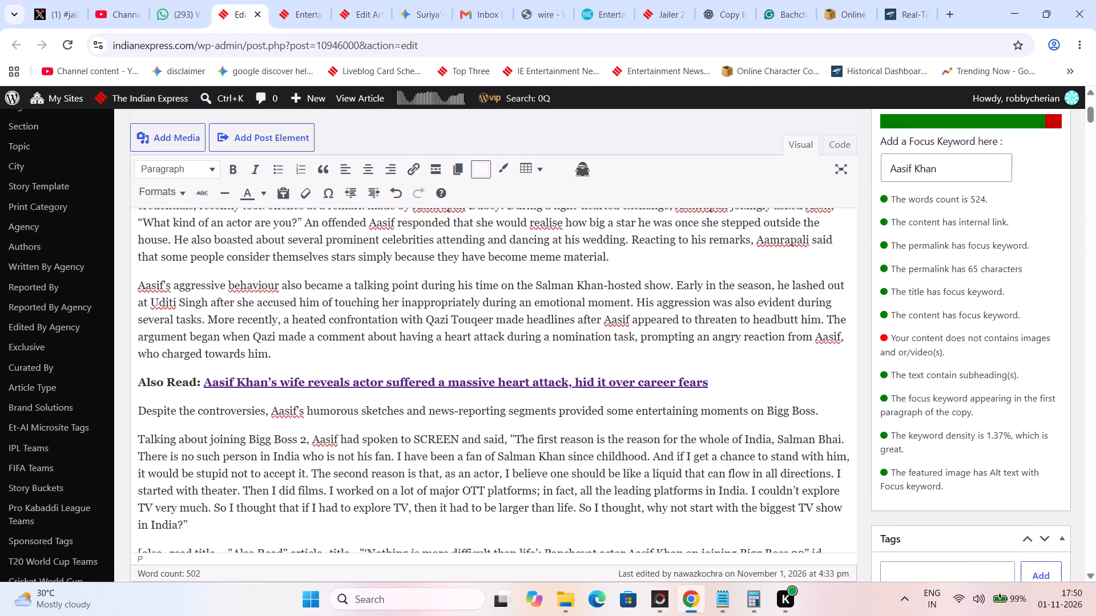
pyautogui.press('0')
# Replace 'spoken to' with 'told' before 'SCREEN' in the same sentence.
pyautogui.press('Right')
pyautogui.press('Right')
pyautogui.press('Right')
pyautogui.press('Right')
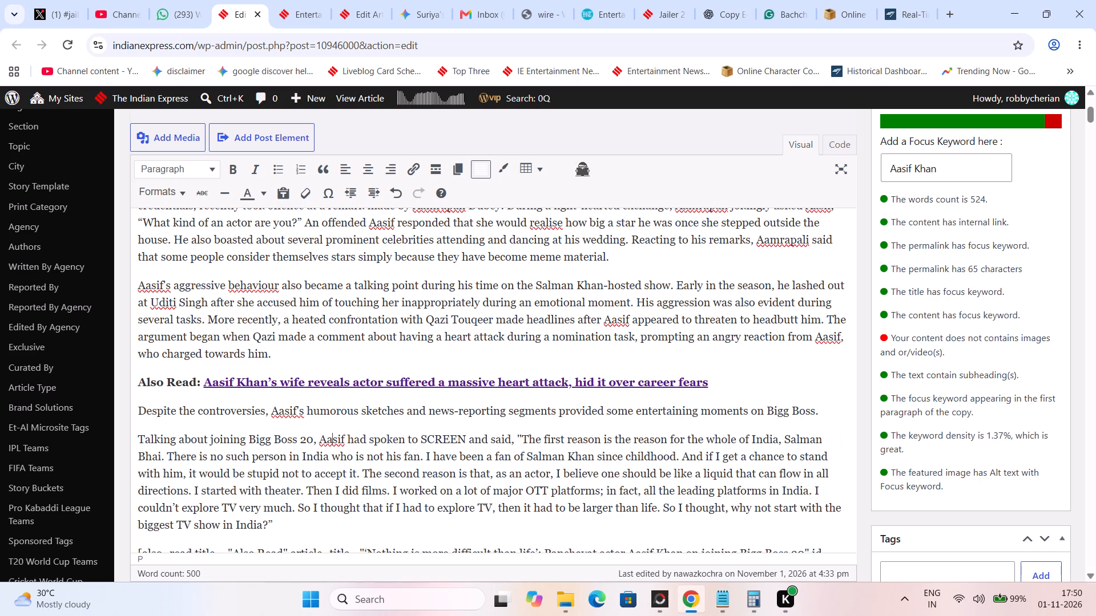
pyautogui.press('Right')
pyautogui.press('Right')
pyautogui.press('Right')
pyautogui.press('Right')
pyautogui.press('Right')
pyautogui.press('Right')
pyautogui.press('Right')
pyautogui.press('Right')
pyautogui.press('Delete')
pyautogui.press('Delete')
pyautogui.press('Delete')
pyautogui.press('Delete')
pyautogui.press('Delete')
pyautogui.press('Delete')
pyautogui.press('Delete')
pyautogui.press('Delete')
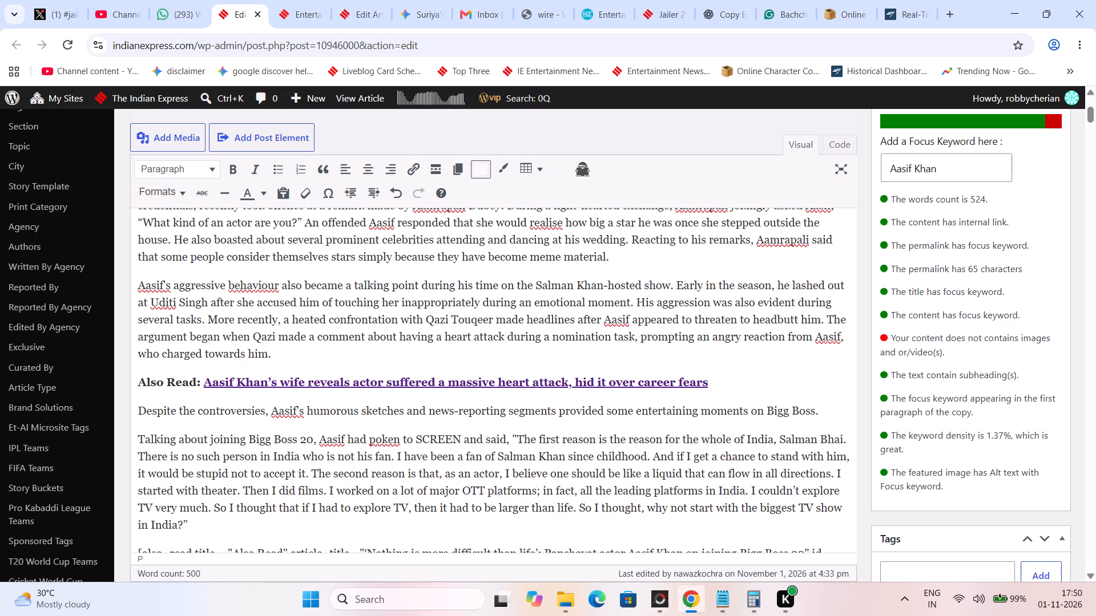
pyautogui.write('told')
pyautogui.press('Delete')
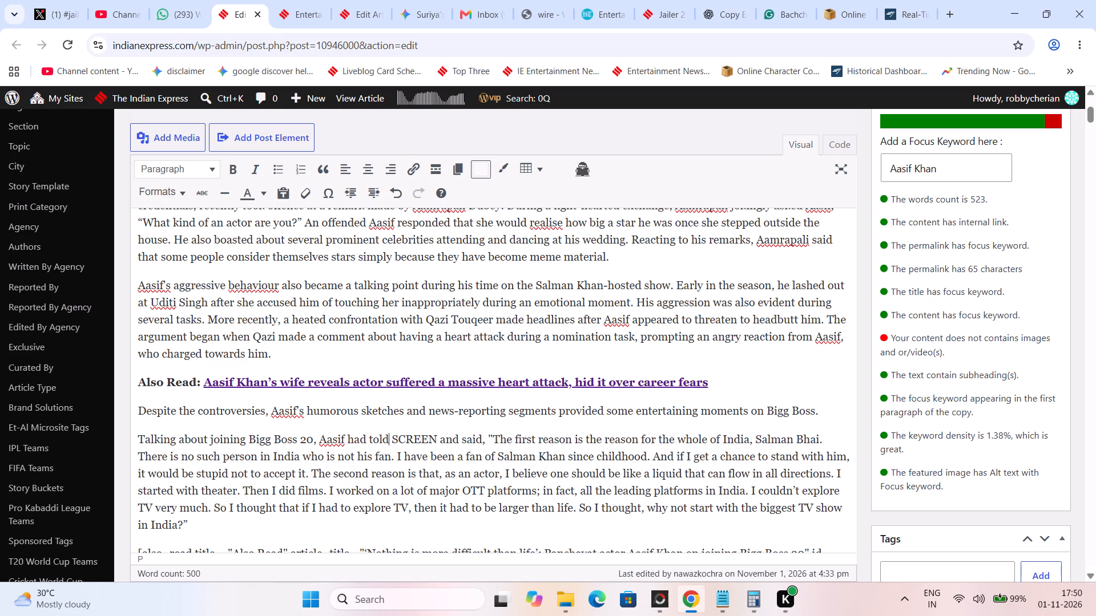
# Replace 'and said,' after 'SCREEN' with 'in' and the cut 'in September', followed by a comma before the quote.
pyautogui.press('Right')
pyautogui.press('Right')
pyautogui.press('Right')
pyautogui.press('Right')
pyautogui.press('Right')
pyautogui.press('Right')
pyautogui.press('Right')
pyautogui.press('Right')
pyautogui.press('Right')
pyautogui.press('Right')
pyautogui.press('Right')
pyautogui.press('Right')
pyautogui.press('Right')
pyautogui.press('Right')
pyautogui.press('Right')
pyautogui.press('Right')
pyautogui.press('Right')
pyautogui.press('BackSpace')
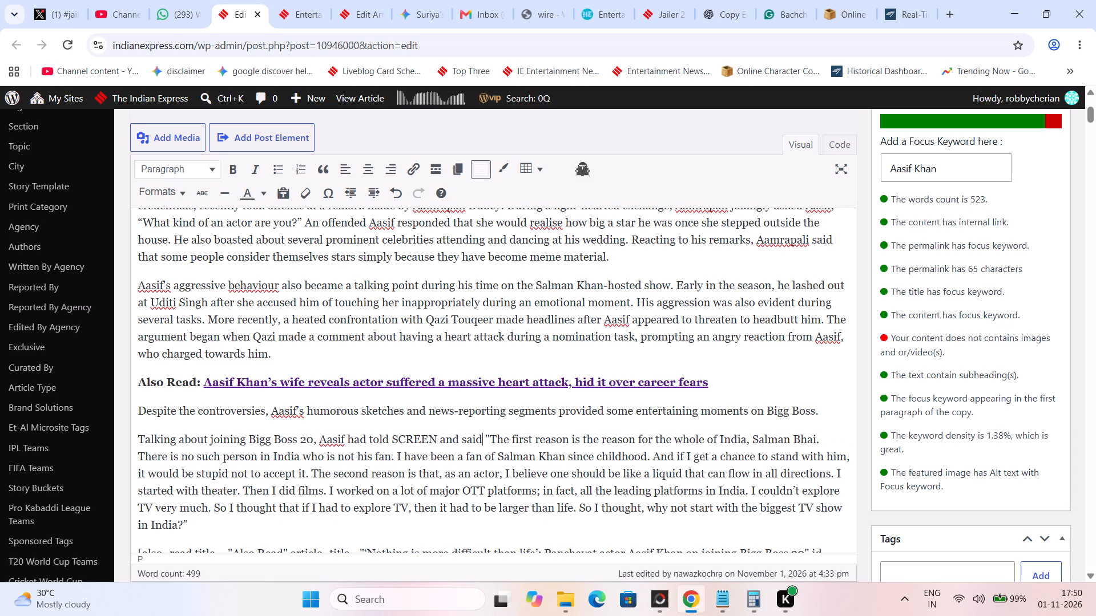
pyautogui.press('BackSpace')
pyautogui.press('BackSpace')
pyautogui.press('BackSpace')
pyautogui.press('BackSpace')
pyautogui.press('BackSpace')
pyautogui.press('BackSpace')
pyautogui.press('BackSpace')
pyautogui.press('BackSpace')
pyautogui.write('in')
pyautogui.press('space')
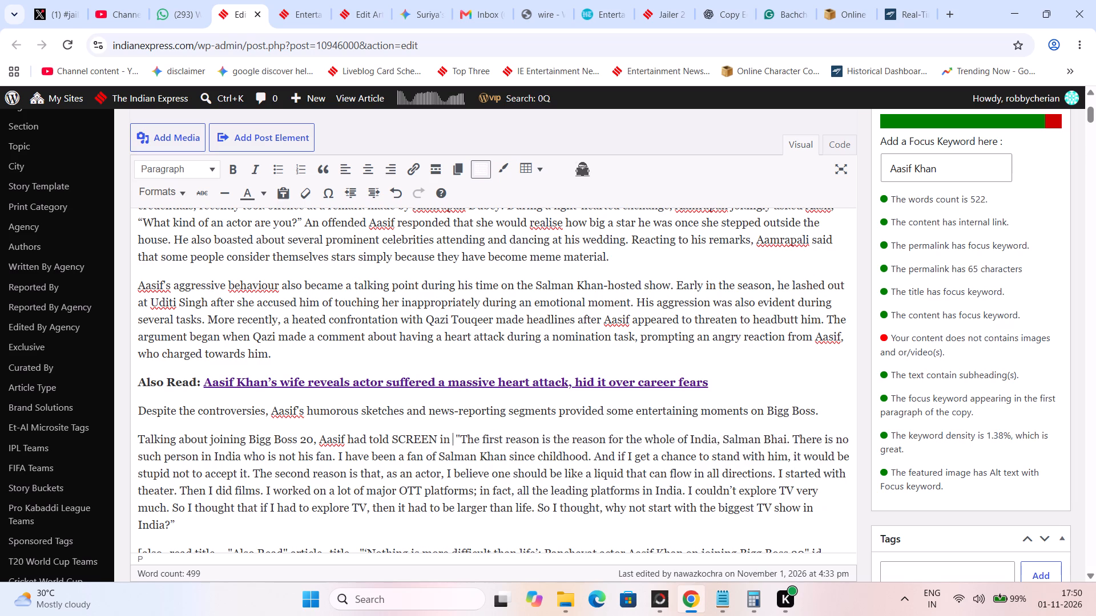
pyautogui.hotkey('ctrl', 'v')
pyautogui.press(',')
# Remove the duplicated 'in' before 'September' in the 'Talking about joining Bigg Boss 20' sentence.
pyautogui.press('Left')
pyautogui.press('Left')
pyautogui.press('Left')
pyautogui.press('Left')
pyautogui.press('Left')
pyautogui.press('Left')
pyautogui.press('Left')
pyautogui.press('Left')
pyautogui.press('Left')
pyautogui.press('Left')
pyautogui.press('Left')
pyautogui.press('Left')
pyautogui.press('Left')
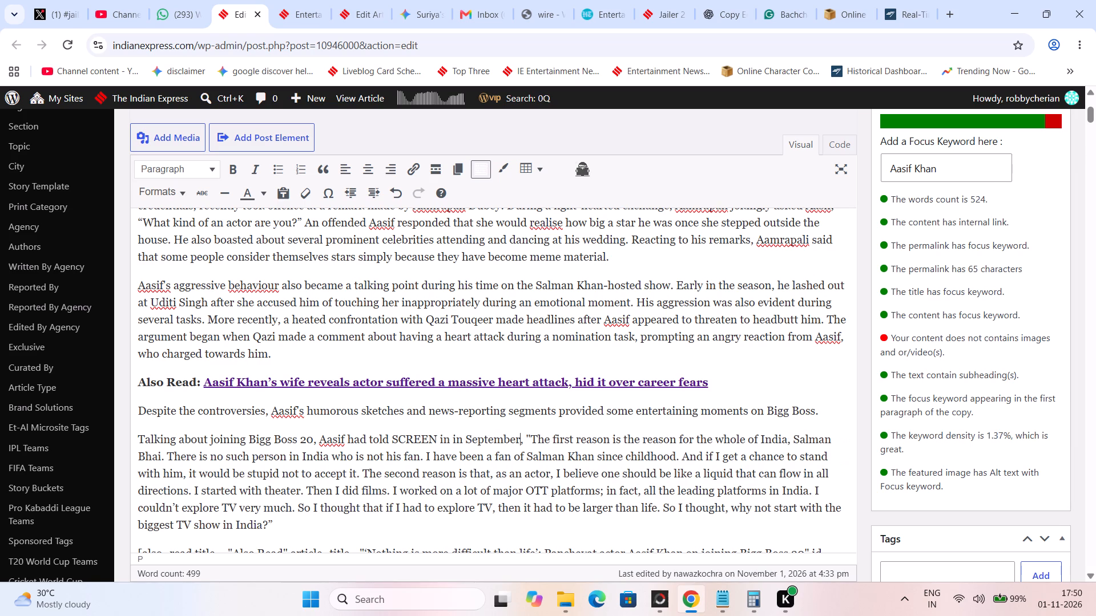
# Delete the extra 'in' before 'September' in the 'Talking about joining Bigg Boss 20' sentence.
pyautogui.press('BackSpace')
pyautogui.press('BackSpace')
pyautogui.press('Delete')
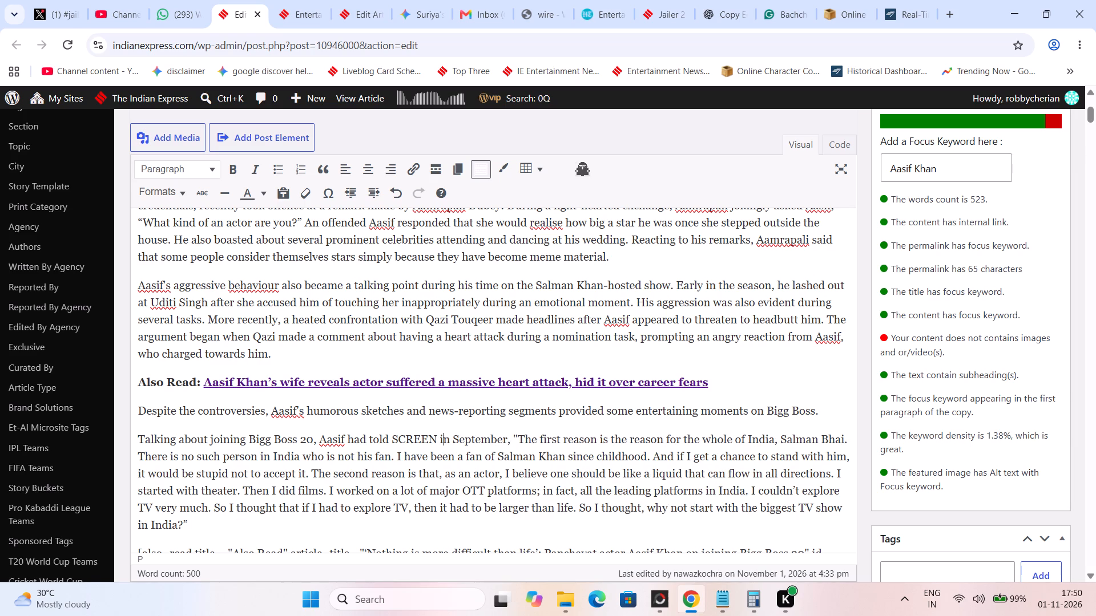
# Split the final paragraph's first sentence after 'junior artist', replacing the semicolon with a full stop and starting the new sentence with 'He'.
pyautogui.scroll(-3, 389, 430)
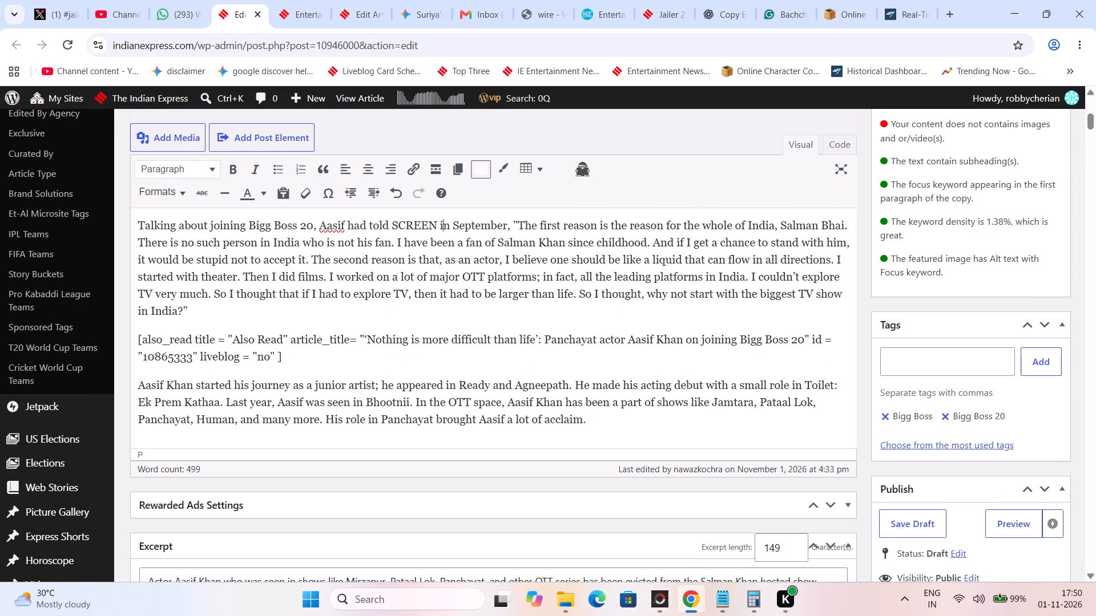
pyautogui.moveTo(376, 386); pyautogui.dragTo(384, 386)
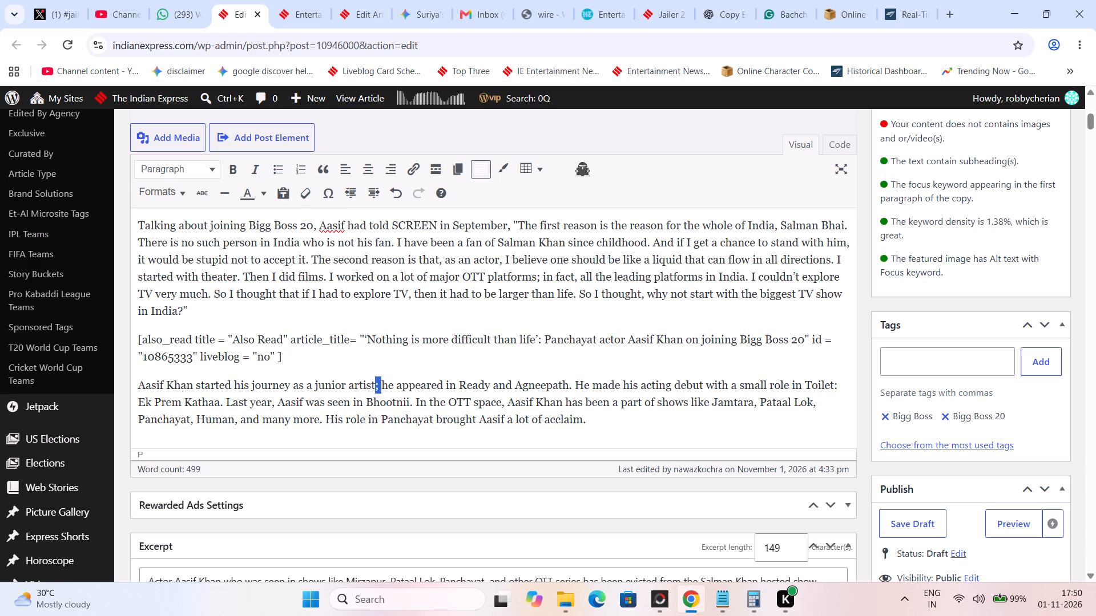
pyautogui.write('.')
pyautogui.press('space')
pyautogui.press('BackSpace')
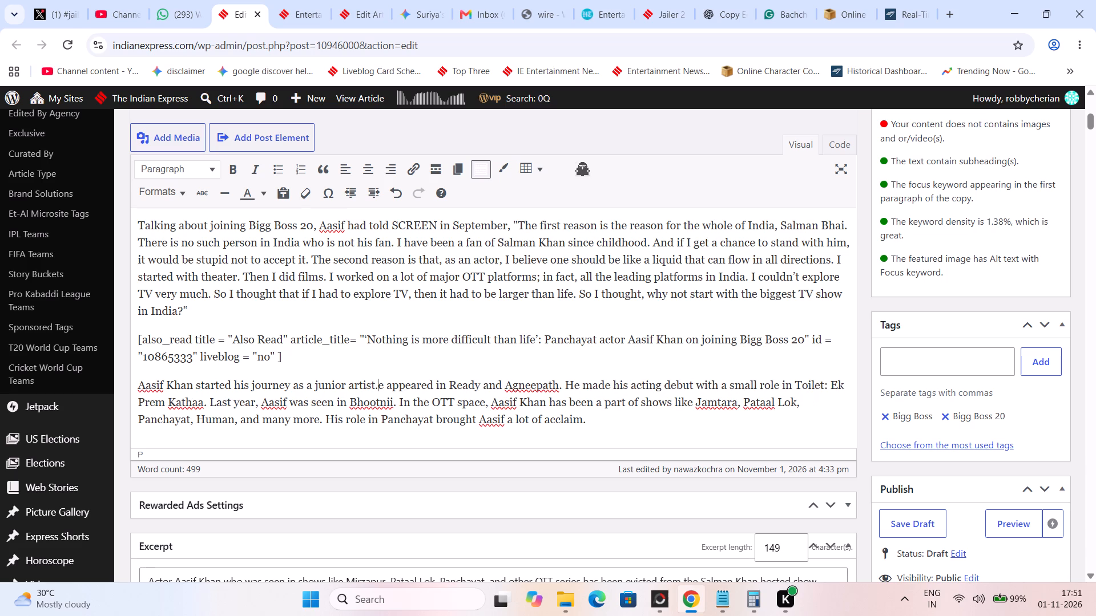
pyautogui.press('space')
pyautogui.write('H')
# Change 'artist' to 'artiste' in the final paragraph's opening sentence about Aasif Khan's journey.
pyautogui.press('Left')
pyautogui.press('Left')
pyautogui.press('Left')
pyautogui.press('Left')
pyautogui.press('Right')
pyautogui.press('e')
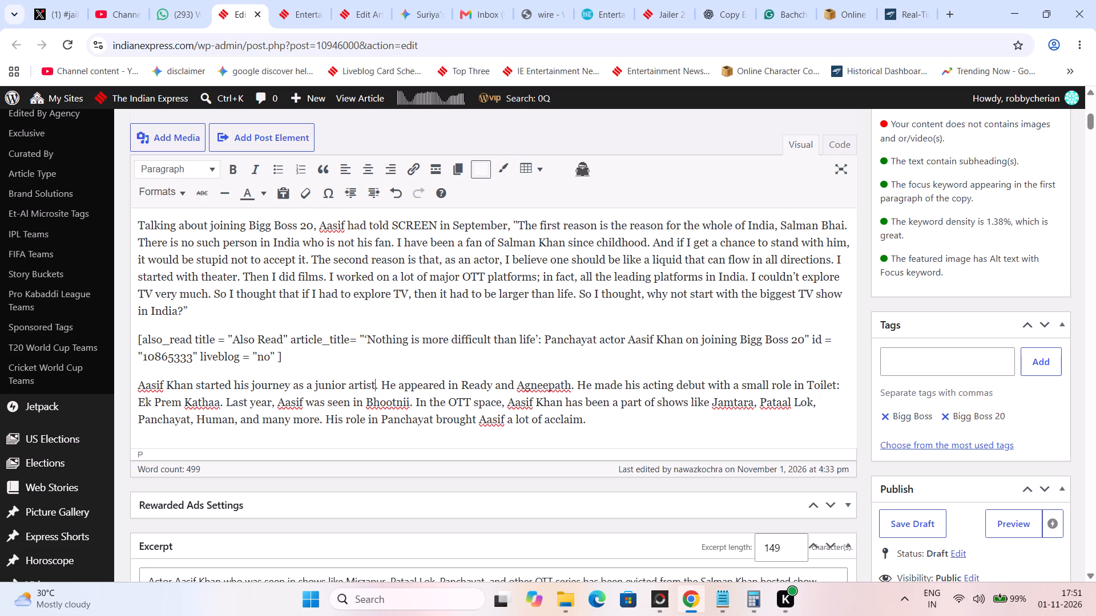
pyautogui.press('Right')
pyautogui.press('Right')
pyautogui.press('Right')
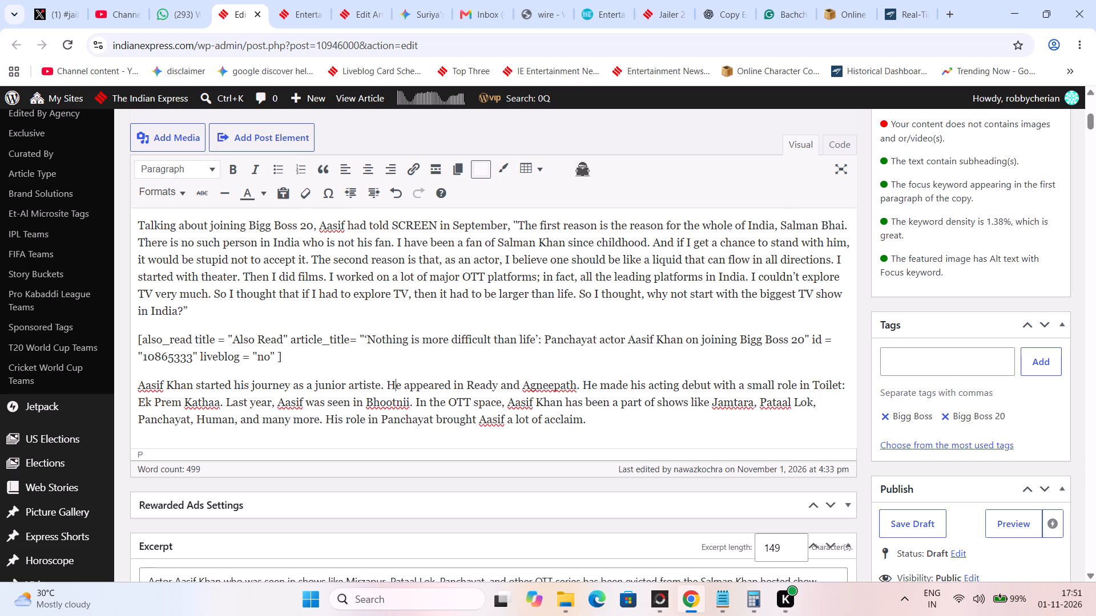
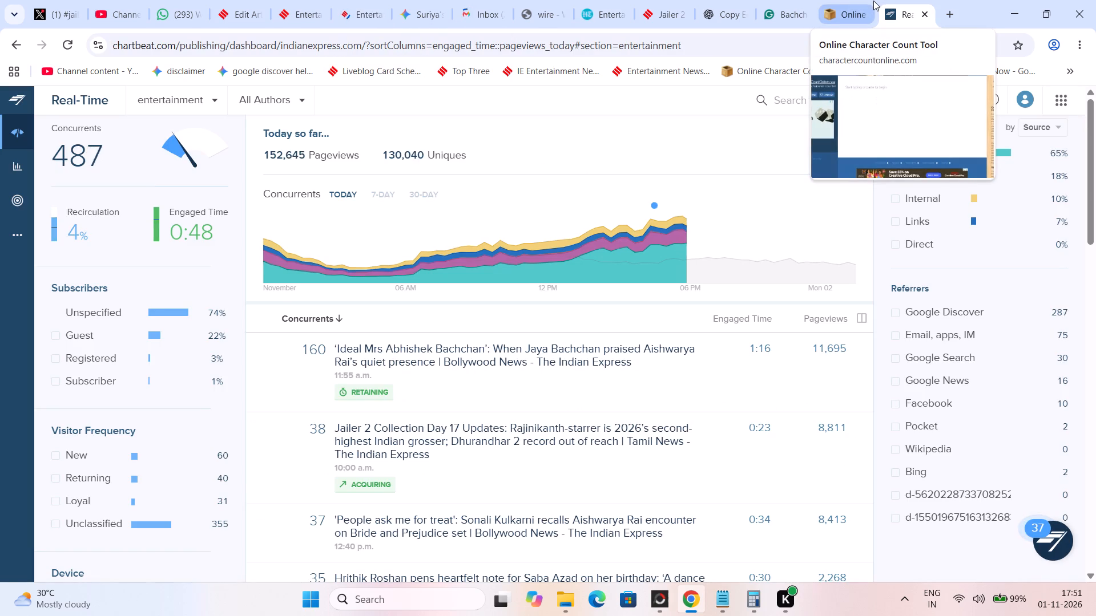
pyautogui.scroll(-4, 657, 186)
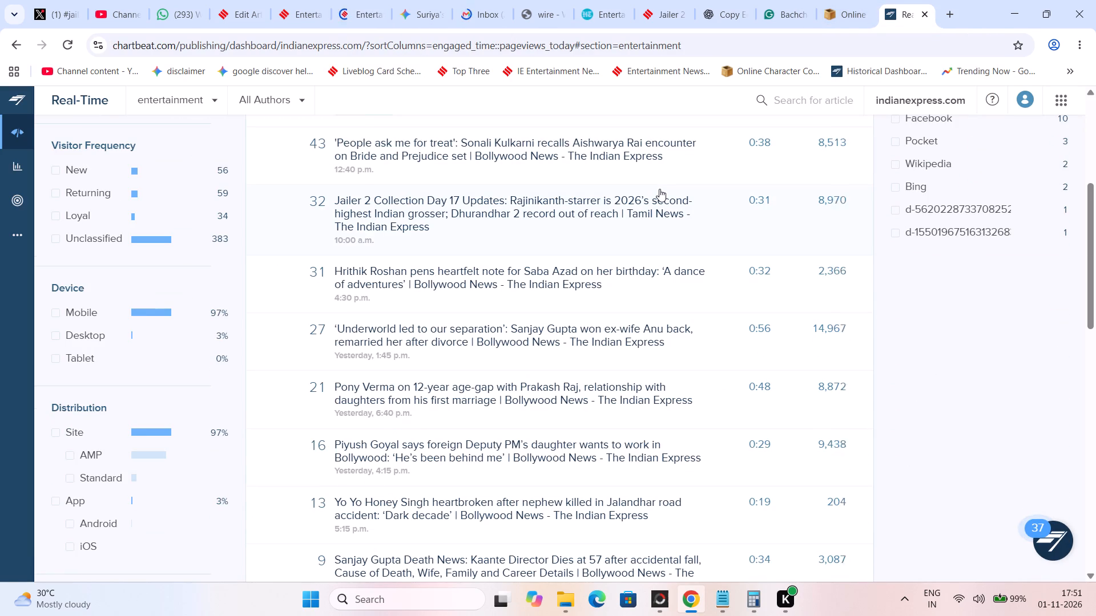
pyautogui.scroll(-8, 659, 189)
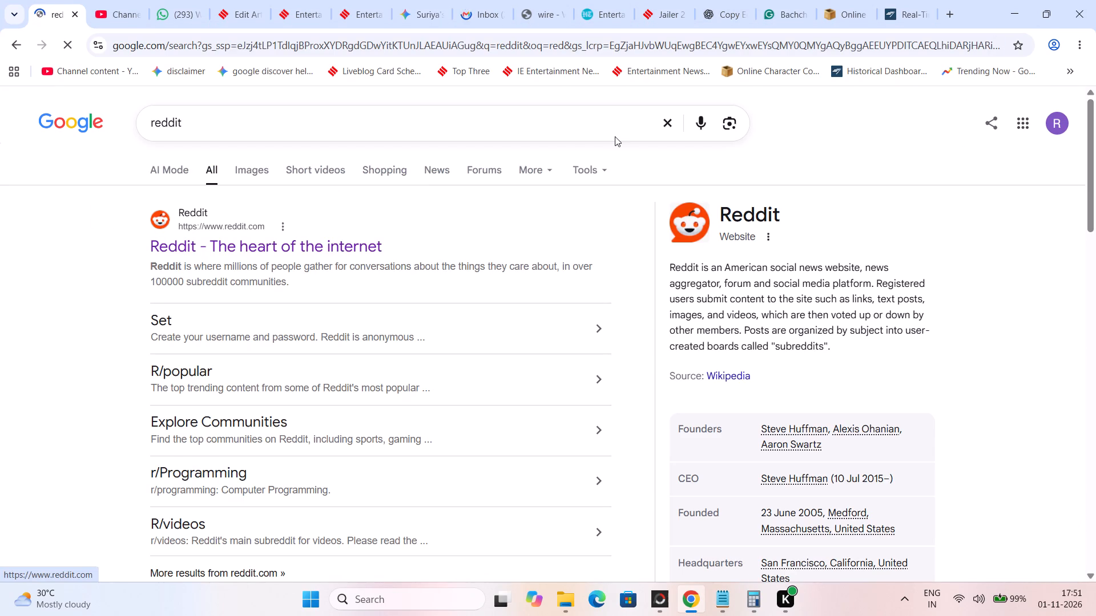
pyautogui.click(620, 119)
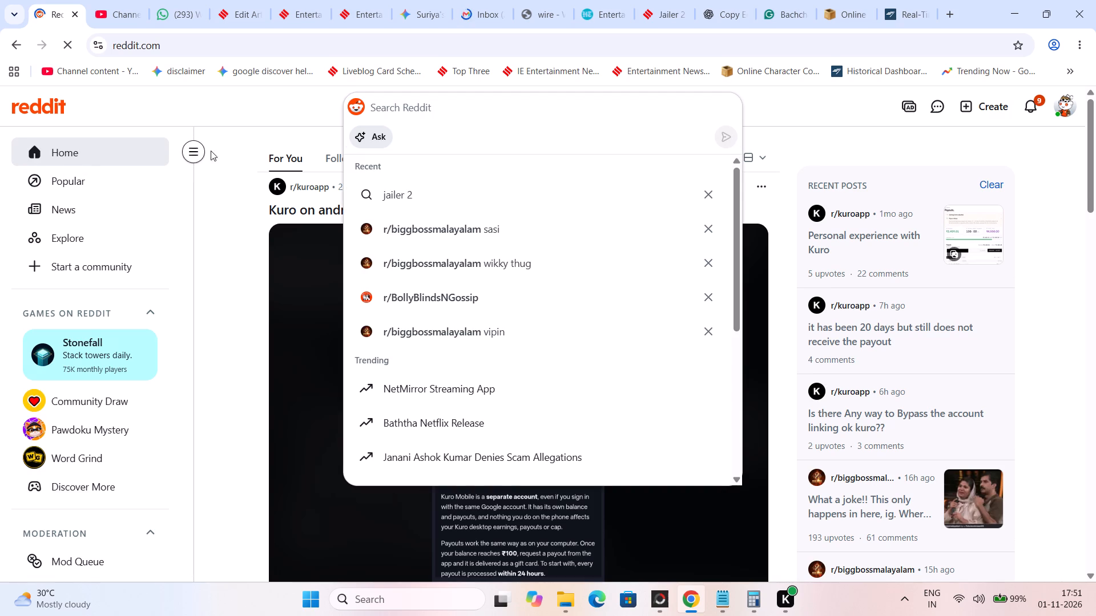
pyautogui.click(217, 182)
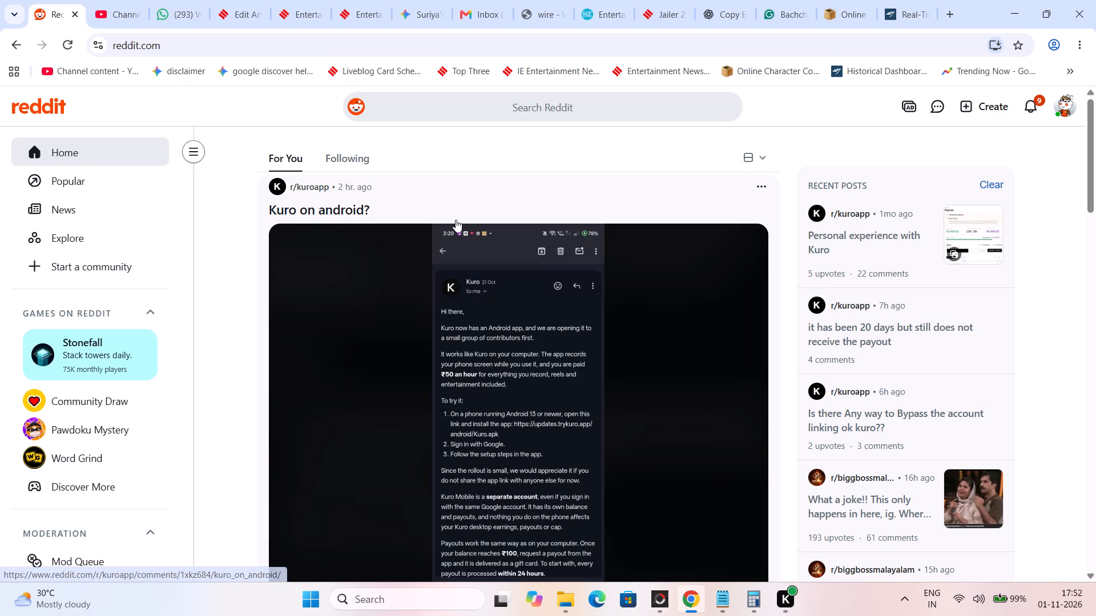
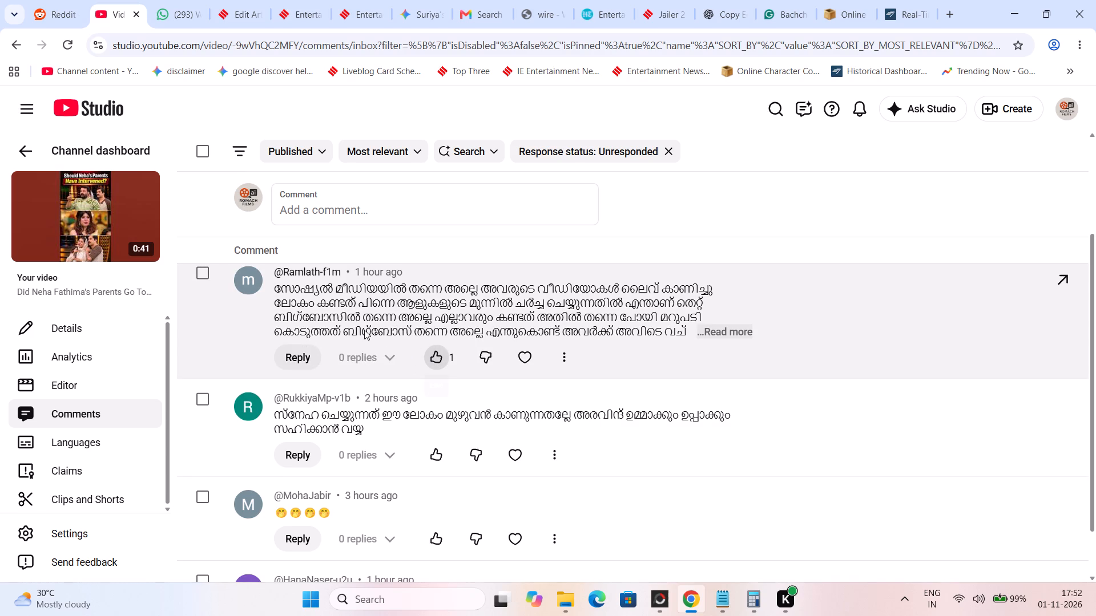
# Review the unresponded comments on the Neha Fathima Short and the channel's monetisation eligibility in YouTube Studio.
pyautogui.scroll(-7, 283, 354)
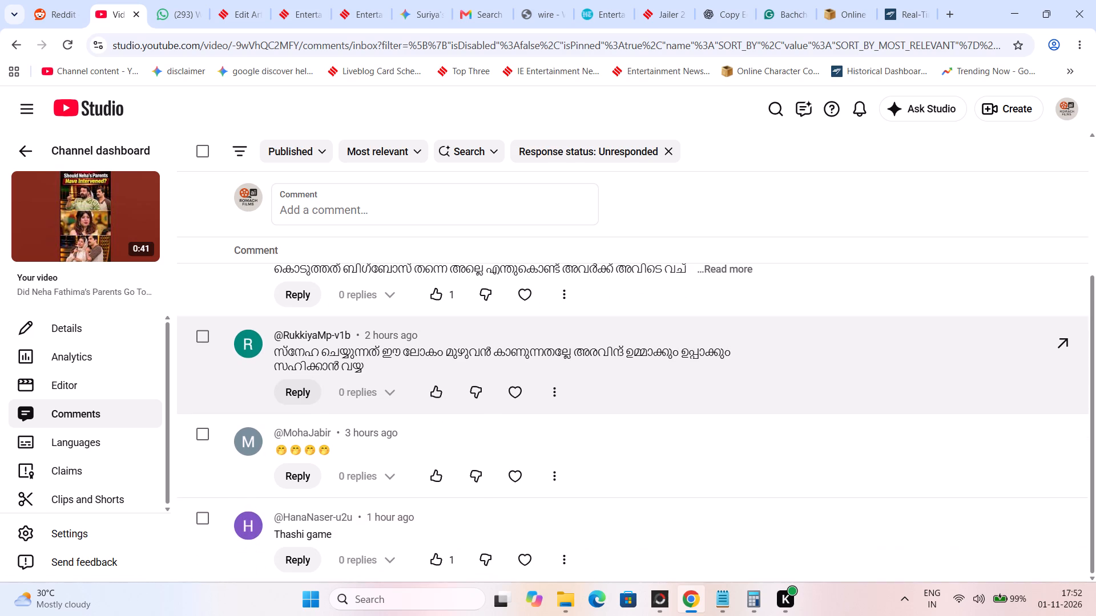
pyautogui.scroll(6, 293, 354)
pyautogui.click(26, 156)
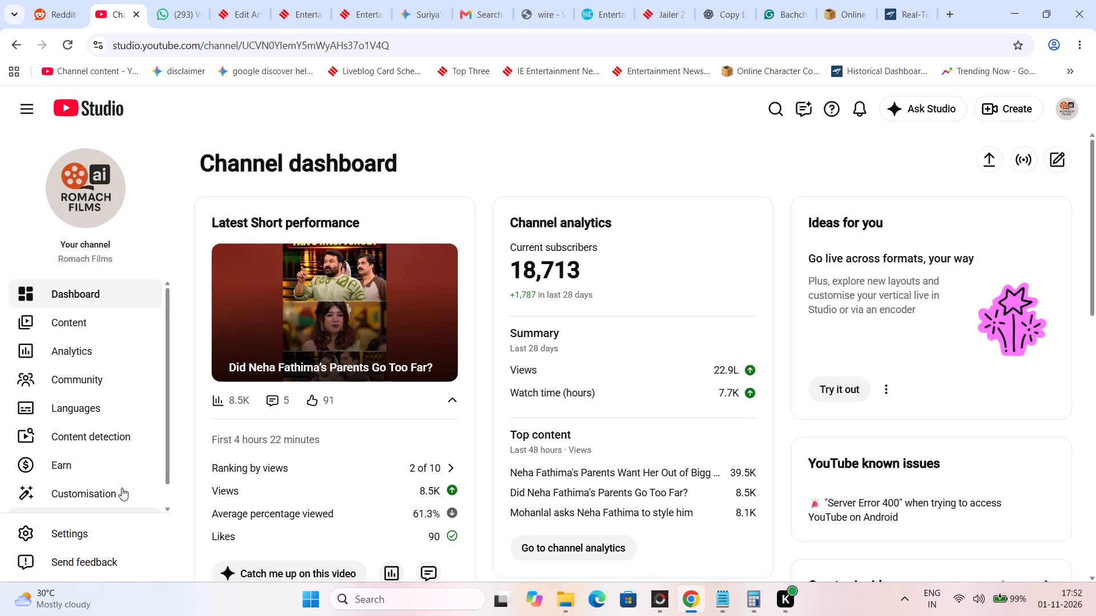
pyautogui.click(110, 457)
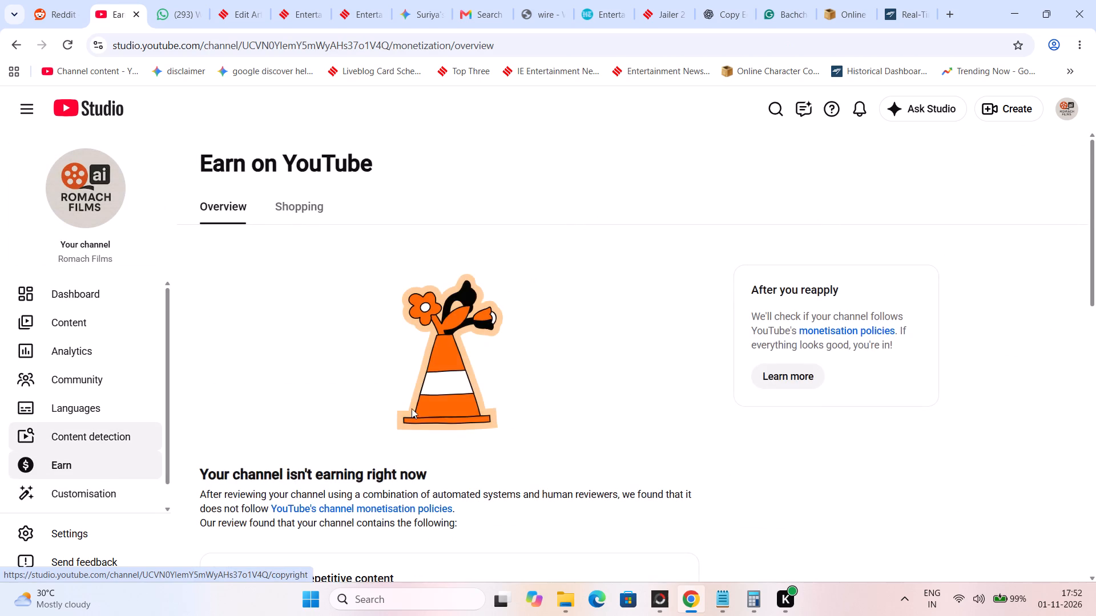
pyautogui.scroll(-12, 421, 407)
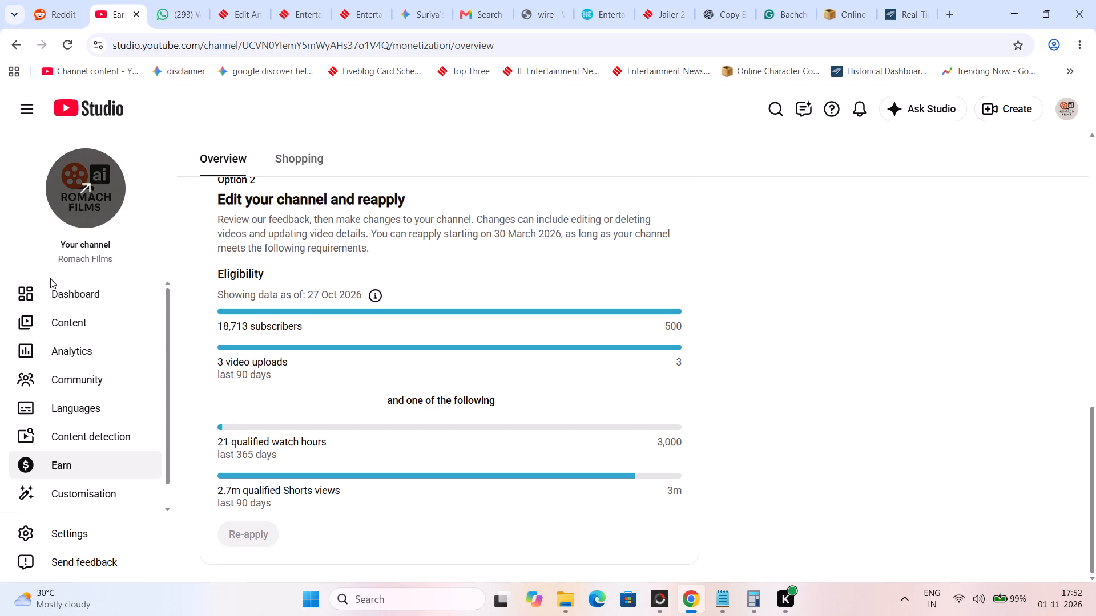
pyautogui.click(50, 300)
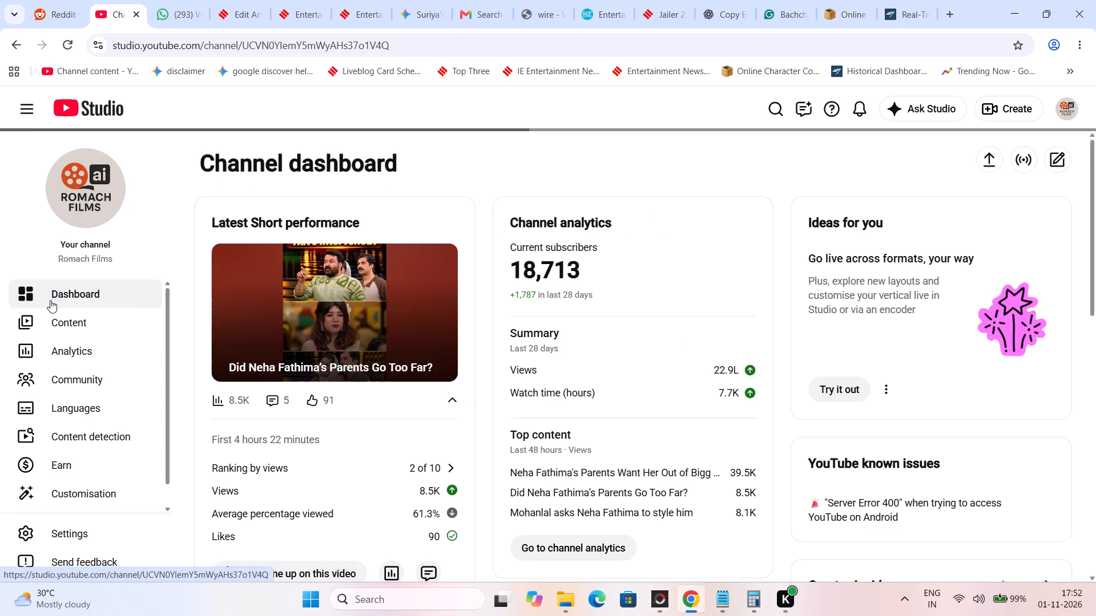
# Switch to the Indian Express entertainment section page and look through its latest published stories.
pyautogui.click(369, 0)
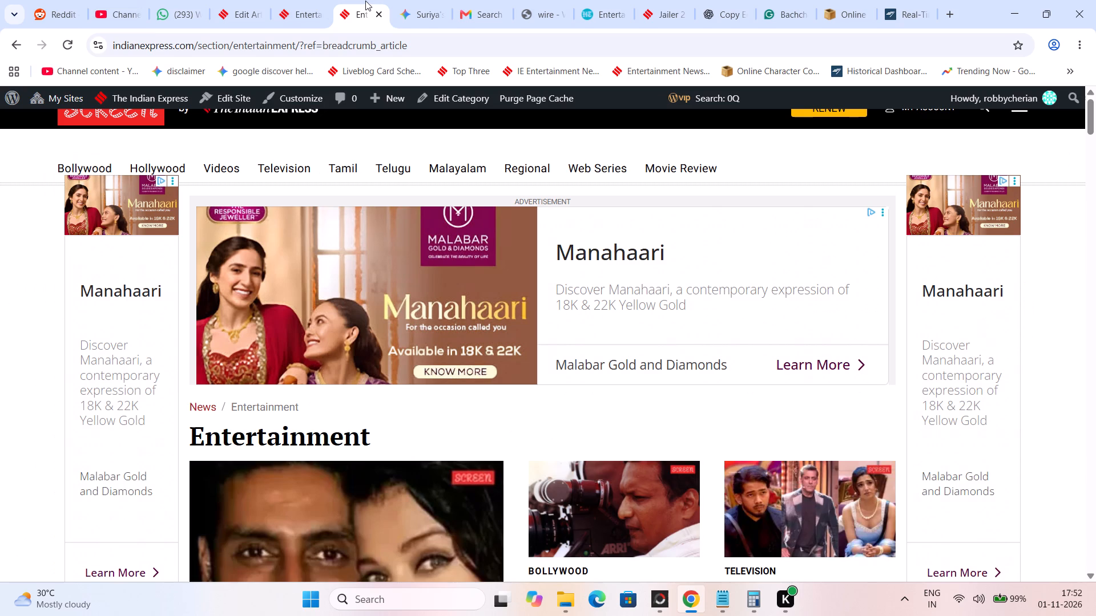
pyautogui.scroll(-5, 375, 207)
pyautogui.scroll(-5, 376, 253)
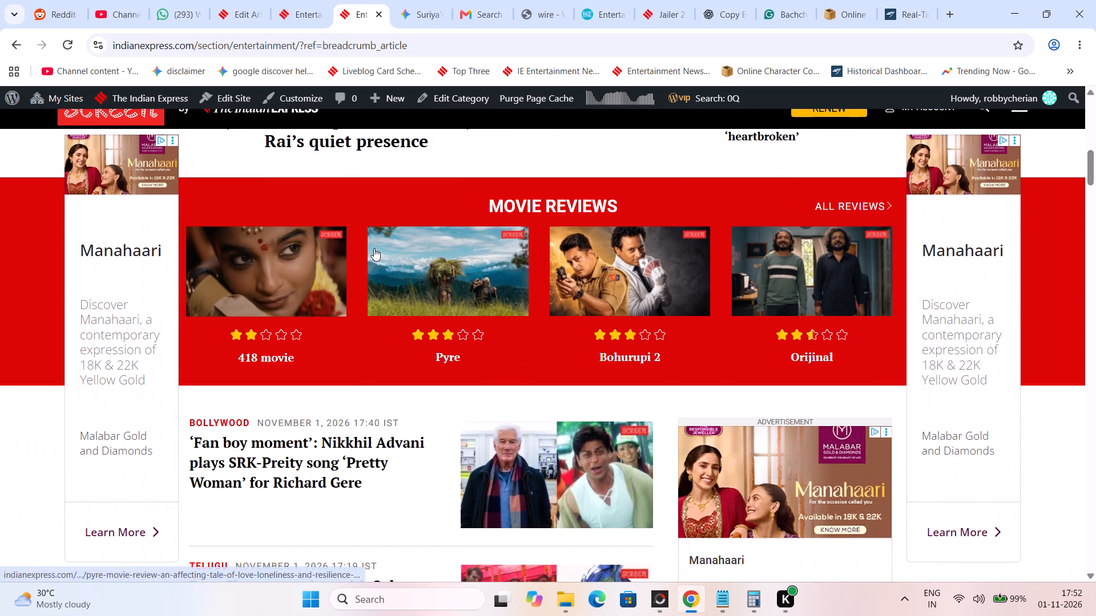
pyautogui.scroll(-5, 372, 248)
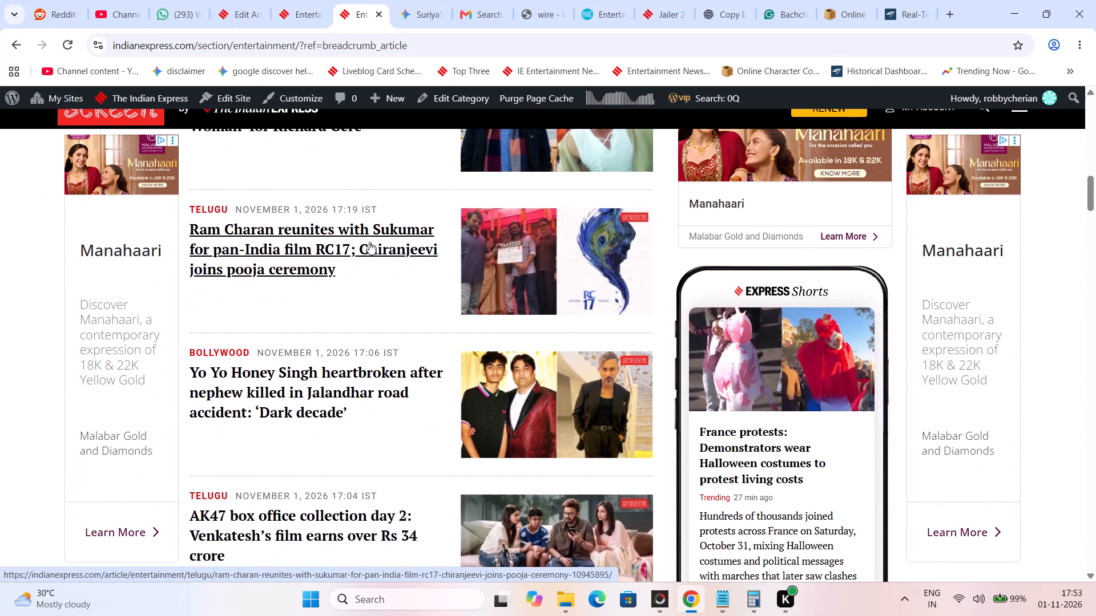
pyautogui.scroll(-20, 369, 238)
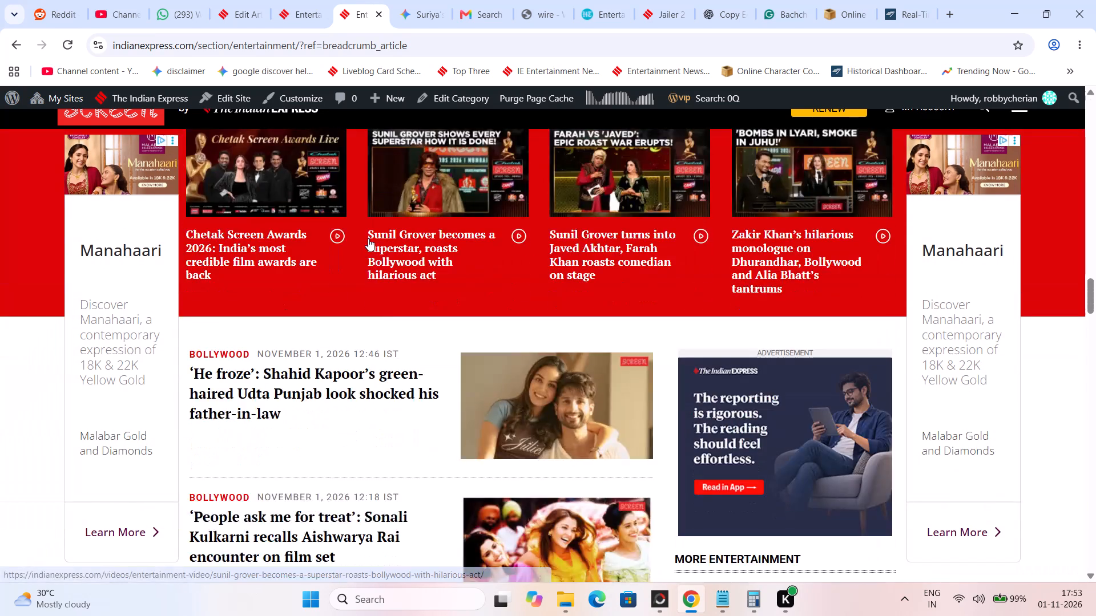
pyautogui.scroll(-18, 368, 238)
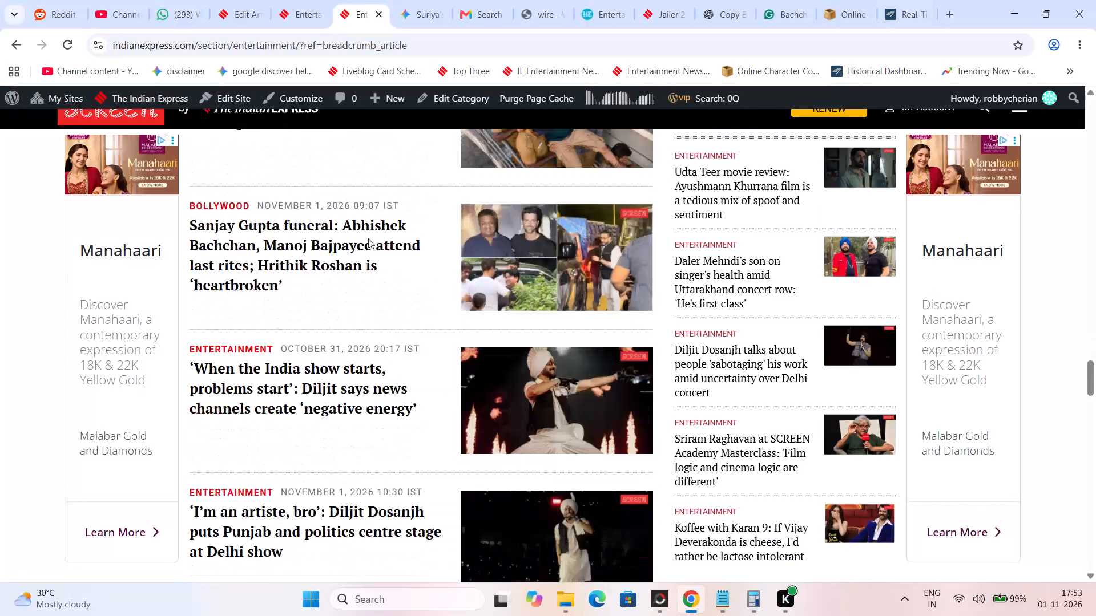
pyautogui.scroll(-6, 368, 238)
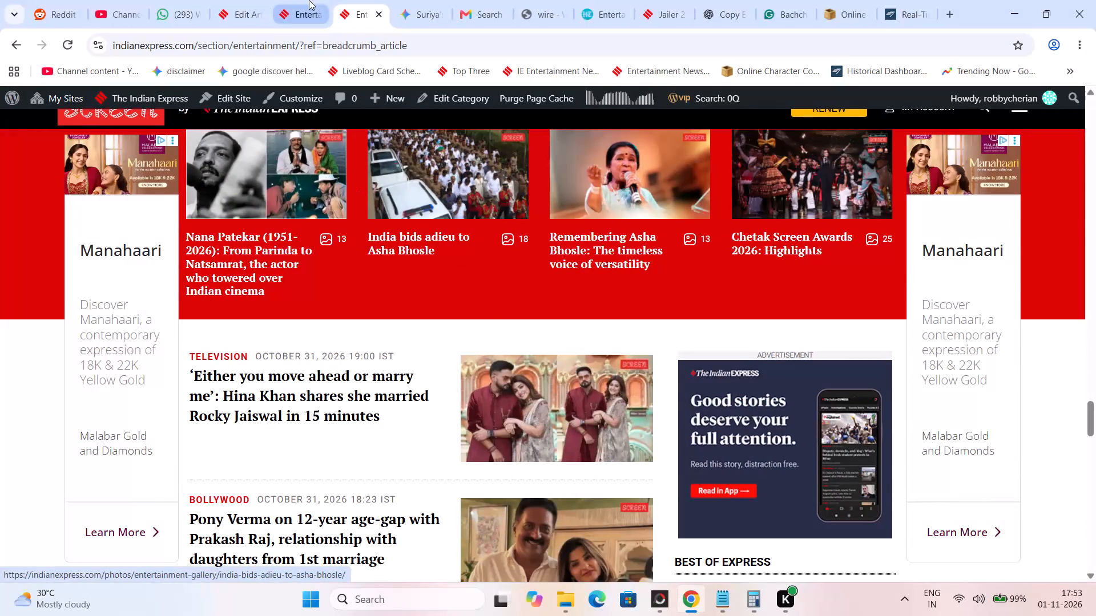
pyautogui.click(309, 0)
# In the Aasif Khan draft, merge the closing paragraph's first two sentences to read "junior artiste, appearing in films like Ready and Agneepath".
pyautogui.click(260, 0)
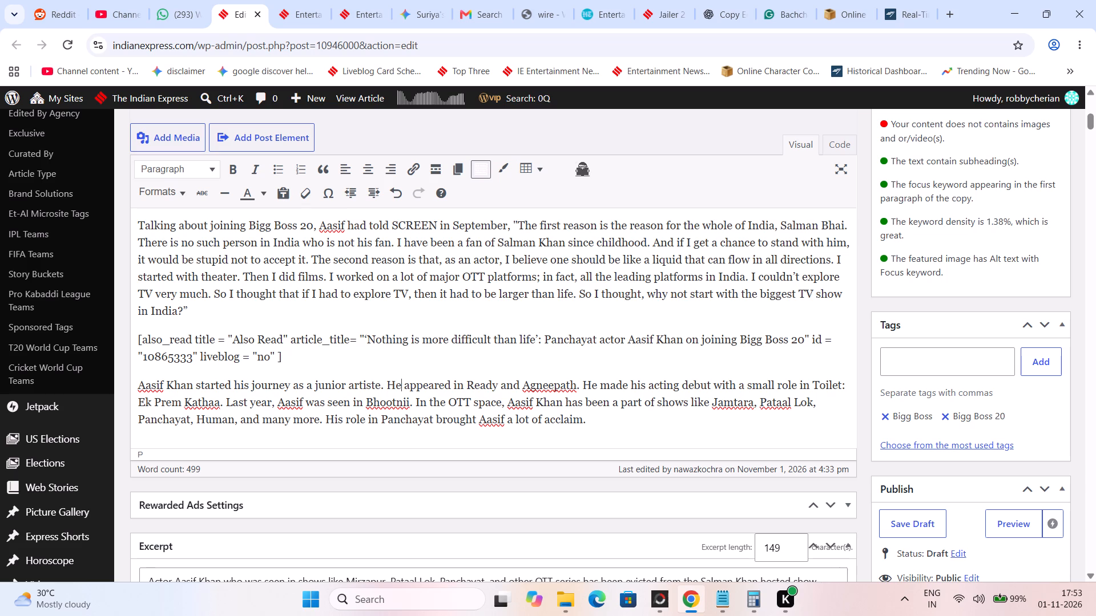
pyautogui.moveTo(379, 383); pyautogui.dragTo(399, 386)
pyautogui.moveTo(399, 386); pyautogui.dragTo(400, 386)
pyautogui.press(',')
pyautogui.press('Right')
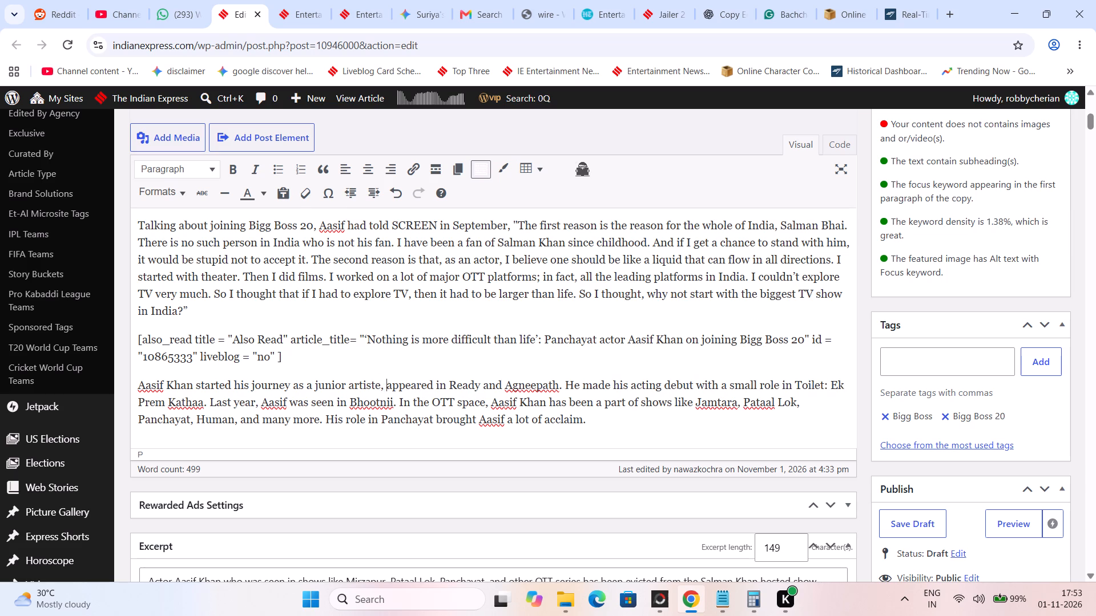
pyautogui.press('Right')
pyautogui.press('Right')
pyautogui.press('Right')
pyautogui.press('Right')
pyautogui.press('Right')
pyautogui.press('Right')
pyautogui.press('Right')
pyautogui.press('Right')
pyautogui.press('Right')
pyautogui.press('Right')
pyautogui.press('Left')
pyautogui.press('Left')
pyautogui.press('BackSpace')
pyautogui.press('BackSpace')
pyautogui.write('ing in films like')
pyautogui.press('Delete')
pyautogui.press('Delete')
pyautogui.press('Delete')
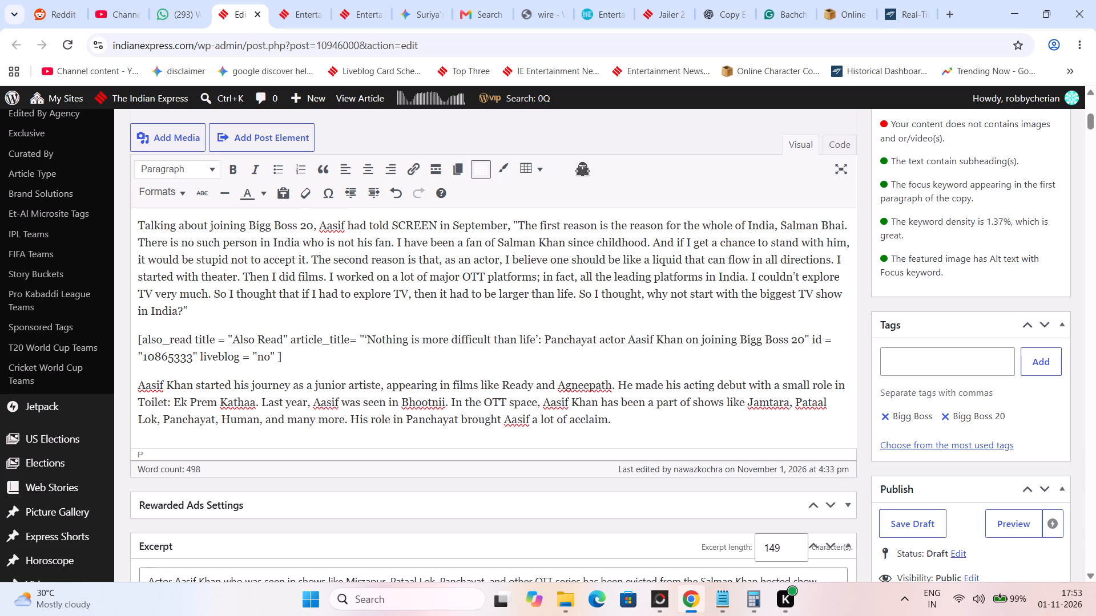
# Delete the sentence "Last year, Aasif was seen in Bhootnii." from the closing paragraph.
pyautogui.press('Right')
pyautogui.press('Right')
pyautogui.press('Right')
pyautogui.press('Right')
pyautogui.press('Right')
pyautogui.press('Right')
pyautogui.press('Right')
pyautogui.press('Right')
pyautogui.press('Right')
pyautogui.press('Right')
pyautogui.press('Right')
pyautogui.press('Right')
pyautogui.press('Right')
pyautogui.press('Right')
pyautogui.press('Right')
pyautogui.press('Right')
pyautogui.press('Right')
pyautogui.press('Right')
pyautogui.press('Right')
pyautogui.press('Right')
pyautogui.press('Right')
pyautogui.press('Down')
pyautogui.press('Left')
pyautogui.press('Left')
pyautogui.press('Left')
pyautogui.press('Left')
pyautogui.press('Left')
pyautogui.press('Left')
pyautogui.press('Left')
pyautogui.press('Left')
pyautogui.press('Left')
pyautogui.press('Left')
pyautogui.press('Left')
pyautogui.press('Left')
pyautogui.press('Left')
pyautogui.press('Left')
pyautogui.press('Left')
pyautogui.press('Left')
pyautogui.press('Left')
pyautogui.press('Left')
pyautogui.press('Left')
pyautogui.press('Left')
pyautogui.press('BackSpace')
pyautogui.press('BackSpace')
pyautogui.press('BackSpace')
pyautogui.press('BackSpace')
pyautogui.press('BackSpace')
pyautogui.press('BackSpace')
pyautogui.press('BackSpace')
pyautogui.press('BackSpace')
pyautogui.press('BackSpace')
pyautogui.press('BackSpace')
pyautogui.press('BackSpace')
pyautogui.press('BackSpace')
pyautogui.press('BackSpace')
pyautogui.press('BackSpace')
pyautogui.press('BackSpace')
pyautogui.press('BackSpace')
pyautogui.press('BackSpace')
pyautogui.press('BackSpace')
pyautogui.press('BackSpace')
pyautogui.press('BackSpace')
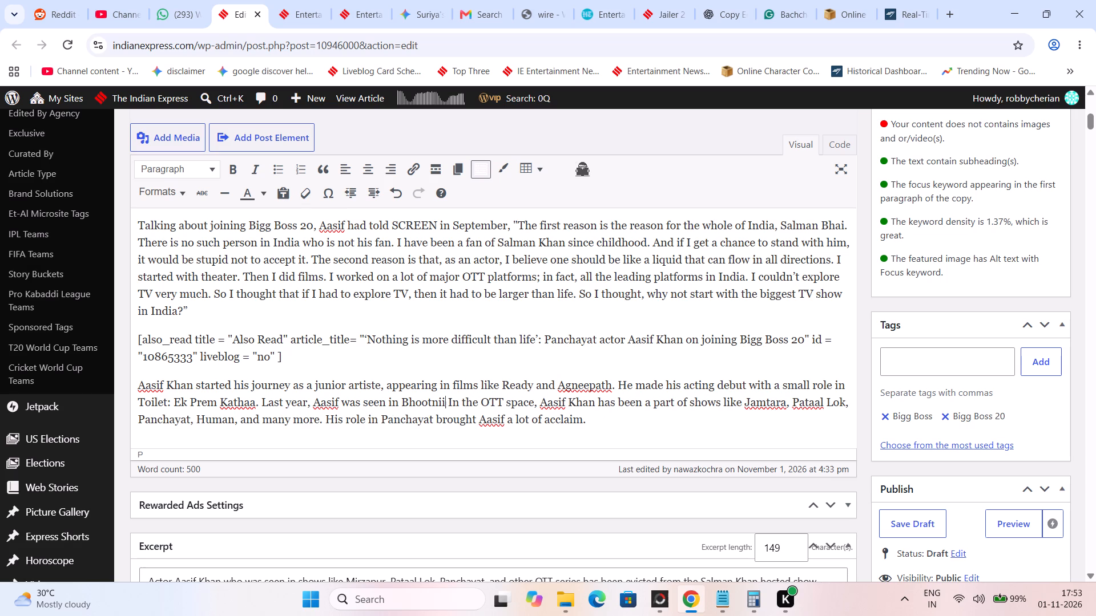
pyautogui.press('BackSpace')
pyautogui.press('BackSpace')
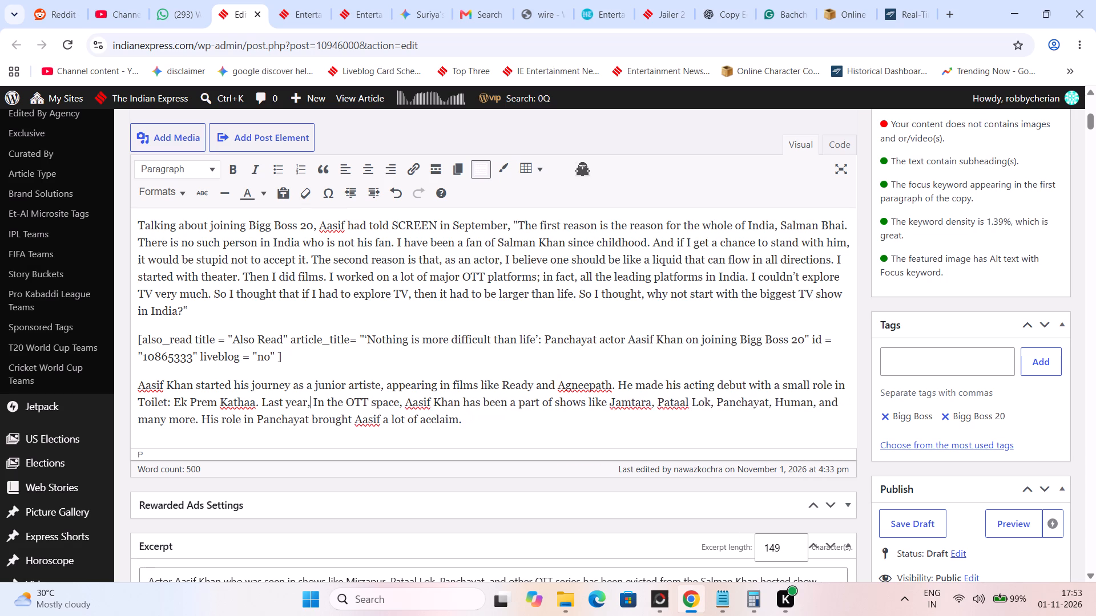
pyautogui.press('BackSpace')
pyautogui.press('BackSpace')
pyautogui.press('BackSpace')
pyautogui.press('BackSpace')
pyautogui.press('BackSpace')
pyautogui.press('BackSpace')
pyautogui.press('BackSpace')
pyautogui.press('BackSpace')
pyautogui.press('BackSpace')
pyautogui.press('BackSpace')
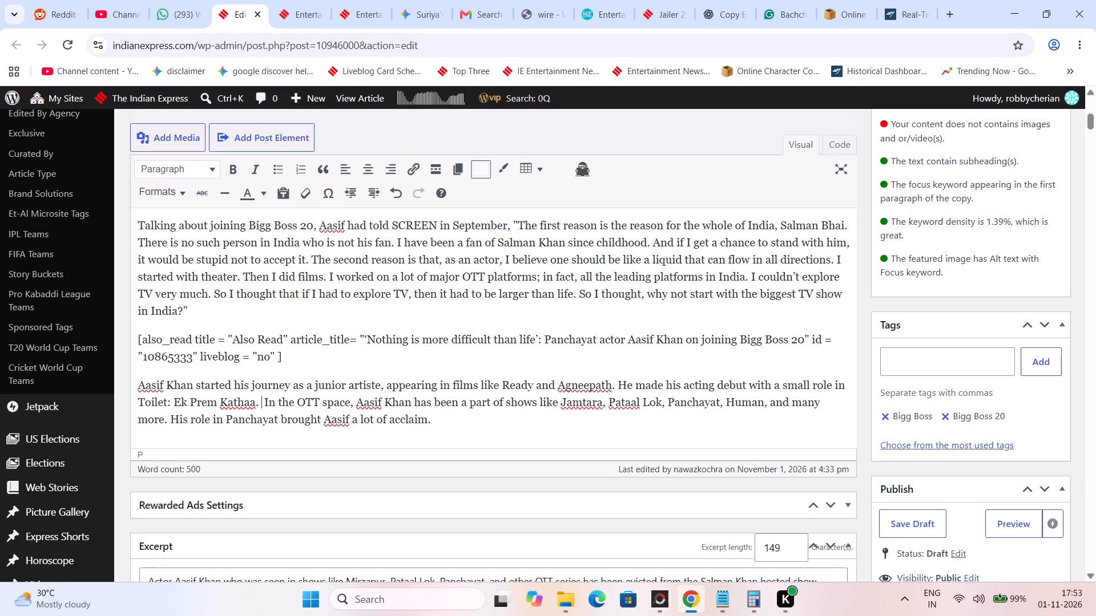
pyautogui.press('BackSpace')
pyautogui.press('Right')
pyautogui.press('Right')
pyautogui.press('Right')
pyautogui.press('Right')
pyautogui.press('Right')
pyautogui.press('Right')
pyautogui.press('Right')
pyautogui.press('Right')
pyautogui.press('Right')
pyautogui.press('Right')
pyautogui.press('Right')
pyautogui.press('Right')
pyautogui.press('Right')
pyautogui.press('Right')
pyautogui.press('Right')
pyautogui.press('Right')
pyautogui.press('Right')
pyautogui.press('Right')
pyautogui.press('Right')
pyautogui.press('Right')
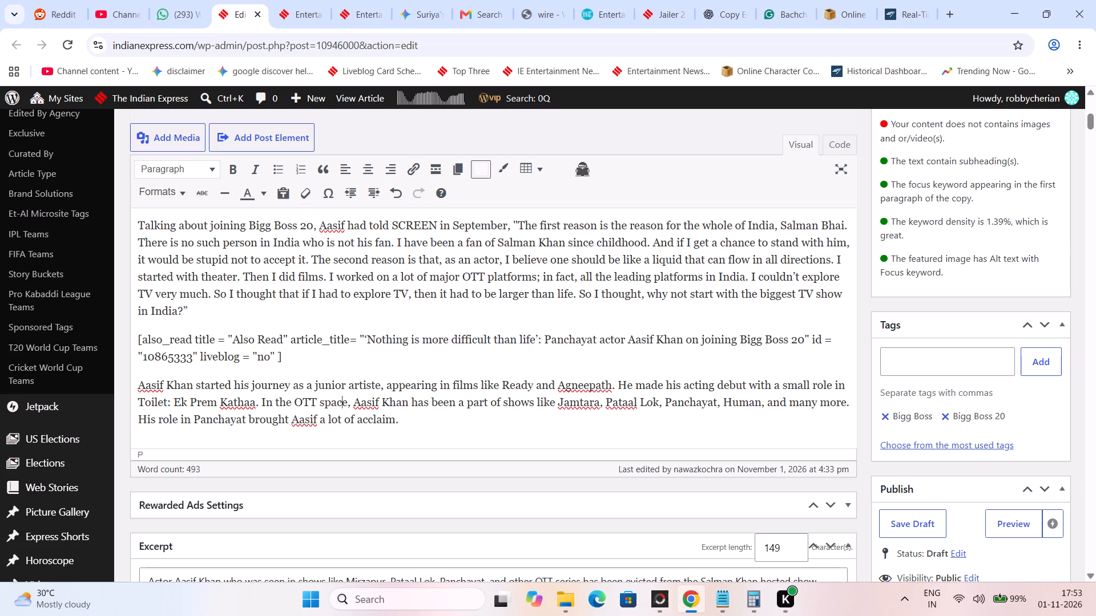
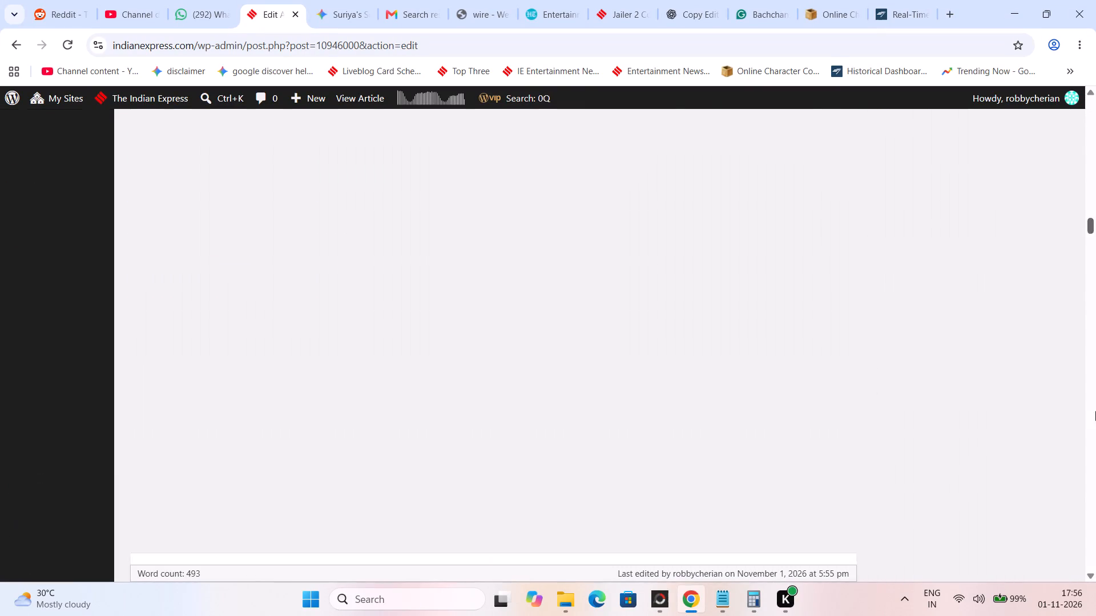
# Paste the headline "Panchayat actor Aasif Khan evicted from Salman Khan's Bigg Boss 20" over the alternate heading and clear the alternate excerpt.
pyautogui.moveTo(1095, 411); pyautogui.dragTo(1095, 615)
pyautogui.scroll(-9, 489, 516)
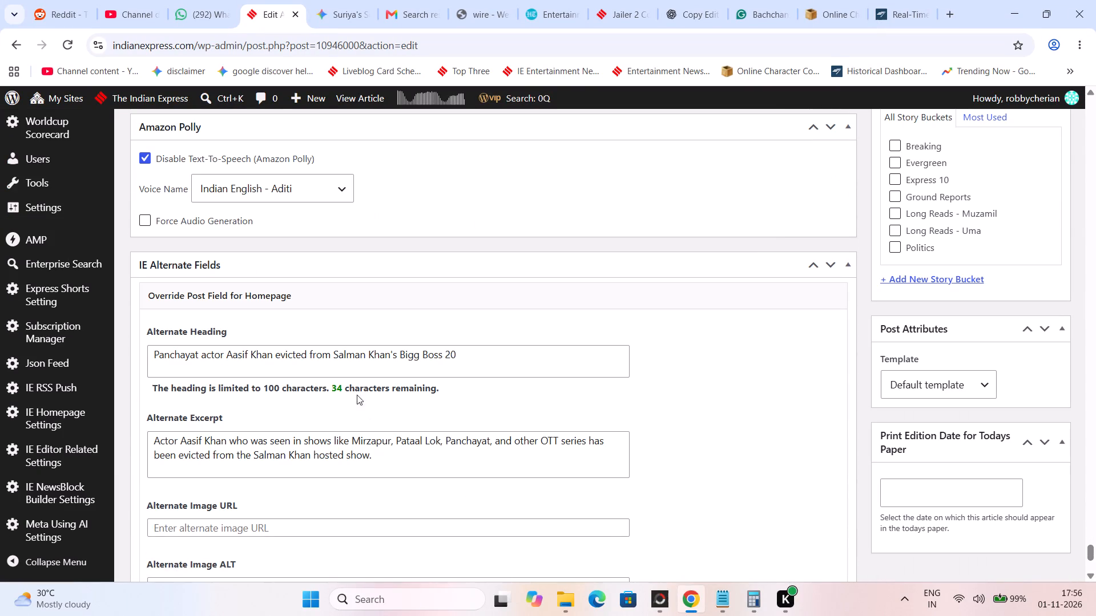
pyautogui.tripleClick(330, 349)
pyautogui.hotkey('ctrl', 'v')
pyautogui.tripleClick(314, 444)
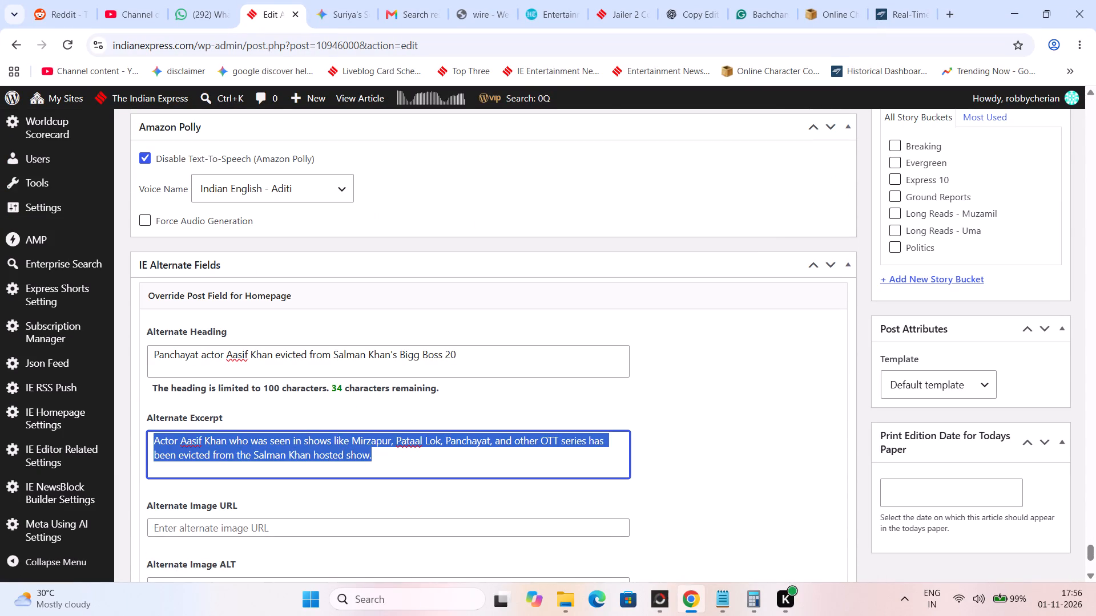
pyautogui.press('BackSpace')
# In the SEO keywords, replace everything from "bigg boss 20 contestants" through "Salman Khan" with "bigg boss".
pyautogui.scroll(20, 314, 444)
pyautogui.scroll(15, 314, 444)
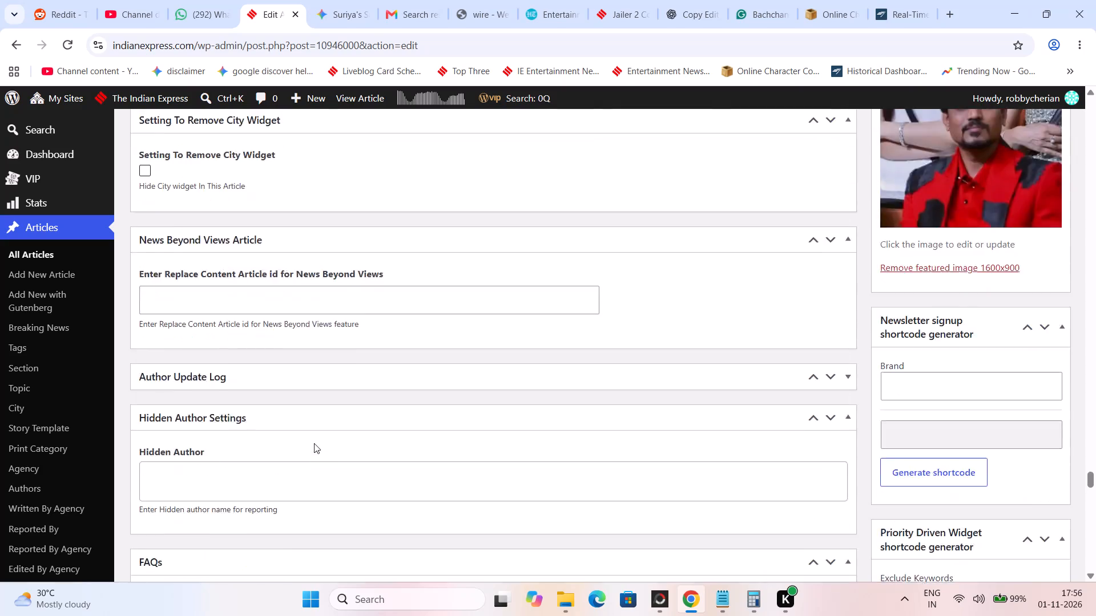
pyautogui.scroll(20, 314, 443)
pyautogui.scroll(20, 314, 443)
pyautogui.scroll(10, 314, 443)
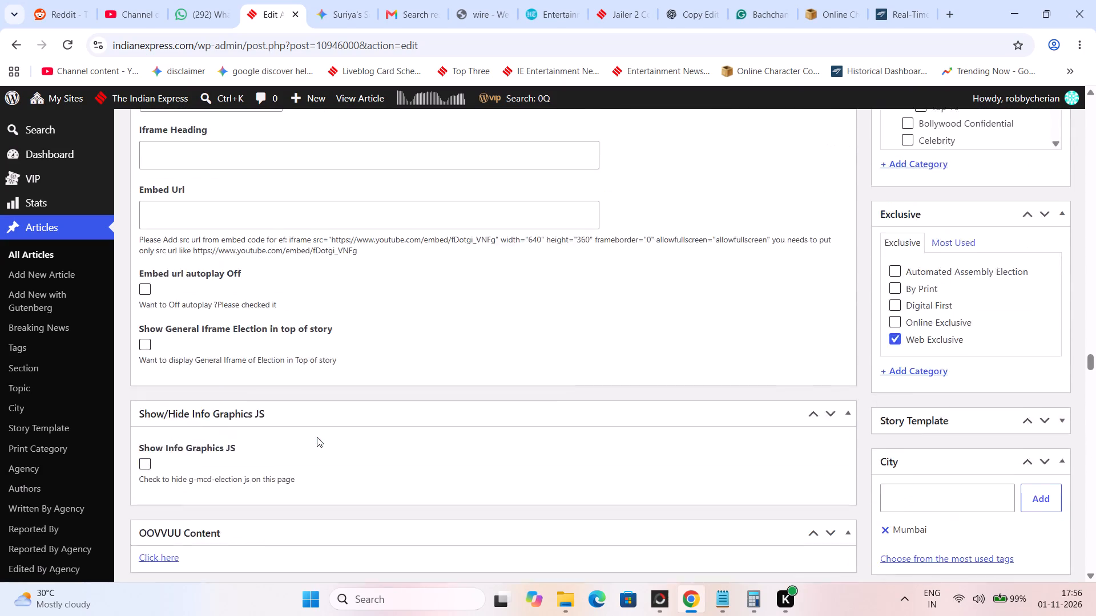
pyautogui.scroll(20, 317, 437)
pyautogui.scroll(20, 317, 437)
pyautogui.scroll(9, 317, 437)
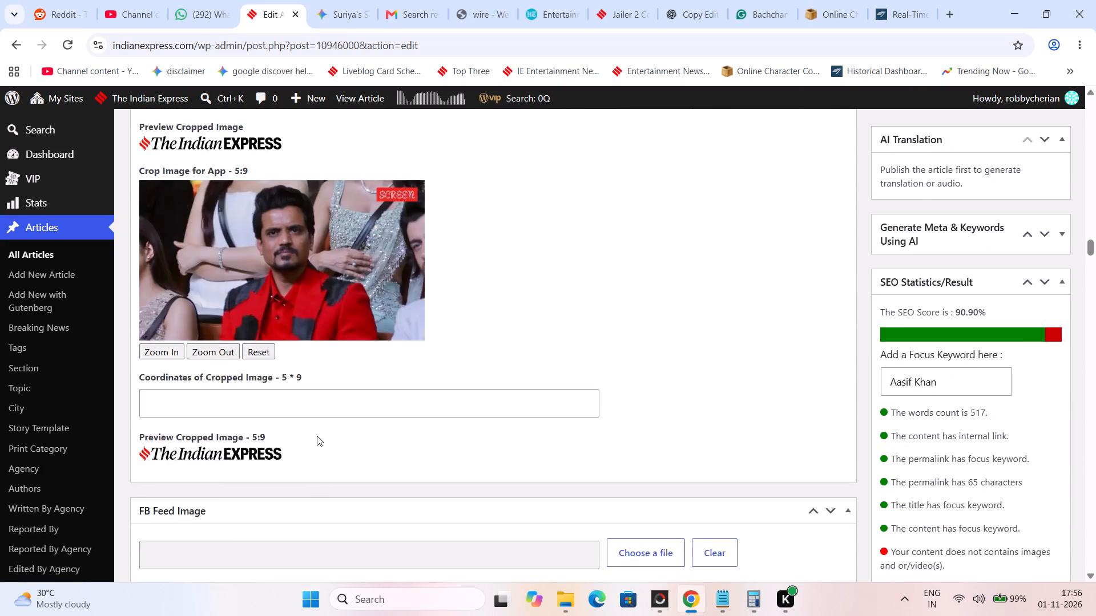
pyautogui.scroll(20, 317, 436)
pyautogui.scroll(18, 317, 436)
pyautogui.scroll(-1, 319, 436)
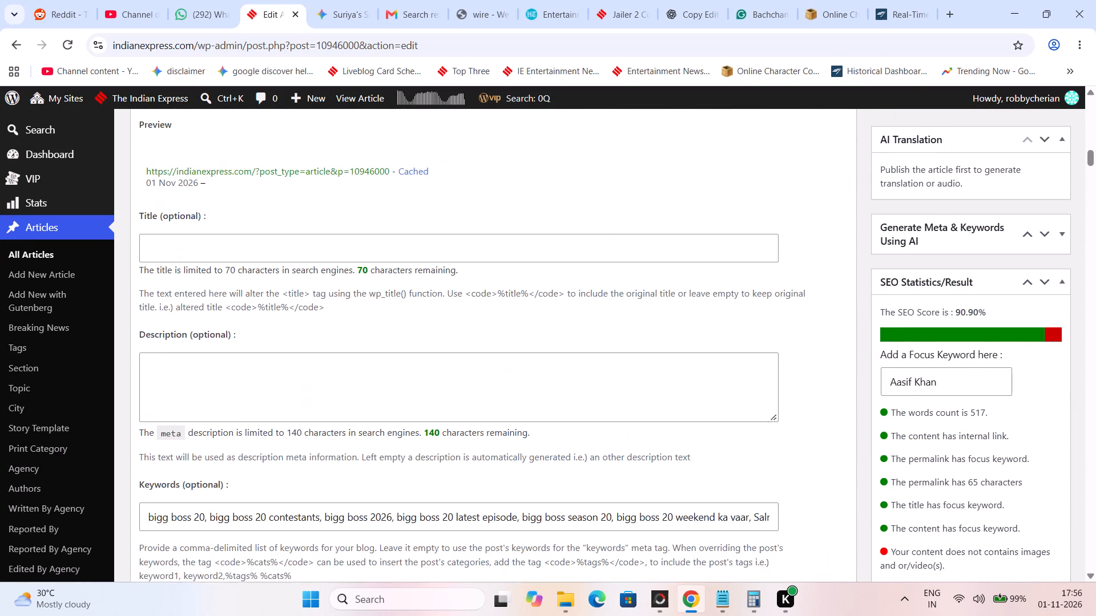
pyautogui.scroll(-1, 319, 436)
pyautogui.moveTo(209, 370); pyautogui.dragTo(695, 364)
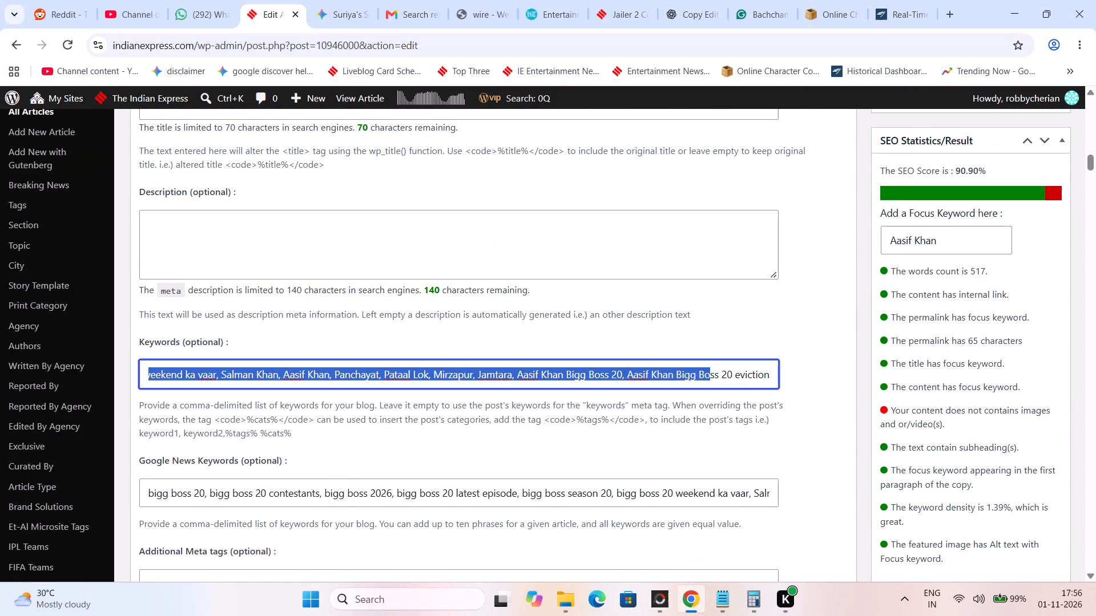
pyautogui.moveTo(695, 364); pyautogui.dragTo(291, 371)
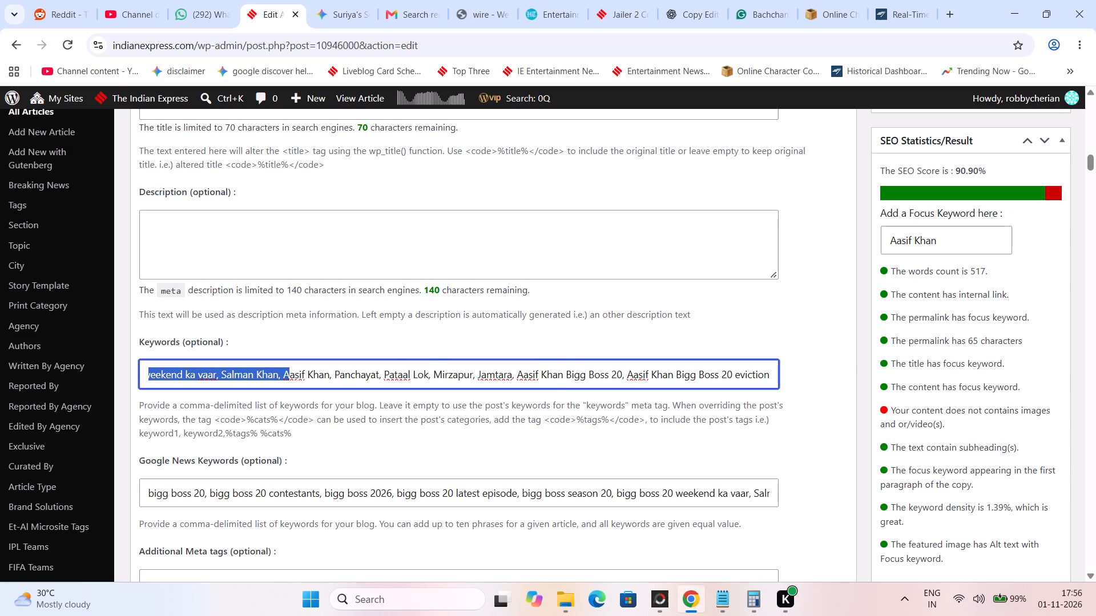
pyautogui.moveTo(291, 371); pyautogui.dragTo(284, 371)
pyautogui.press('BackSpace')
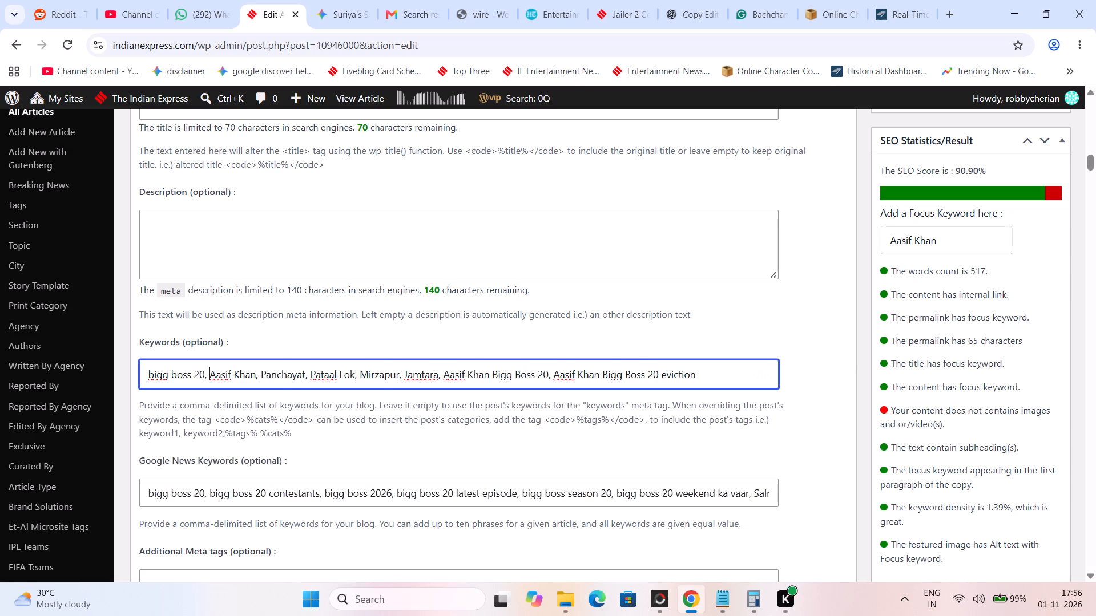
pyautogui.write('bigg boss')
pyautogui.write(',')
pyautogui.press('space')
# Add the keyword "aasif" between Aasif Khan and Panchayat in the SEO keywords.
pyautogui.press('Right')
pyautogui.press('Right')
pyautogui.press('Right')
pyautogui.press('Right')
pyautogui.press('Right')
pyautogui.press('Right')
pyautogui.press('Right')
pyautogui.press('Right')
pyautogui.press('Right')
pyautogui.press('Right')
pyautogui.press('Right')
pyautogui.press('Right')
pyautogui.press('Right')
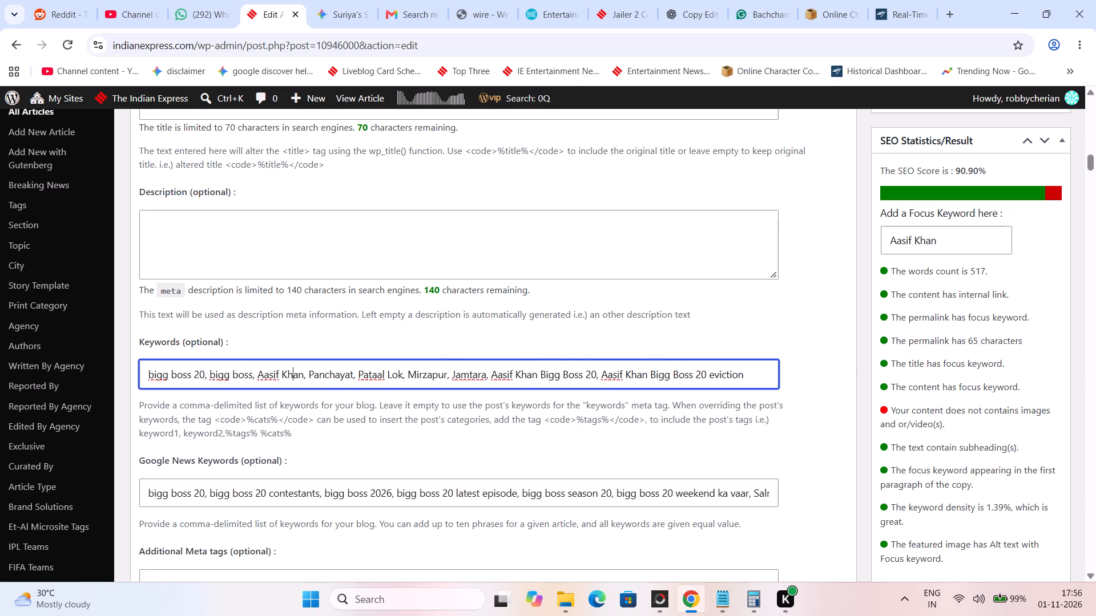
pyautogui.press('Left')
pyautogui.write('aasif,')
pyautogui.press('space')
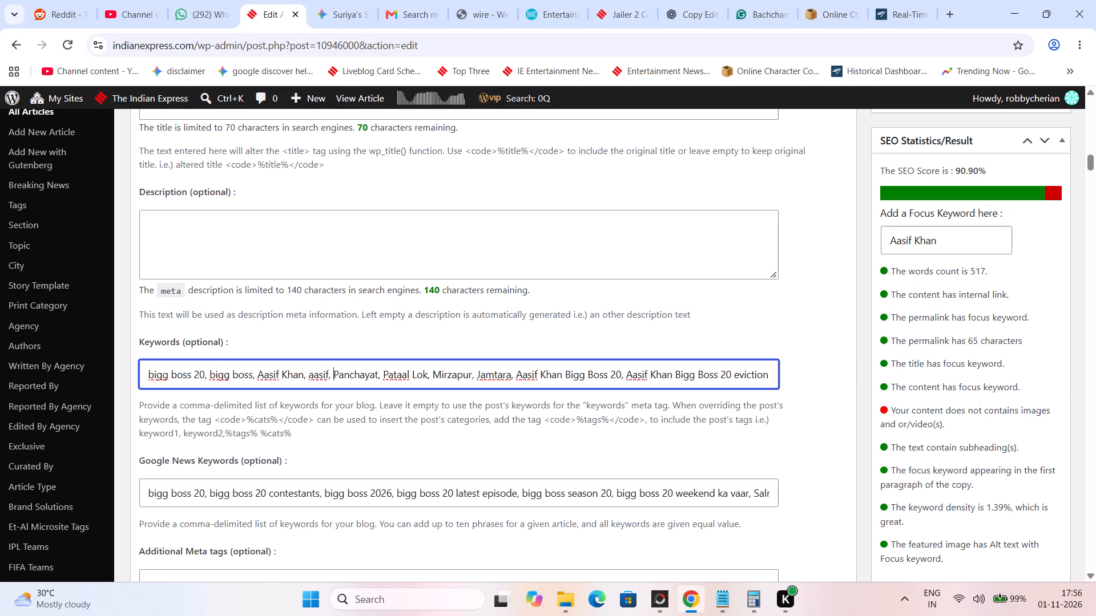
# Remove "Khan" from the last SEO keyword so that it reads "Aasif Bigg Boss 20 eviction".
pyautogui.press('Right')
pyautogui.press('Right')
pyautogui.press('Right')
pyautogui.press('Right')
pyautogui.press('Right')
pyautogui.press('Right')
pyautogui.press('Right')
pyautogui.press('Right')
pyautogui.press('Right')
pyautogui.press('Right')
pyautogui.press('Right')
pyautogui.press('Right')
pyautogui.press('Right')
pyautogui.press('Right')
pyautogui.press('Right')
pyautogui.press('Right')
pyautogui.press('Right')
pyautogui.press('Right')
pyautogui.press('Right')
pyautogui.press('Right')
pyautogui.press('Left')
pyautogui.press('Right')
pyautogui.press('Right')
pyautogui.press('Right')
pyautogui.press('Right')
pyautogui.press('Right')
pyautogui.press('Right')
pyautogui.press('Right')
pyautogui.press('Right')
pyautogui.press('Right')
pyautogui.press('Right')
pyautogui.press('Right')
pyautogui.press('Right')
pyautogui.press('Right')
pyautogui.press('Right')
pyautogui.press('Right')
pyautogui.press('Right')
pyautogui.press('Right')
pyautogui.press('Right')
pyautogui.press('Delete')
pyautogui.press('Delete')
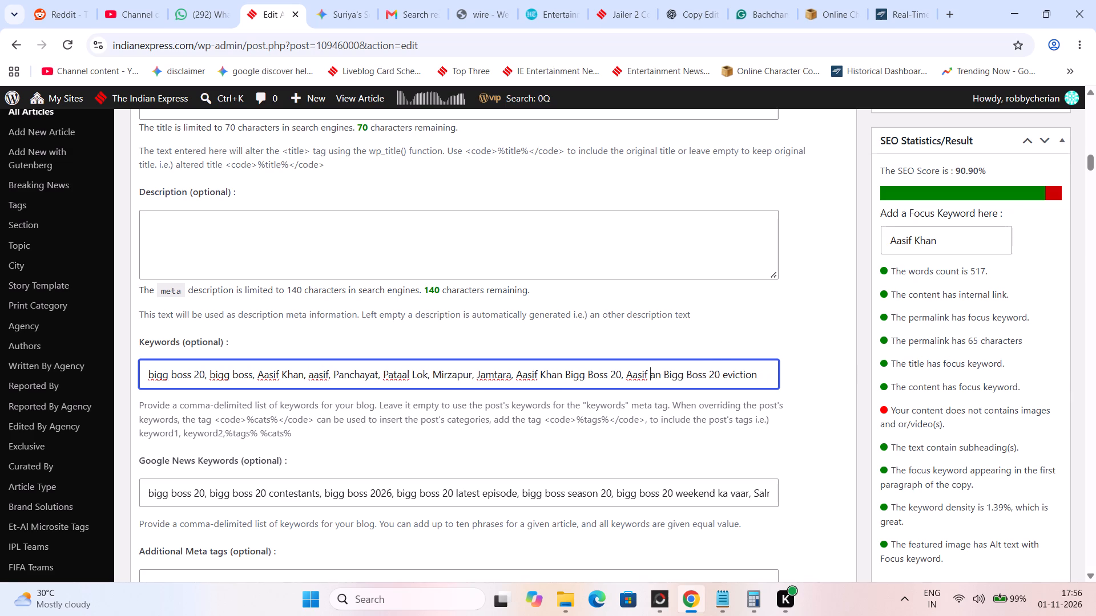
pyautogui.press('Delete')
pyautogui.press('Delete')
pyautogui.press('Delete')
# Split the last SEO keyword into "Aasif Bigg Boss 20" and "bigg boss 20 eviction", and append "bigg boss 20 elimination".
pyautogui.press('Right')
pyautogui.press('Right')
pyautogui.press('Right')
pyautogui.press('Right')
pyautogui.press('Right')
pyautogui.press('Right')
pyautogui.press('Right')
pyautogui.press('Right')
pyautogui.press('Right')
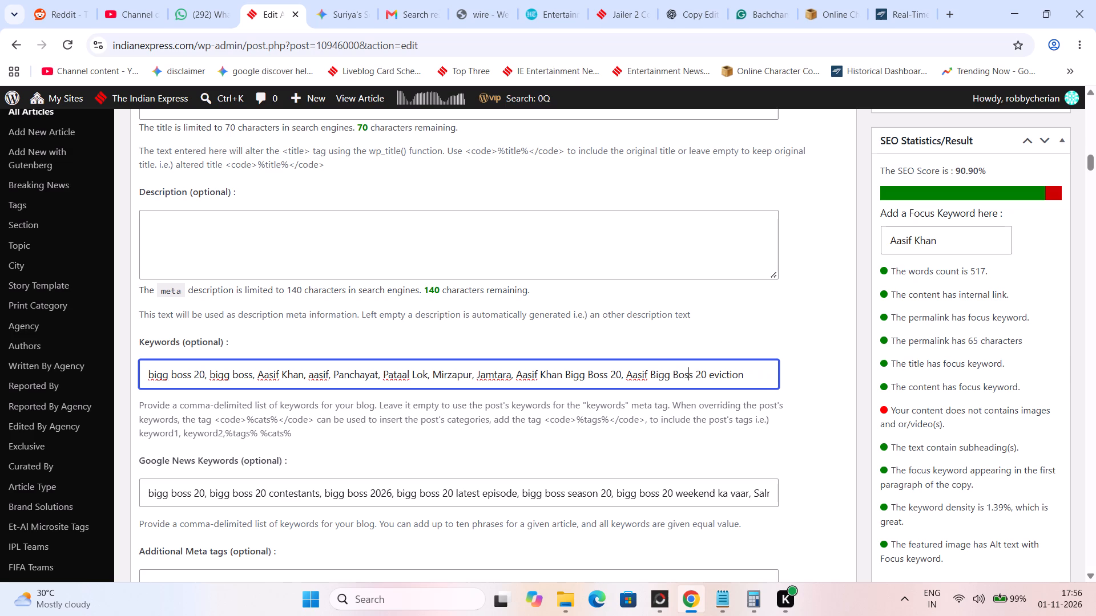
pyautogui.press('Right')
pyautogui.press('Right')
pyautogui.press('Right')
pyautogui.write(', bigg boss 20')
pyautogui.press('Down')
pyautogui.write(', n')
pyautogui.press('BackSpace')
pyautogui.write('bigg boss 20 elimination')
# Replace the Google News keywords with a copy of the full SEO keyword list.
pyautogui.hotkey('ctrl', 'a')
pyautogui.hotkey('ctrl', 'c')
pyautogui.press('Tab')
pyautogui.hotkey('ctrl', 'v')
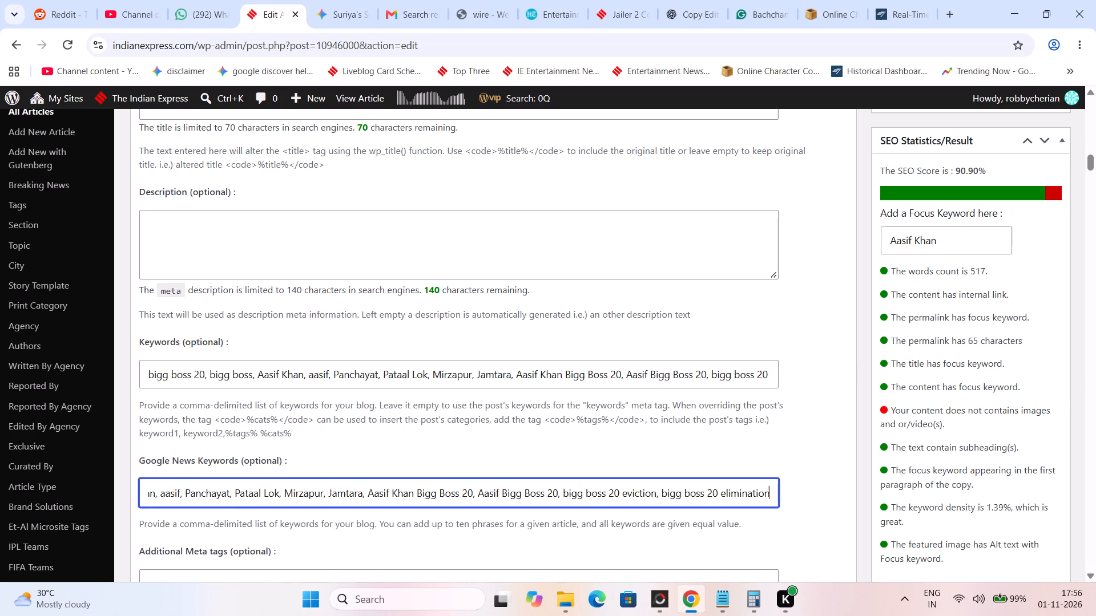
pyautogui.scroll(8, 314, 379)
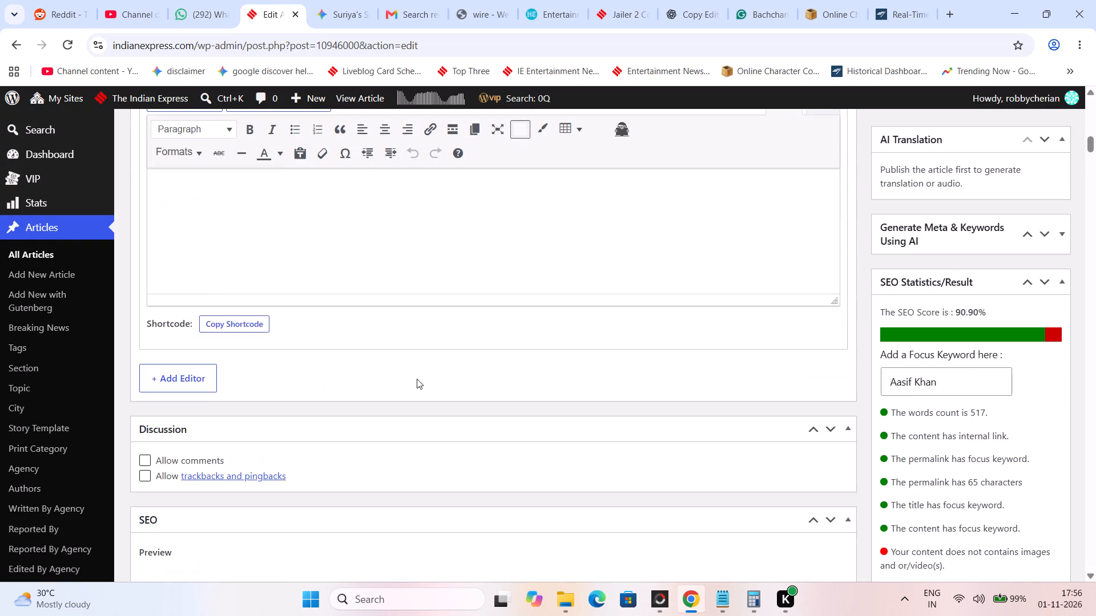
pyautogui.doubleClick(1095, 354)
pyautogui.scroll(-3, 1091, 353)
pyautogui.click(1091, 353)
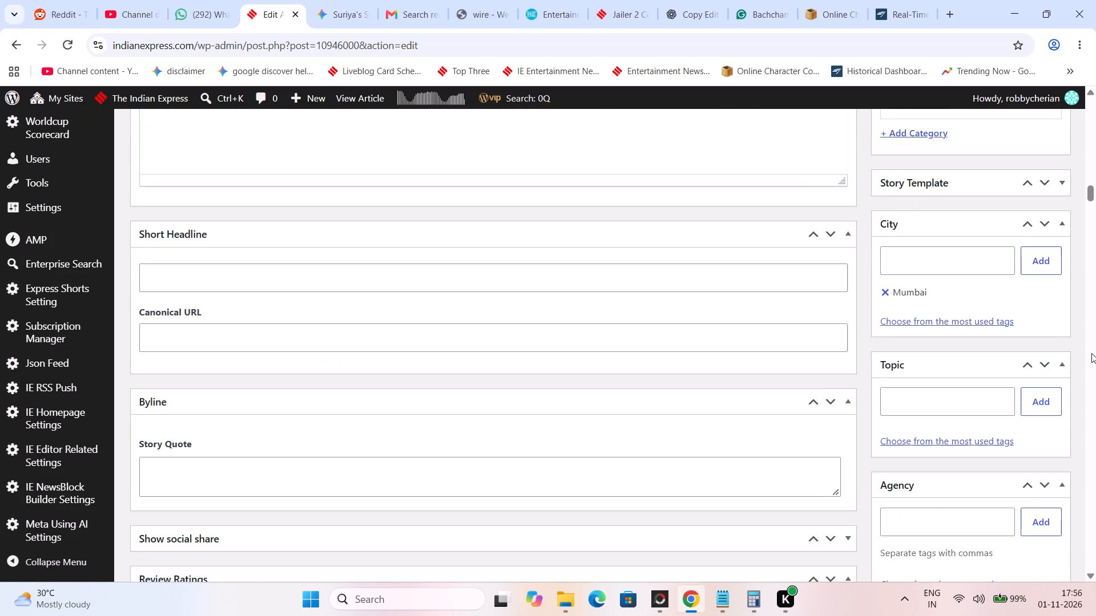
pyautogui.scroll(15, 1091, 353)
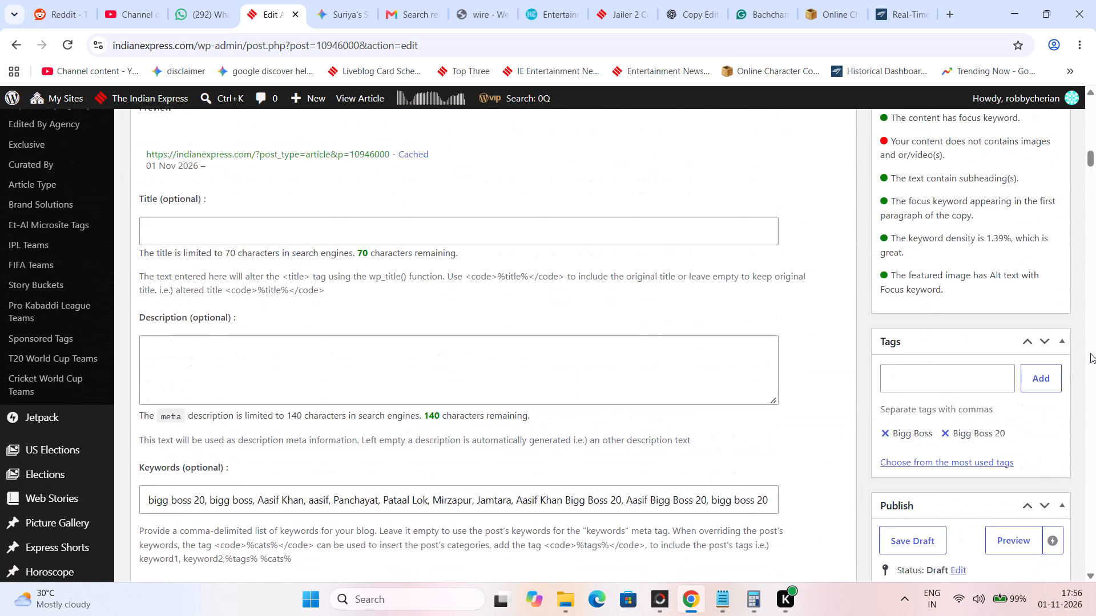
pyautogui.scroll(20, 1090, 353)
pyautogui.scroll(10, 1090, 353)
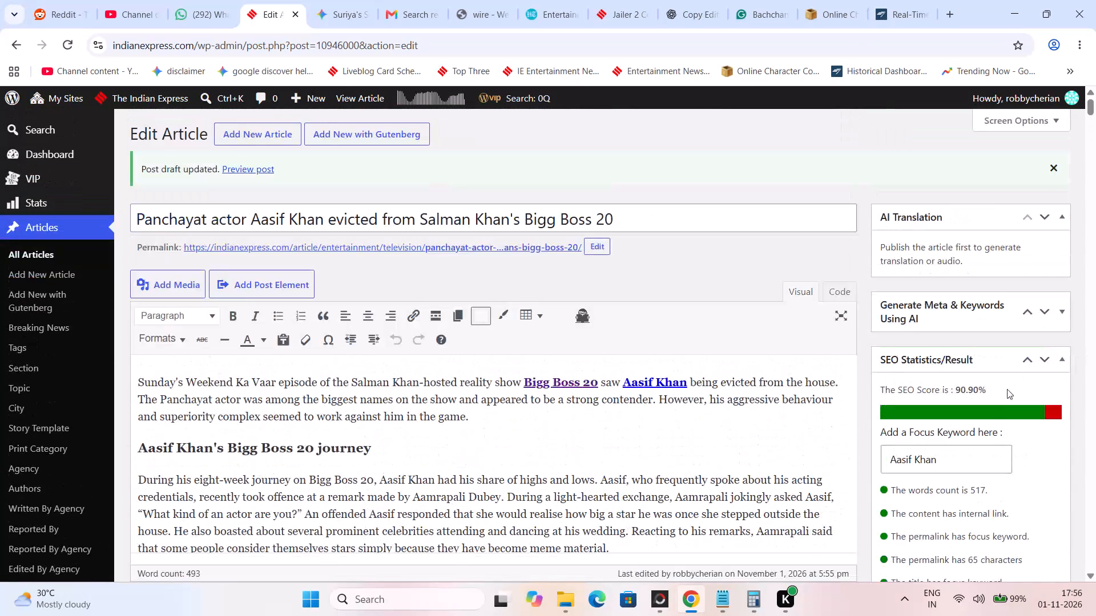
pyautogui.click(1095, 366)
pyautogui.scroll(-3, 927, 429)
pyautogui.click(914, 396)
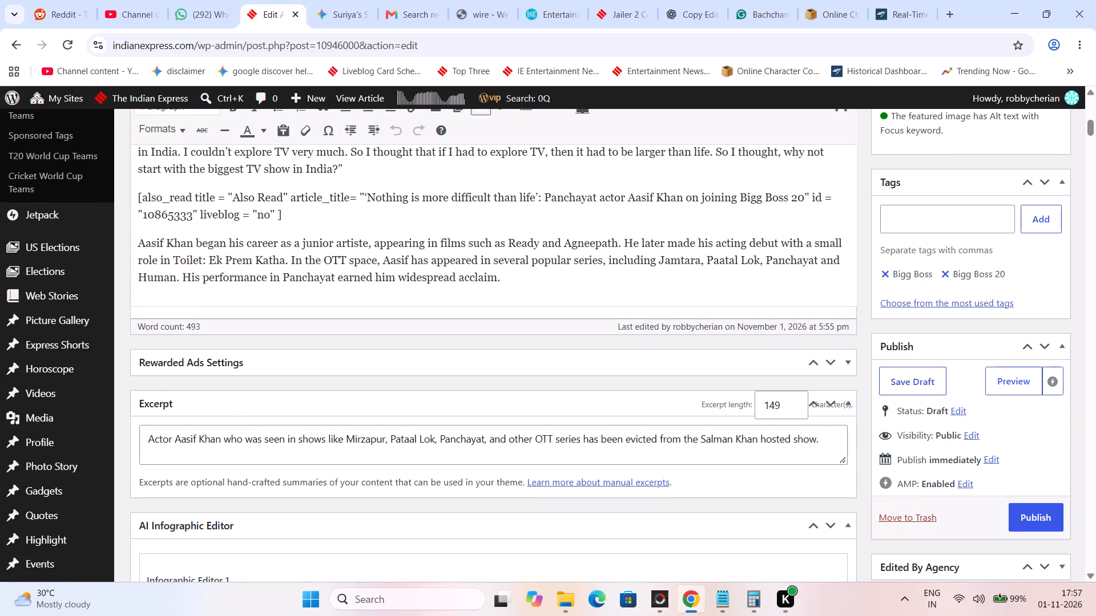
pyautogui.click(222, 443)
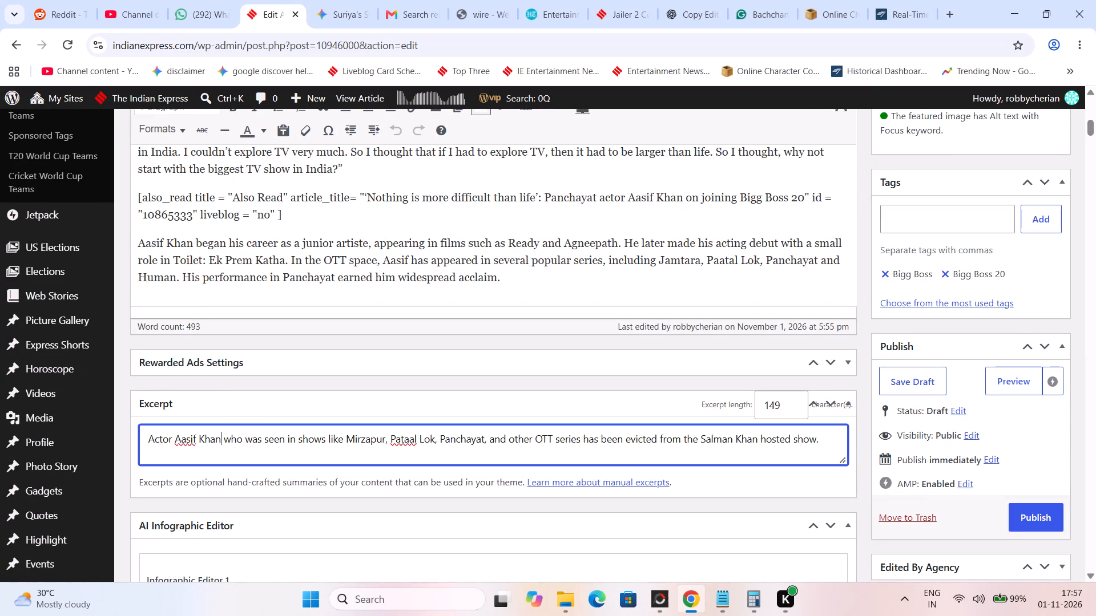
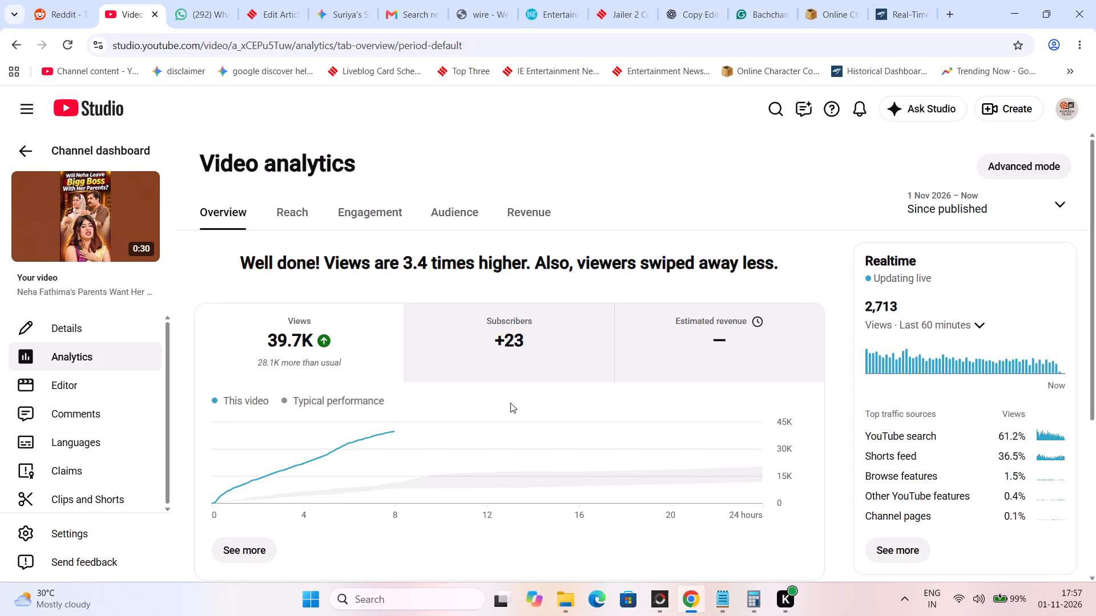
pyautogui.scroll(-10, 666, 412)
pyautogui.scroll(7, 665, 414)
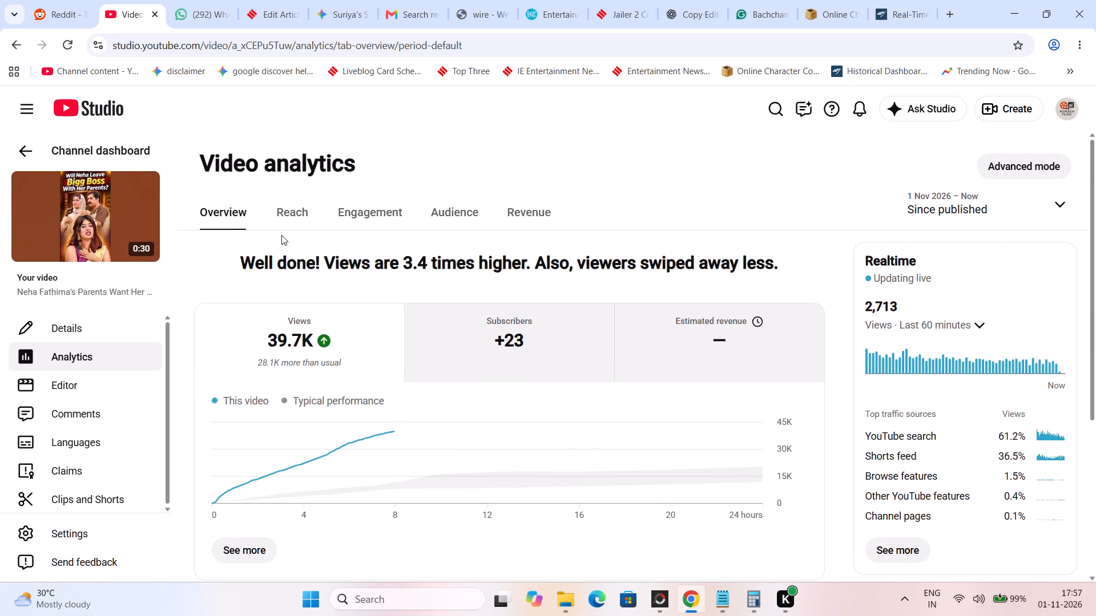
pyautogui.click(23, 147)
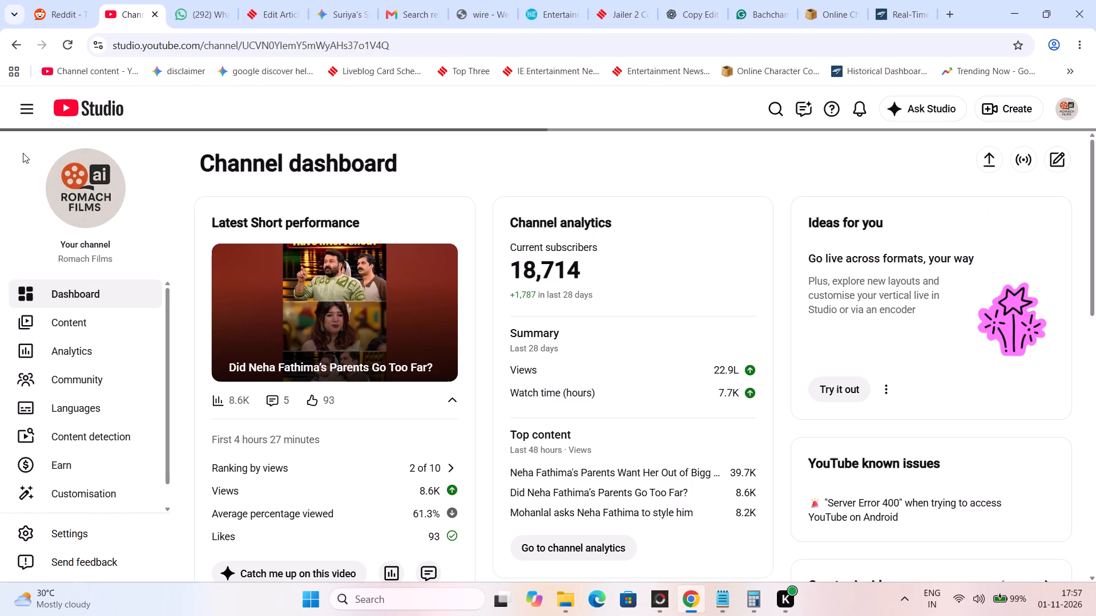
pyautogui.click(252, 0)
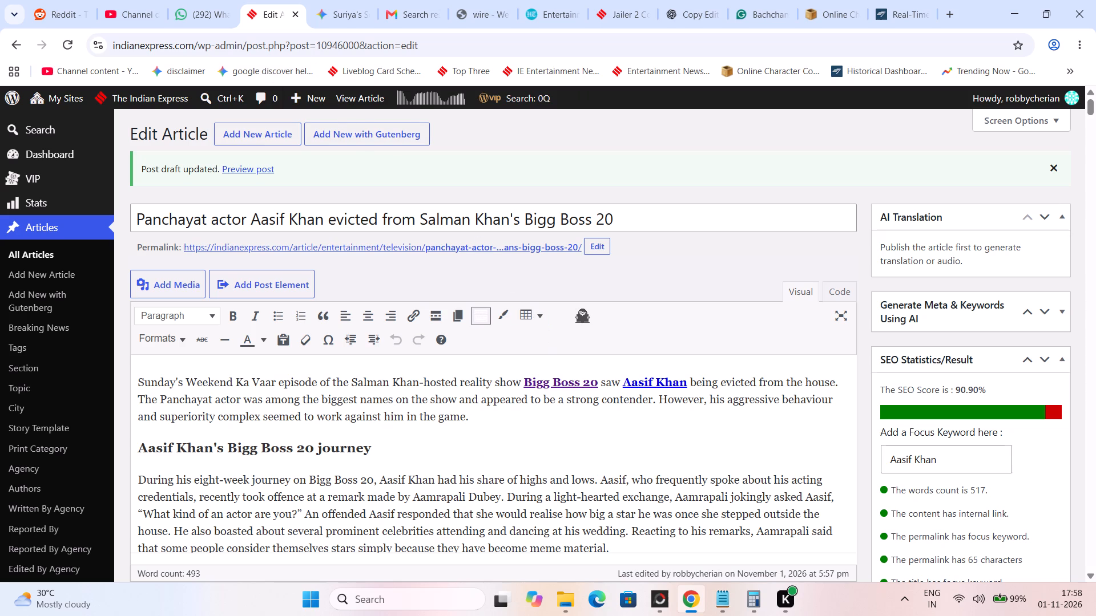
pyautogui.scroll(-2, 649, 416)
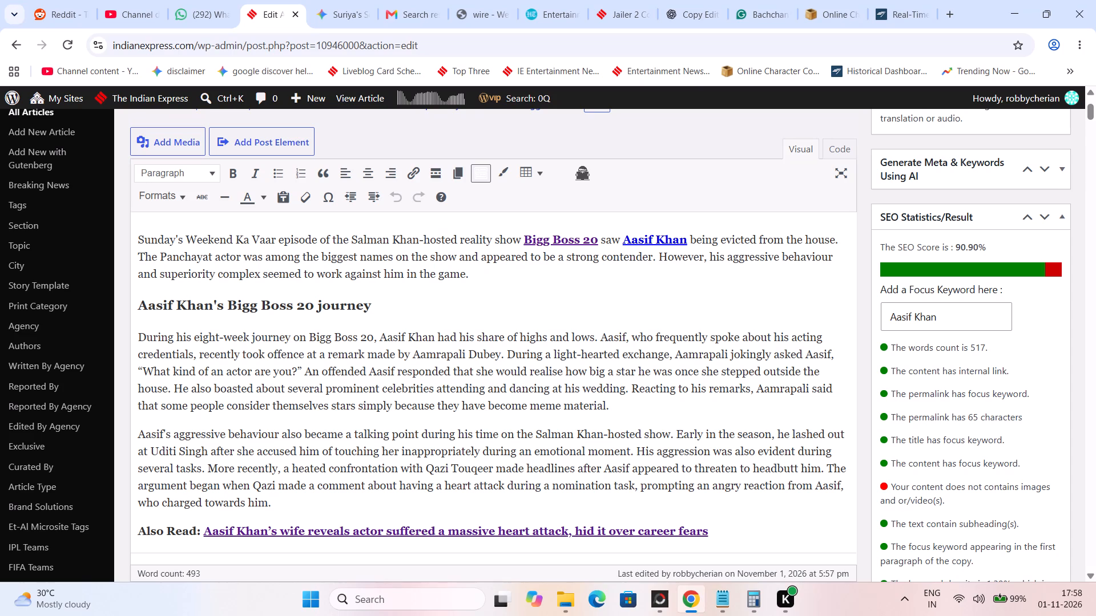
pyautogui.scroll(-1, 621, 364)
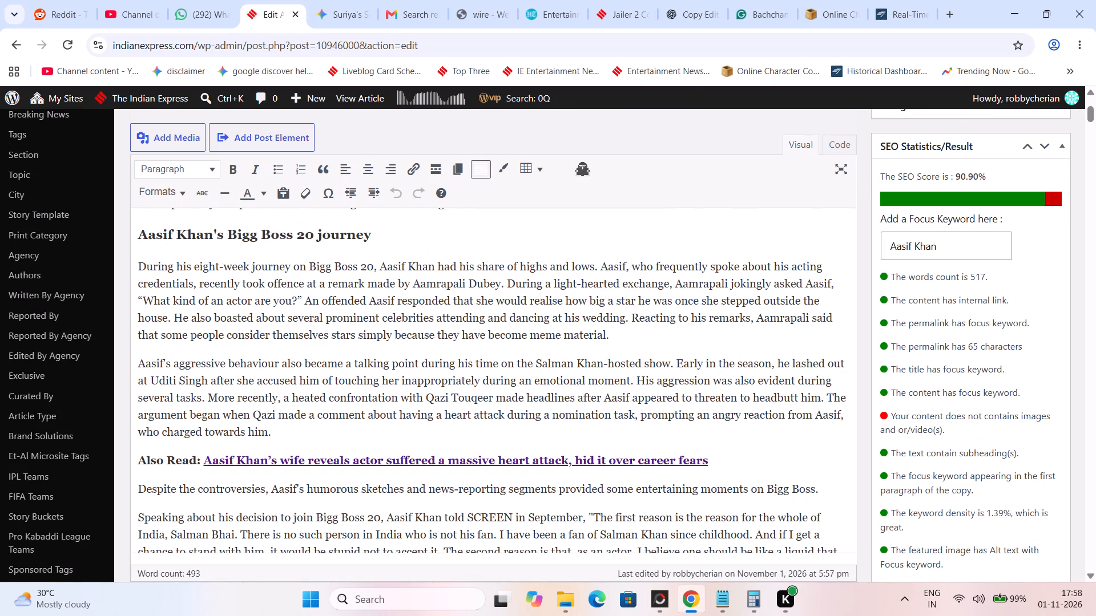
pyautogui.scroll(-1, 621, 364)
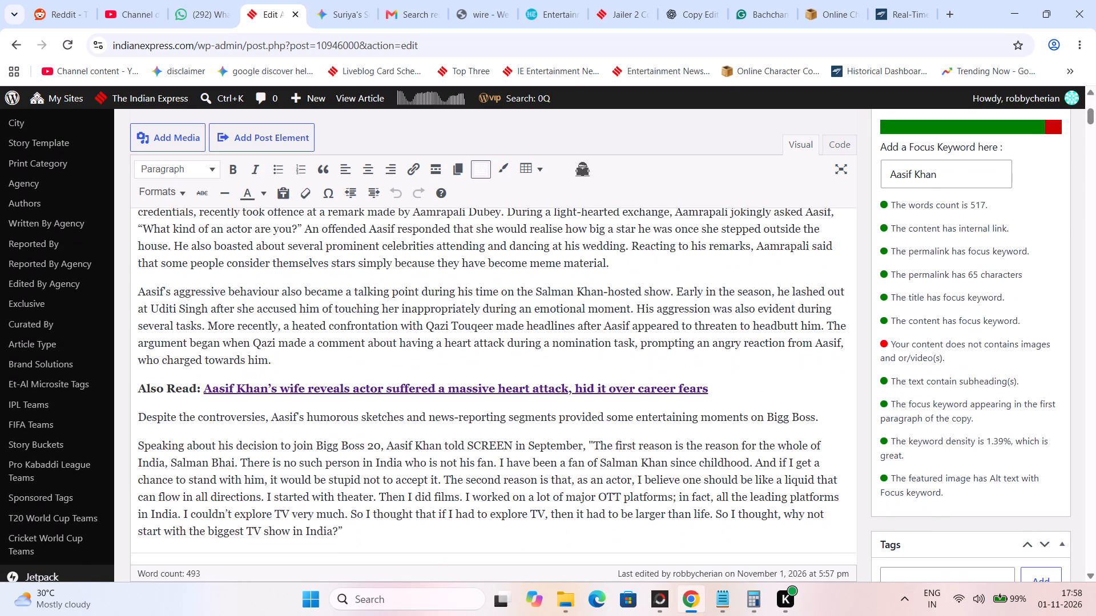
pyautogui.click(582, 403)
pyautogui.scroll(-2, 582, 403)
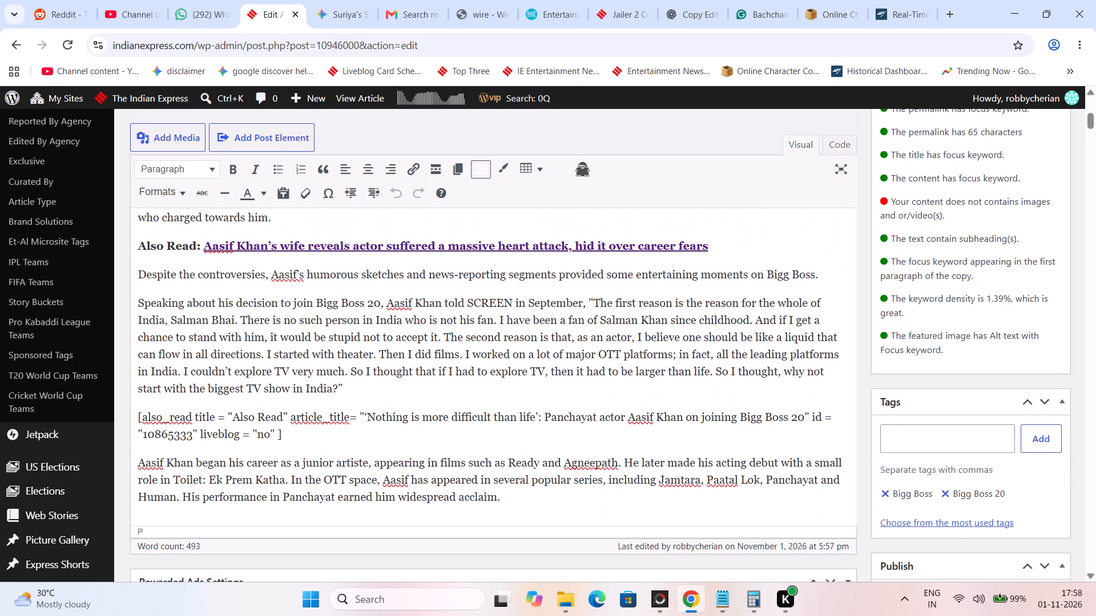